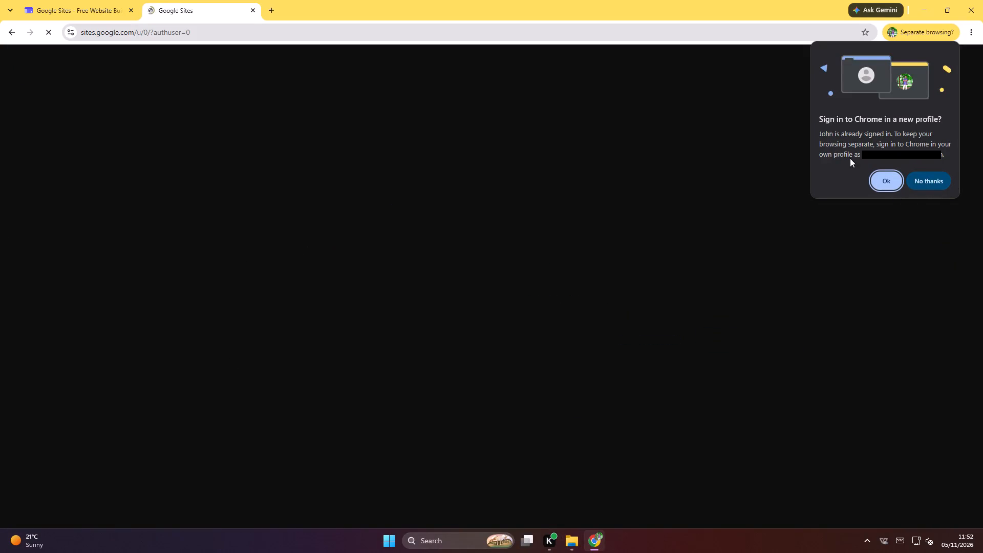
Decline signing in to Chrome in a new profile and stay on the Google Sites home page.
left_click_drag(921, 182, 921, 187)
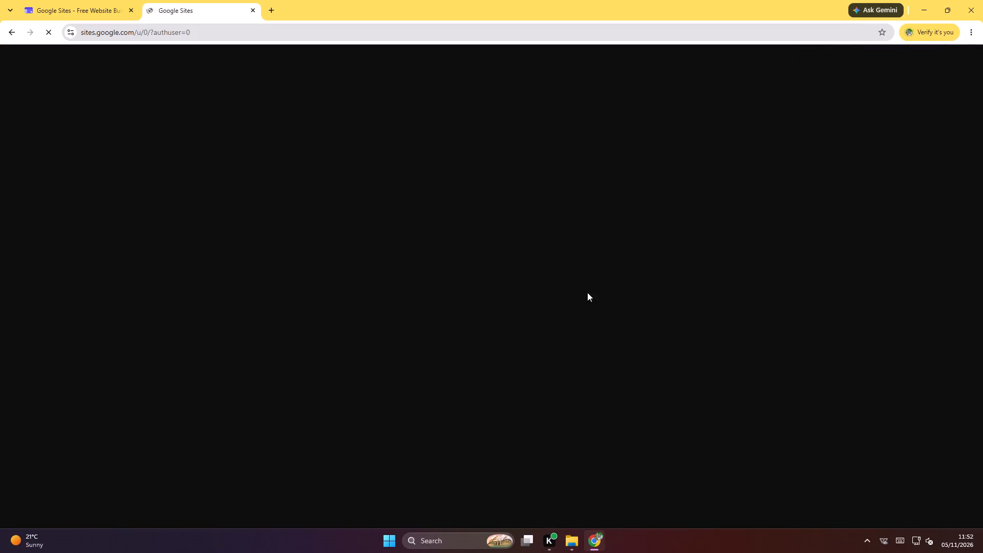
left_click(589, 547)
left_click(594, 539)
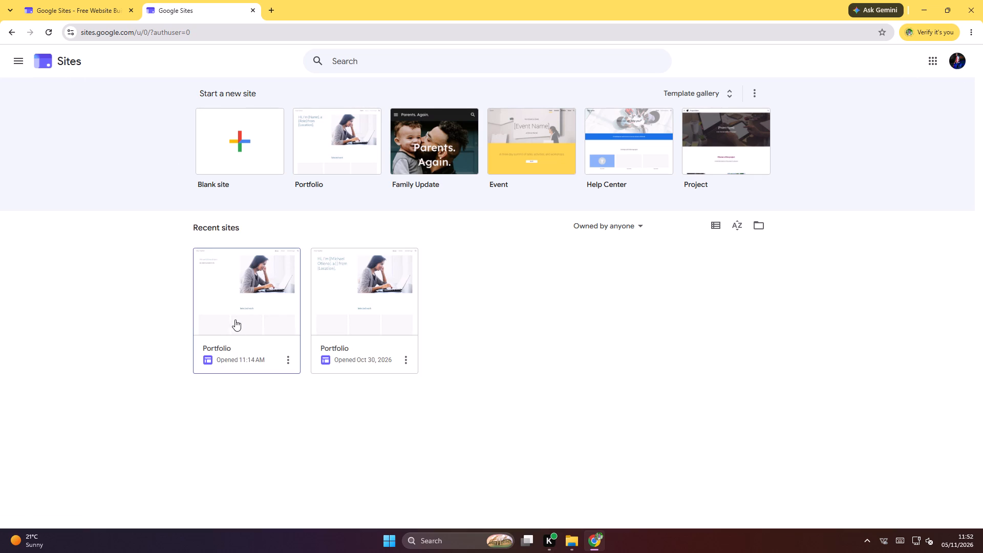
Rename the most recently opened Portfolio site as "substructure works".
right_click(240, 305)
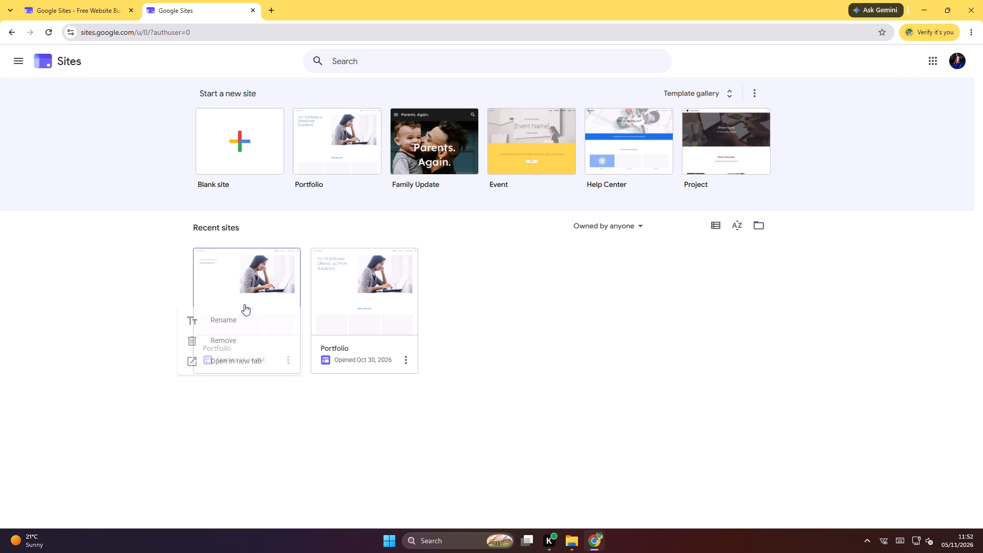
left_click(219, 426)
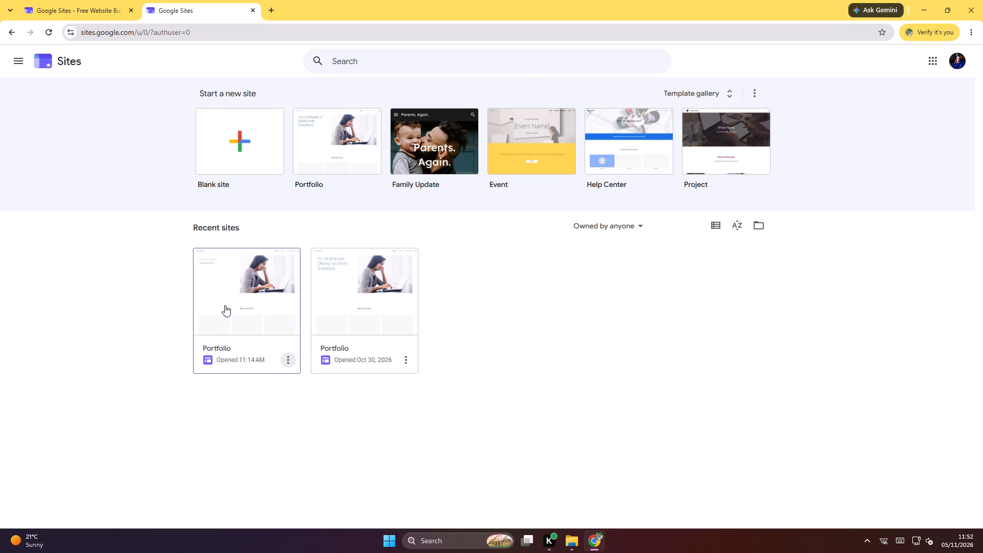
right_click(225, 305)
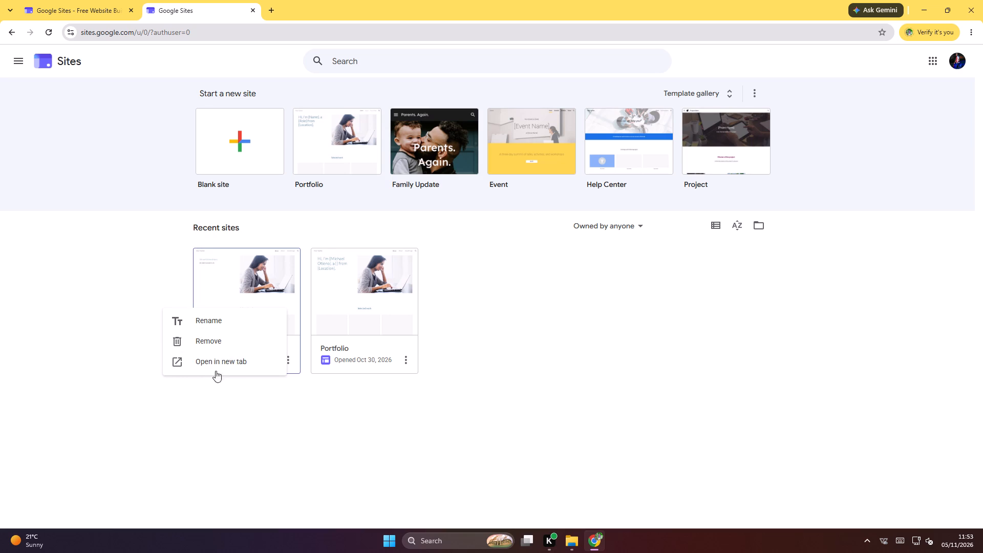
left_click(218, 327)
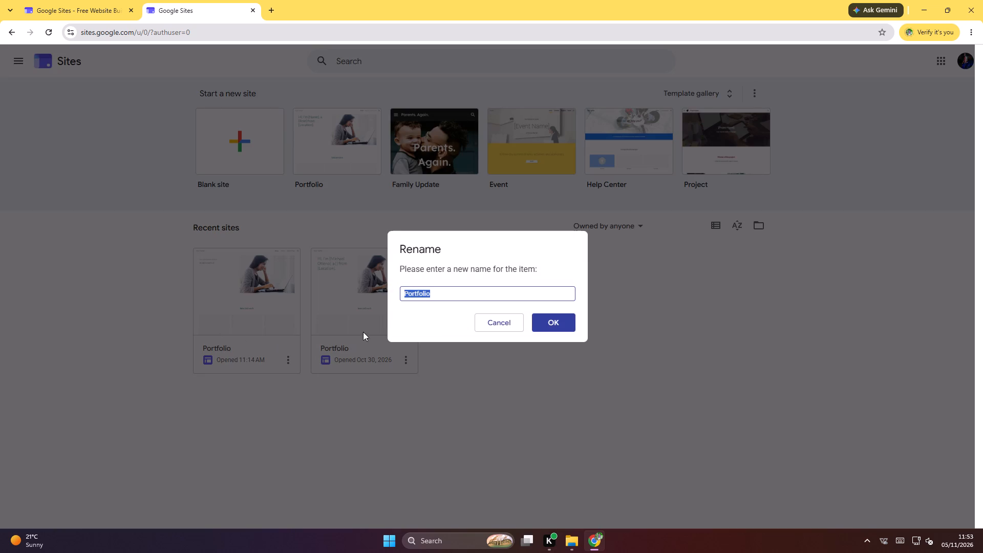
key("space")
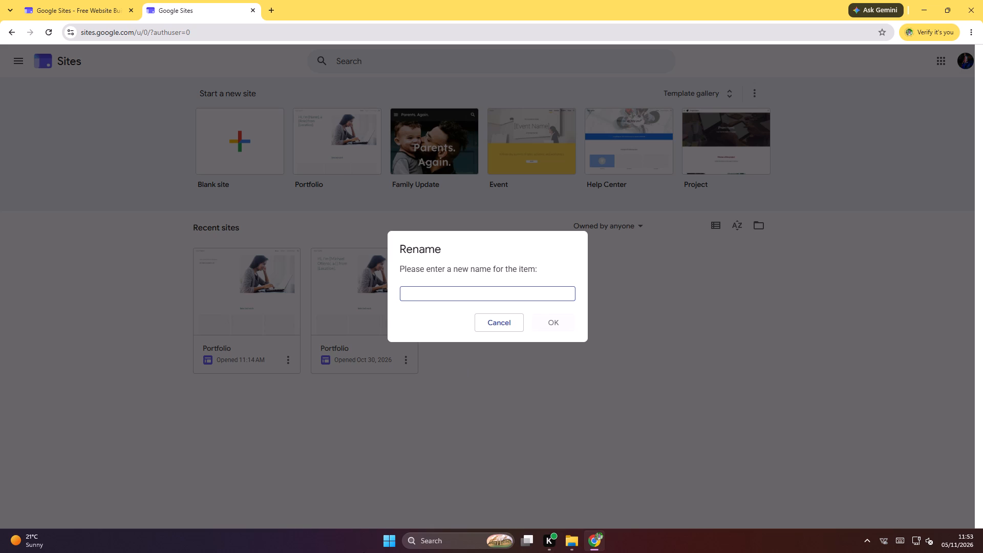
key("s")
type("ub")
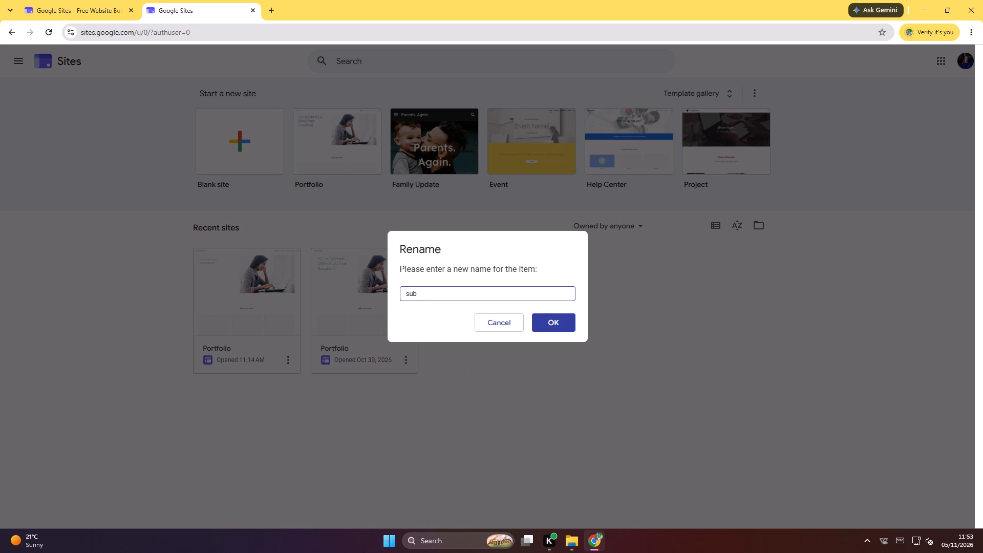
type("stru")
type("ct")
type("ure wo")
key("r")
type("ks")
left_click(552, 318)
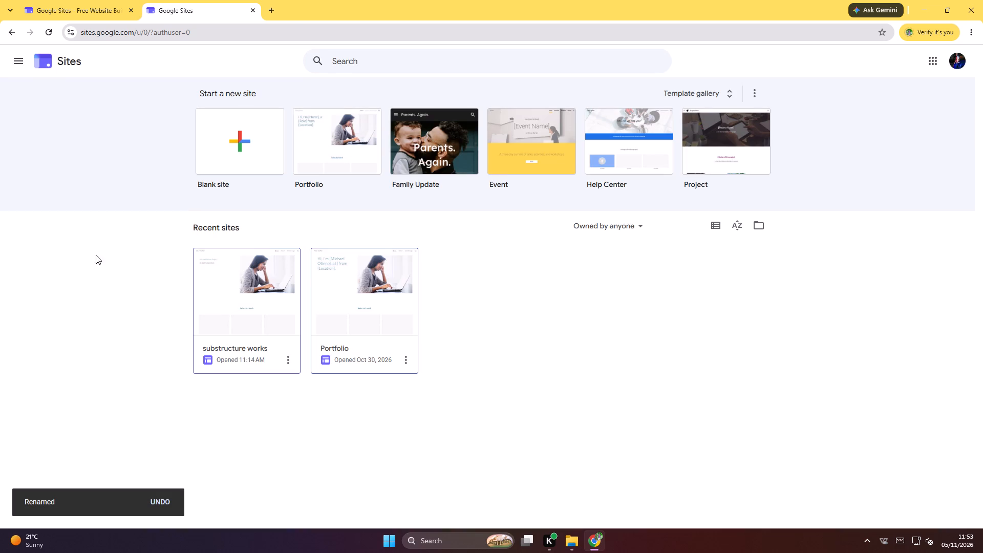
Open the "substructure works" site for editing.
right_click(234, 305)
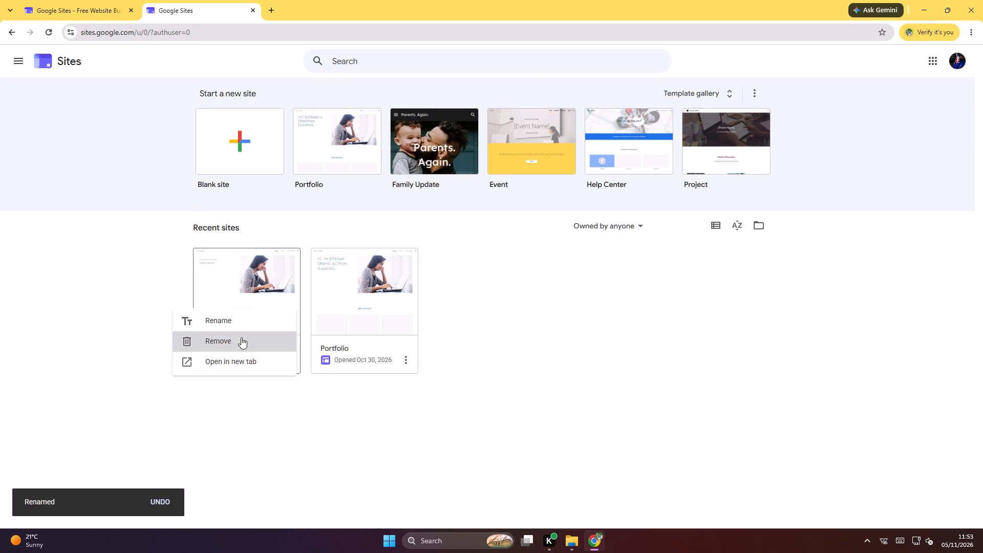
left_click_drag(197, 445, 204, 434)
left_click(248, 305)
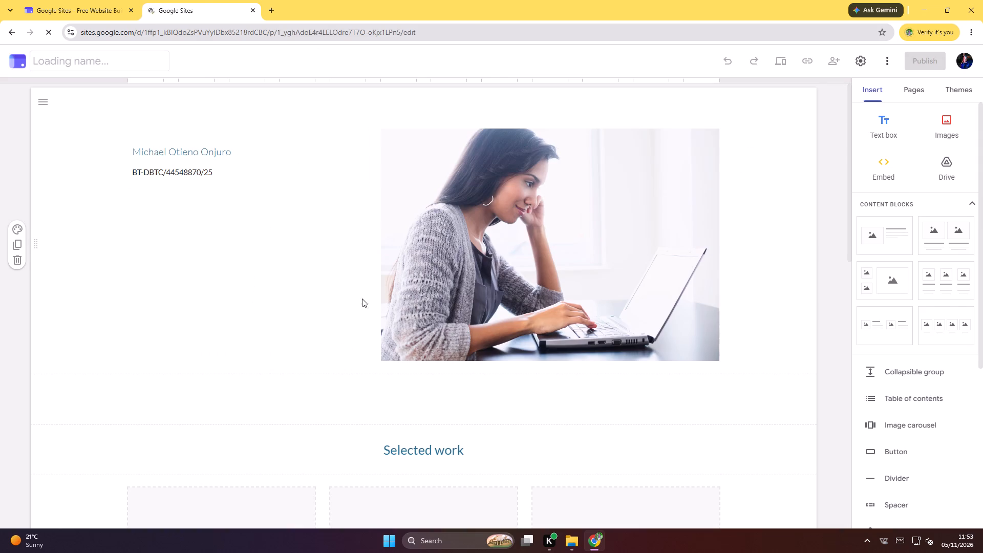
Replace the "Name of presentation" caption under the first Selected work placeholder with "oversite concrete".
scroll(352, 407, "down", 1)
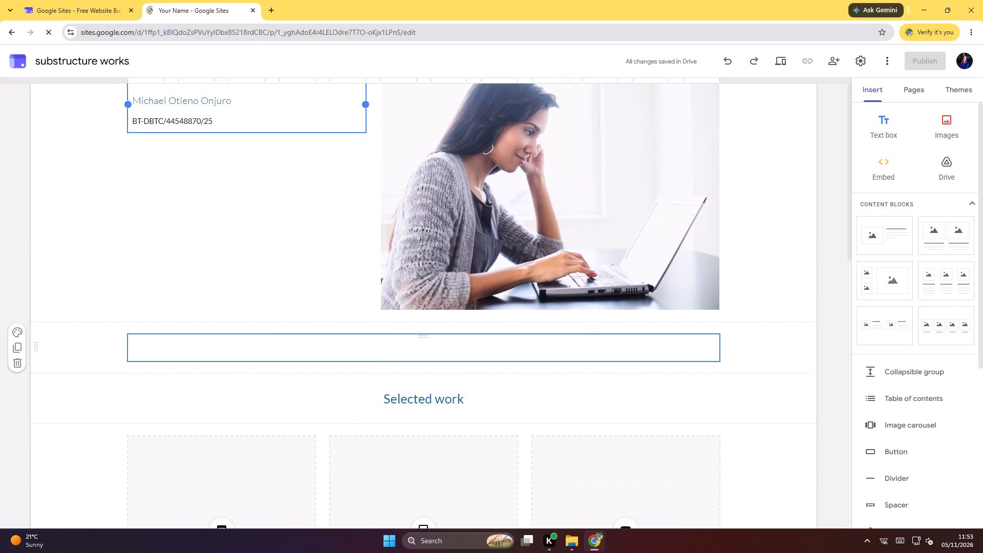
scroll(136, 311, "down", 2)
scroll(252, 442, "down", 1)
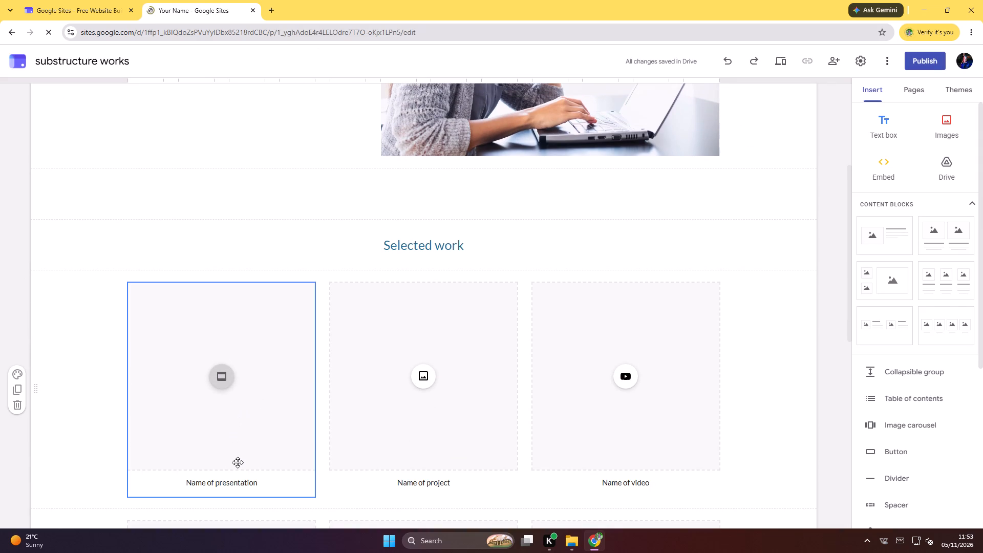
right_click(238, 432)
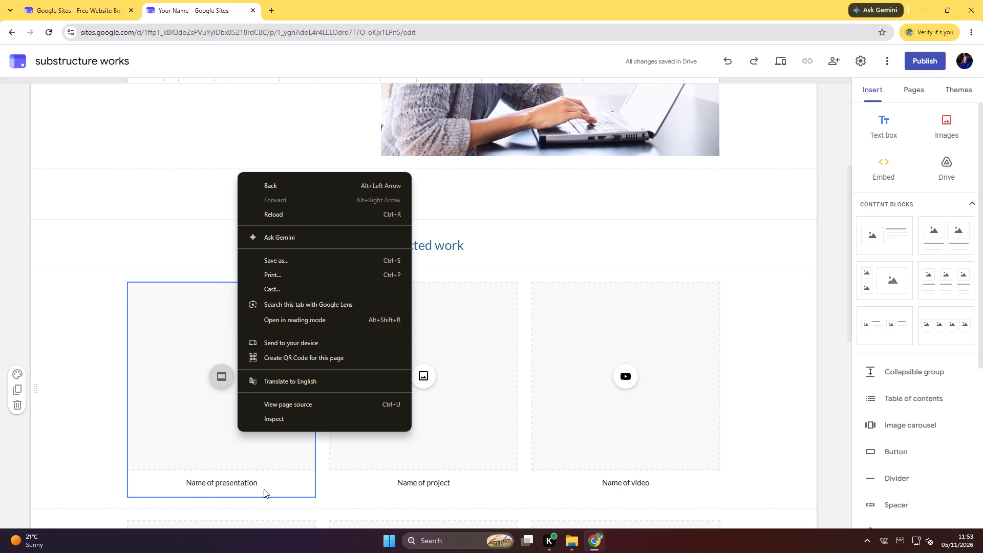
left_click(264, 489)
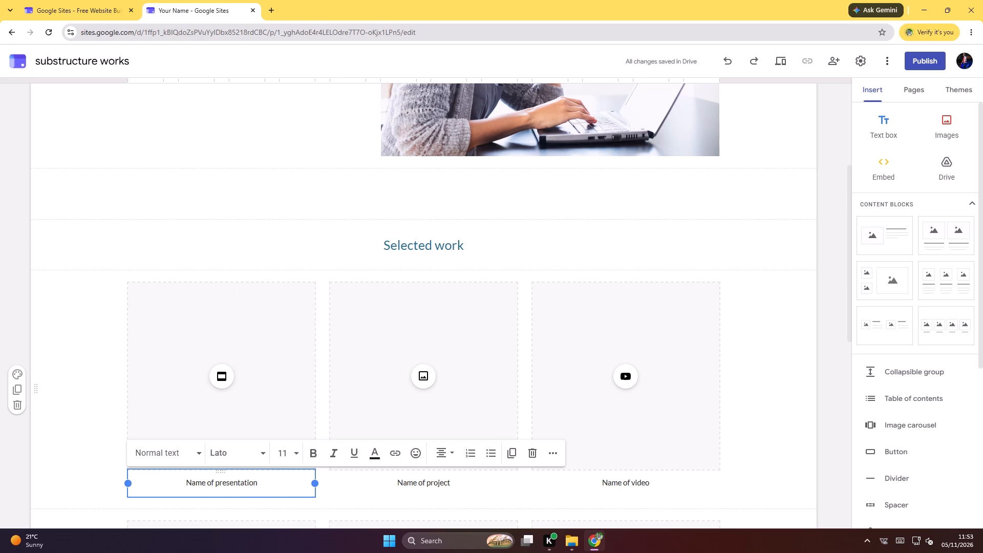
key("F11")
key("BackSpace")
key("BackSpace")
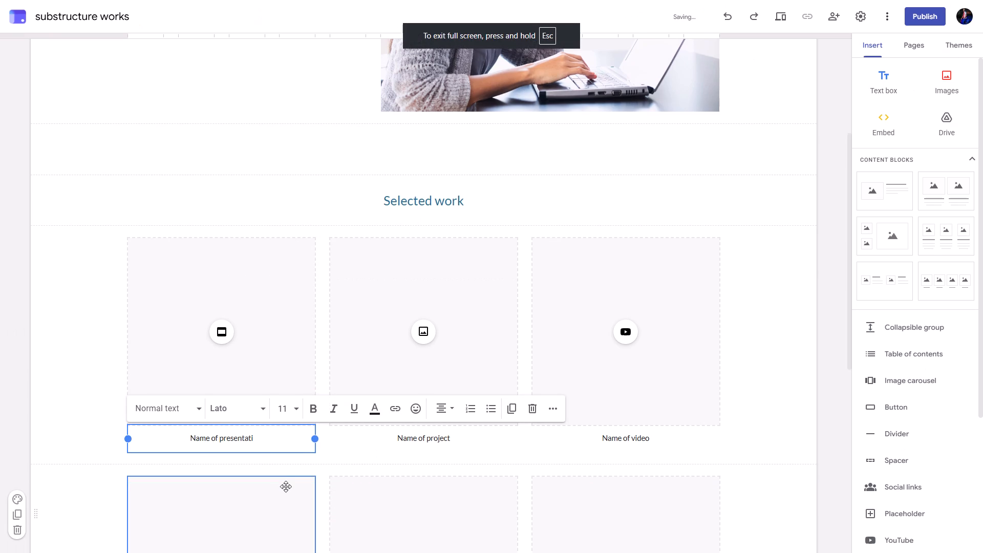
key("BackSpace")
key("BackSpace")
key("BackSpace")
key("BackSpace")
key("BackSpace")
key("BackSpace")
key("BackSpace")
key("BackSpace")
key("BackSpace")
key("BackSpace")
key("BackSpace")
key("BackSpace")
key("BackSpace")
key("BackSpace")
key("BackSpace")
key("BackSpace")
key("BackSpace")
key("BackSpace")
key("BackSpace")
key("BackSpace")
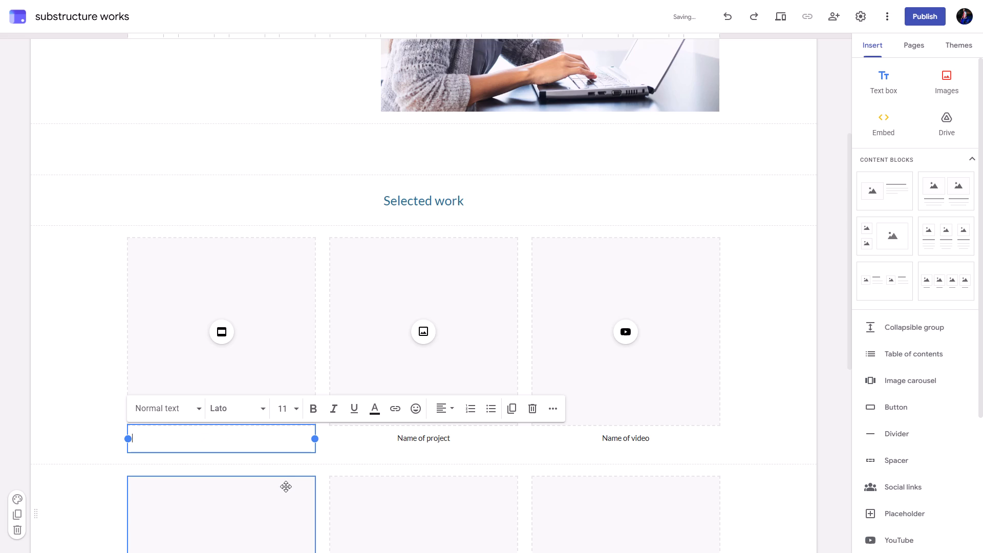
type("overs")
type("ite c")
type("omn")
type("crete")
key("BackSpace")
key("BackSpace")
key("BackSpace")
key("BackSpace")
key("BackSpace")
key("BackSpace")
key("BackSpace")
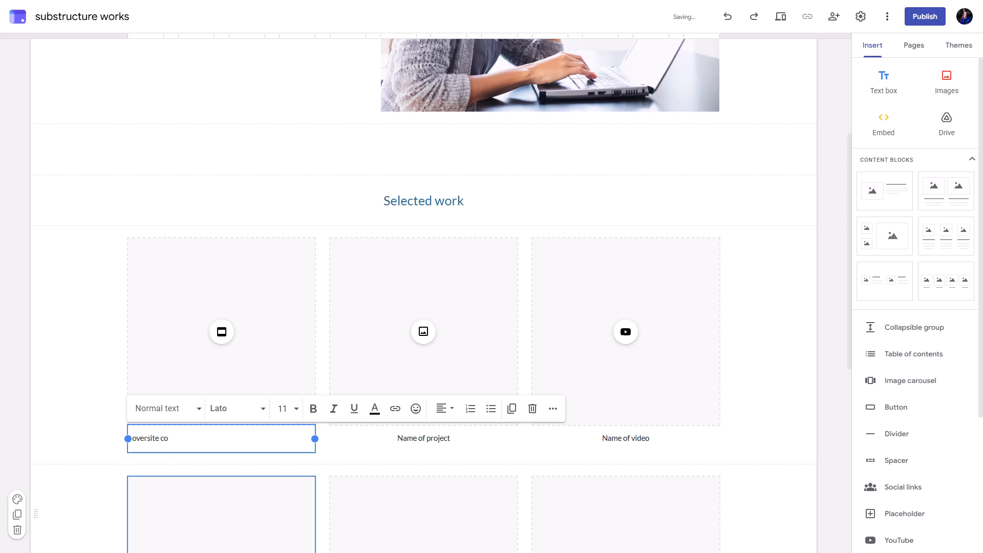
key("m")
key("n")
scroll(158, 552, "down", 1)
key("BackSpace")
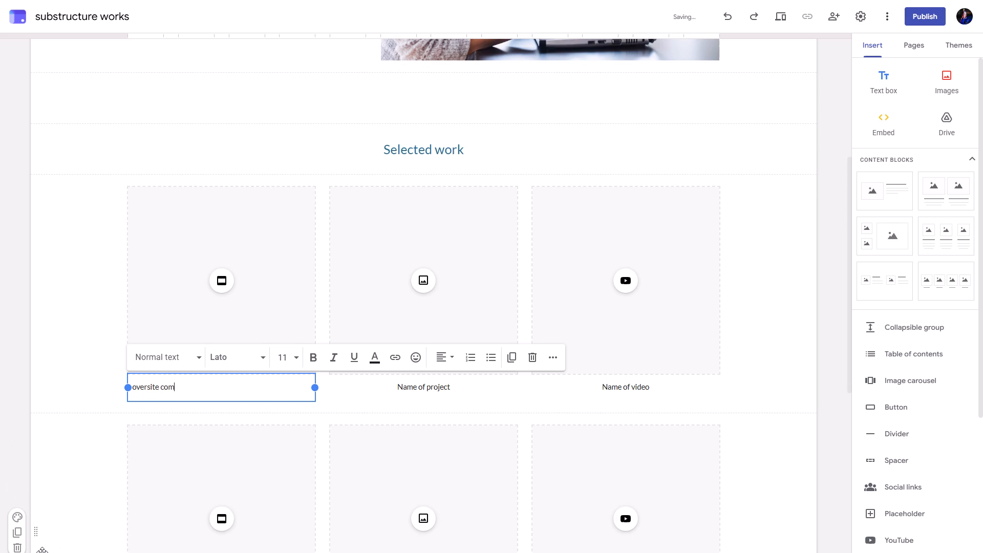
key("BackSpace")
key("n")
type("crete")
Open the Slides file picker for the placeholder above the "oversite concrete" caption.
left_click(252, 289)
left_click(221, 273)
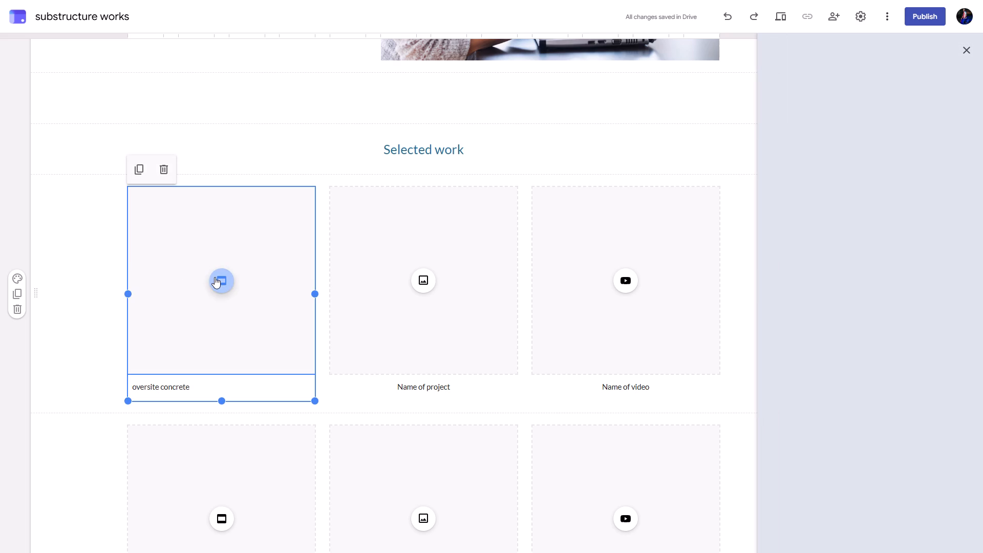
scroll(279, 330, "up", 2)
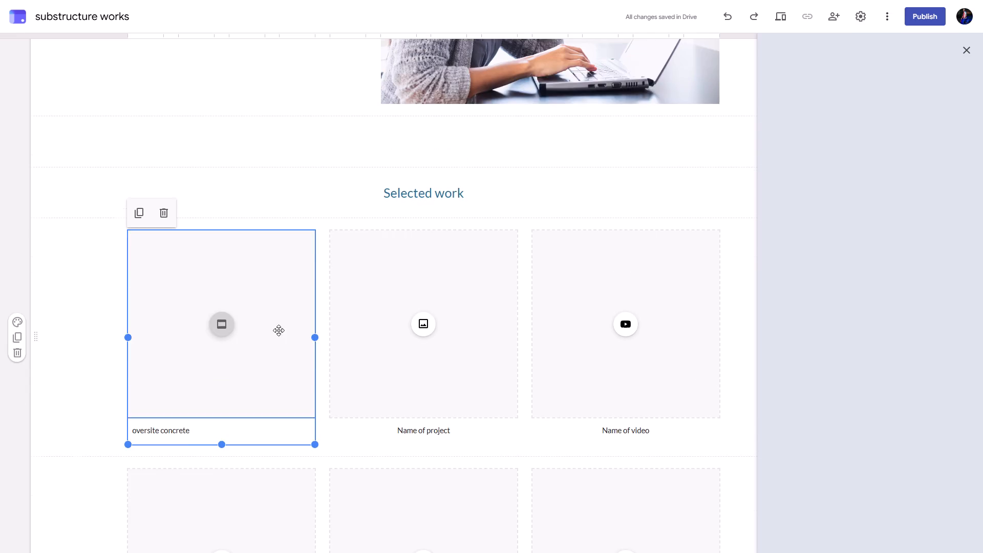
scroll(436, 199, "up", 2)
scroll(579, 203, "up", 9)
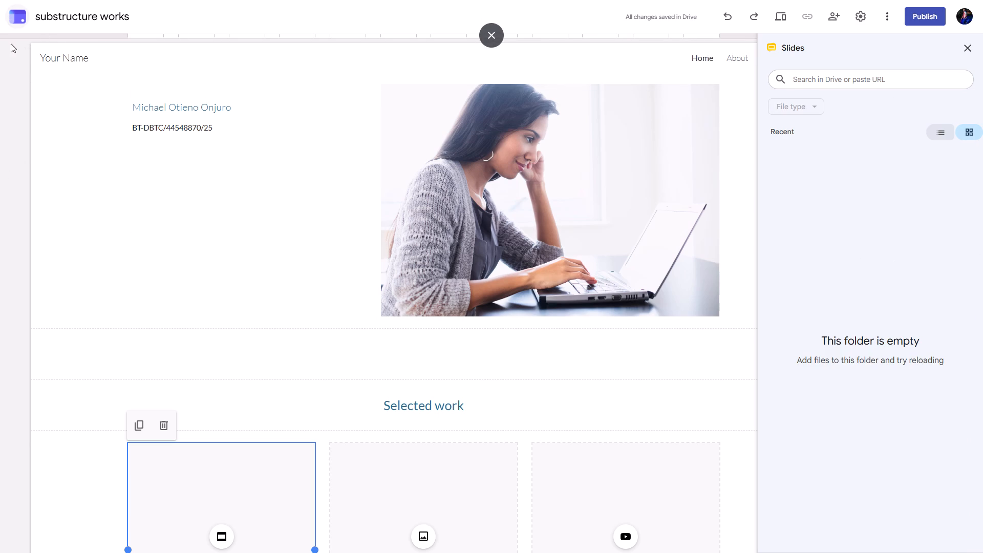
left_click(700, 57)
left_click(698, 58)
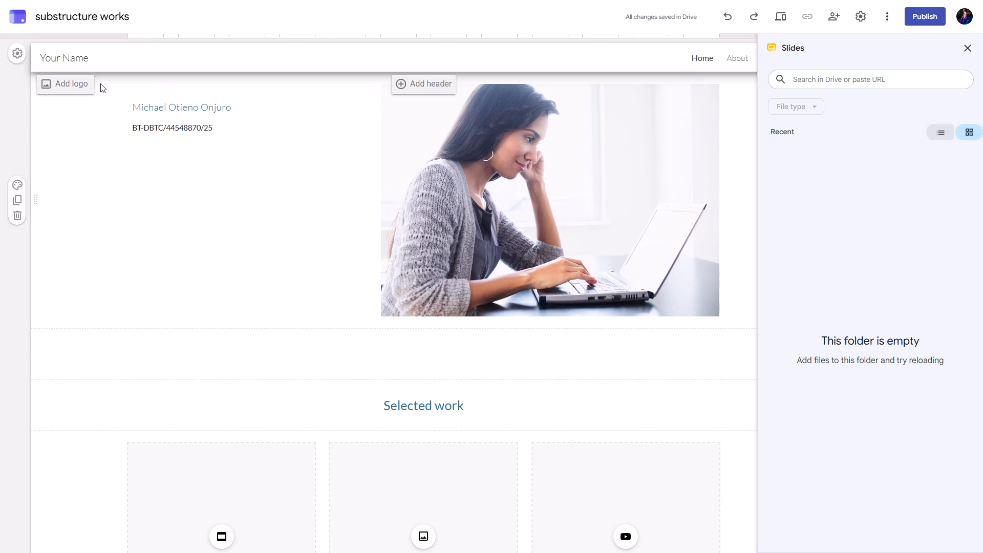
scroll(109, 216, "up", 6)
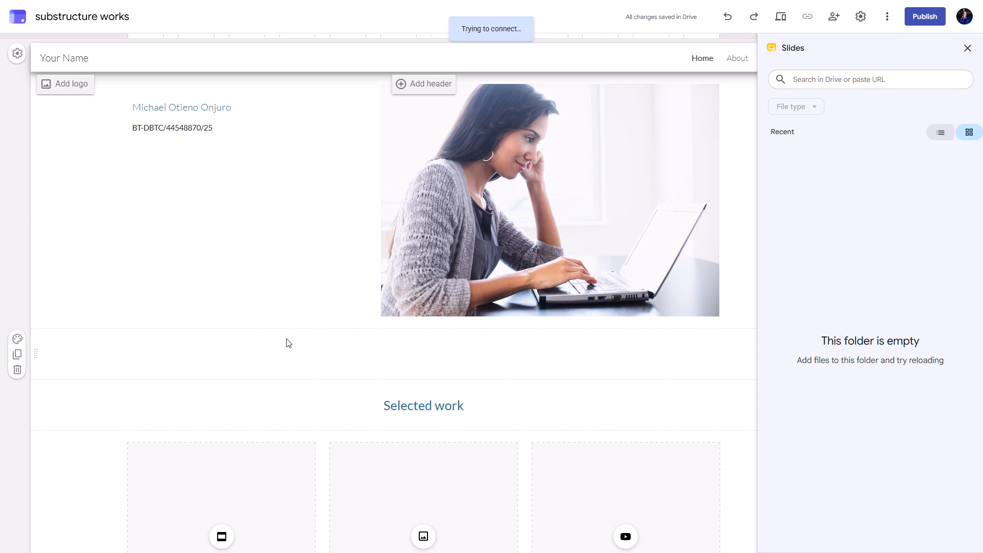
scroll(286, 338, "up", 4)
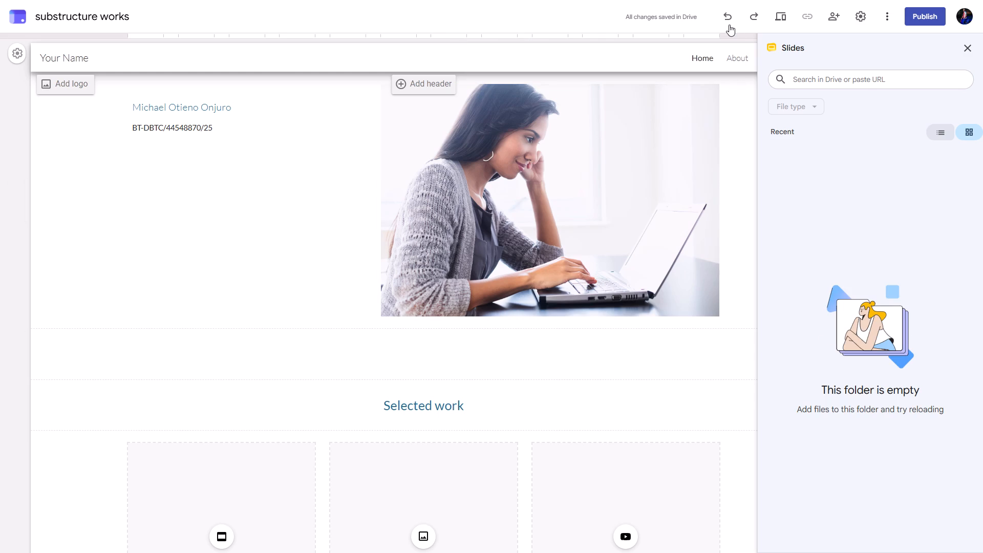
Undo the last edit made to the site.
left_click(726, 22)
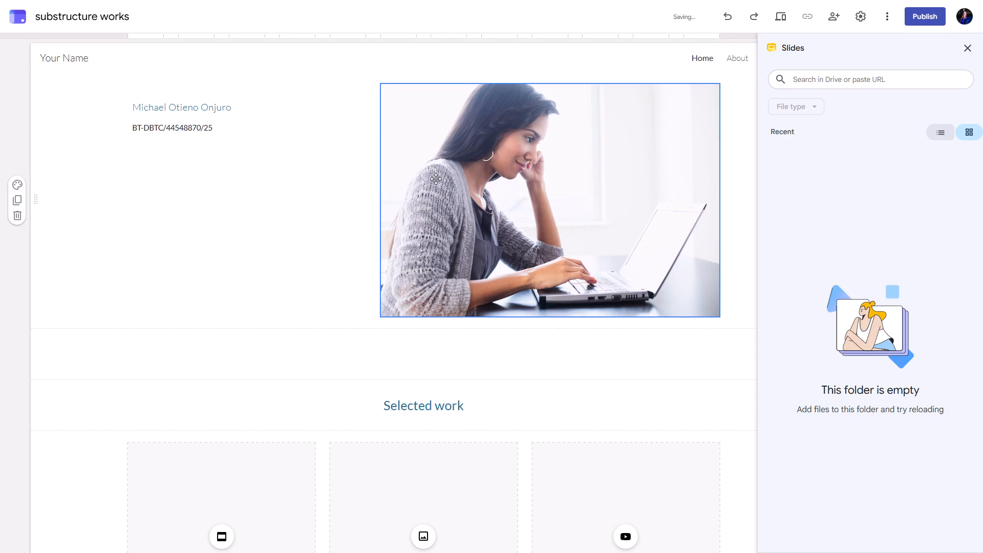
Undo the "oversite concrete" caption edits until the first Selected work caption is back to "Name of presentation".
key("ctrl+z")
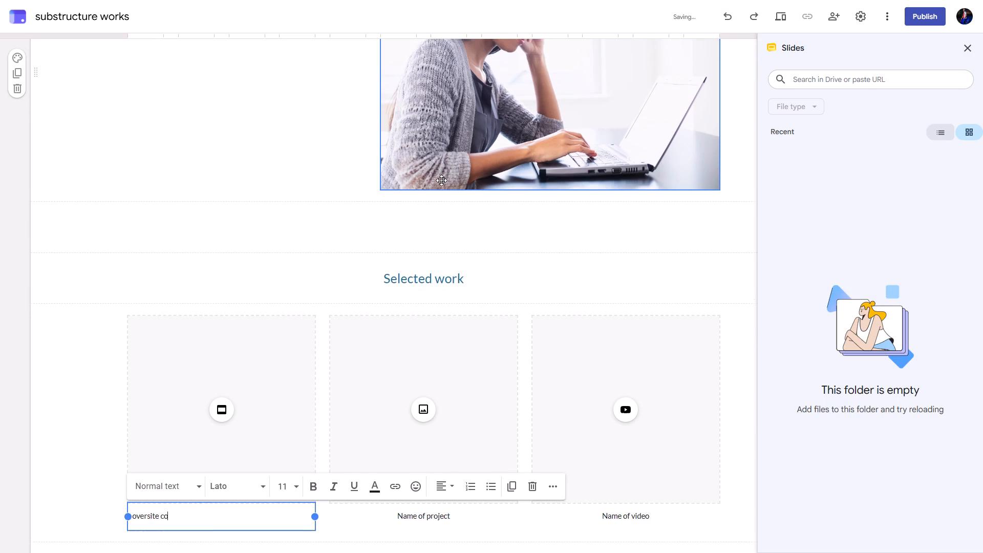
key("ctrl+z")
key("ctrl+z")
key("ctrl+z")
key("ctrl+z")
key("ctrl+z")
key("ctrl+z")
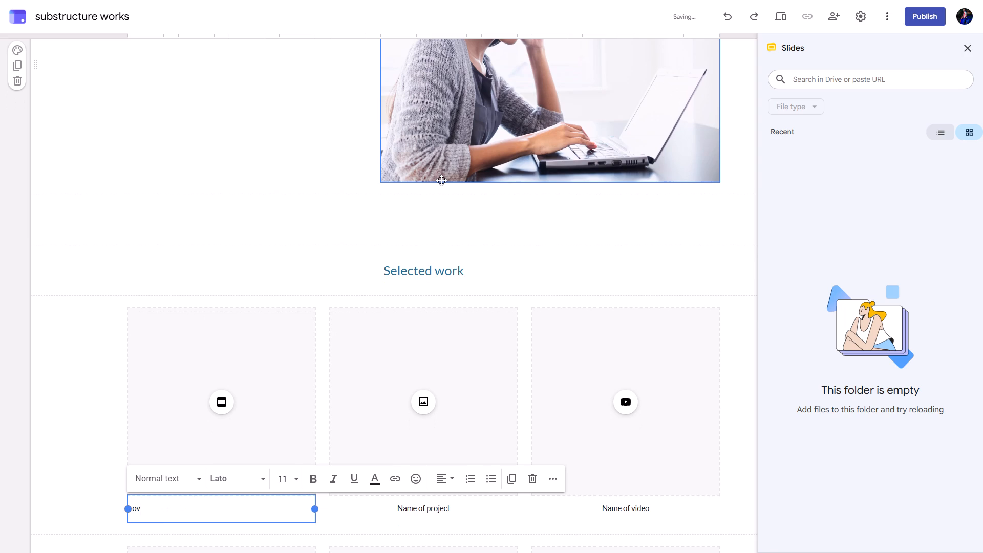
key("ctrl+z")
key("ctrl+z")
key("ctrl+z")
key("ctrl+z")
key("ctrl+z")
key("ctrl+z")
key("ctrl+z")
key("ctrl+z")
key("ctrl+z")
key("ctrl+z")
key("ctrl+z")
key("ctrl+z")
key("ctrl+z")
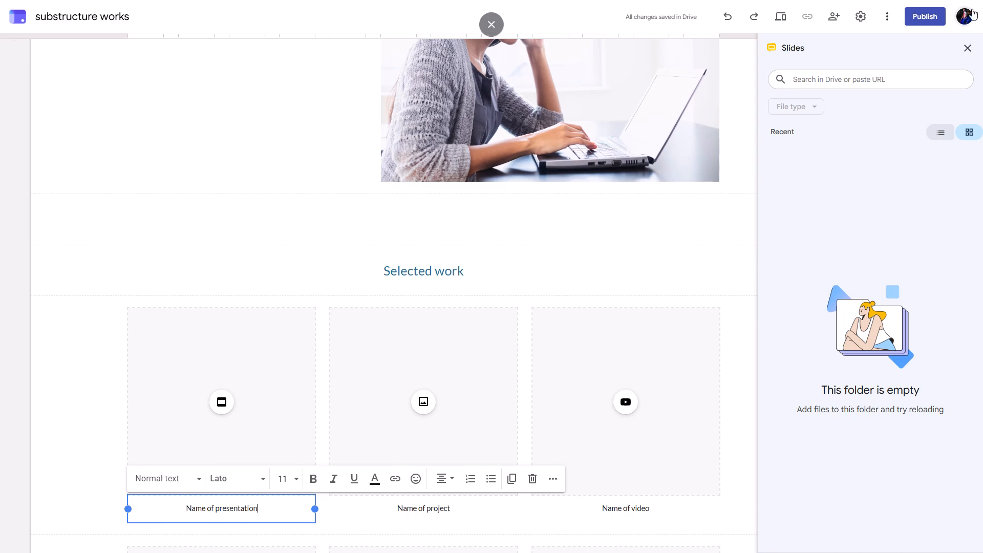
Close the Slides file picker and leave full-screen mode.
left_click(968, 48)
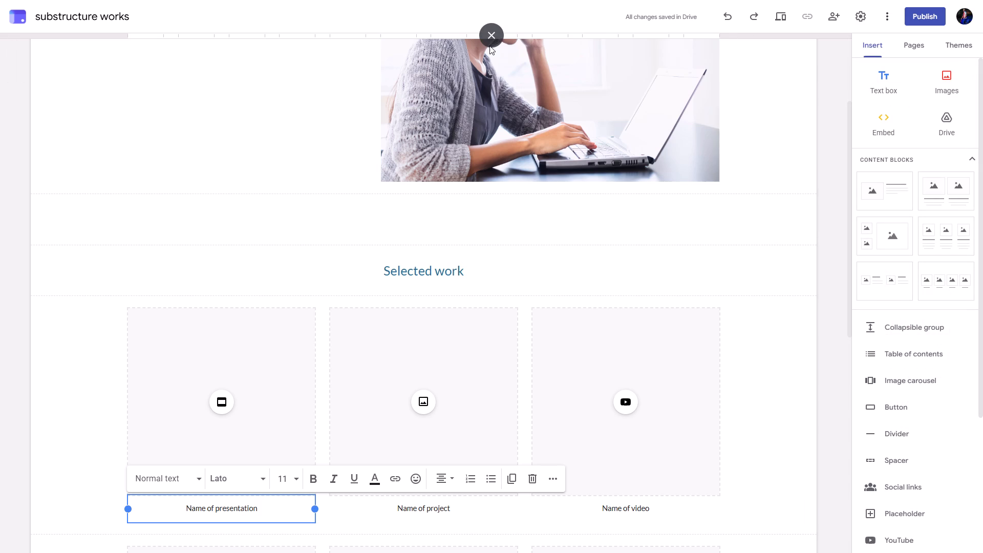
left_click(494, 31)
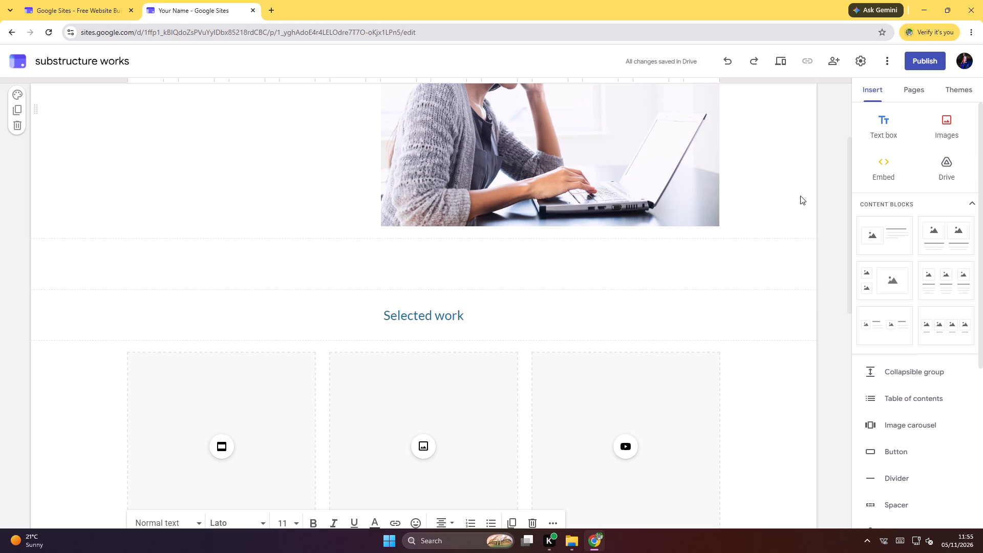
Open the site's Project Page for editing.
left_click(920, 83)
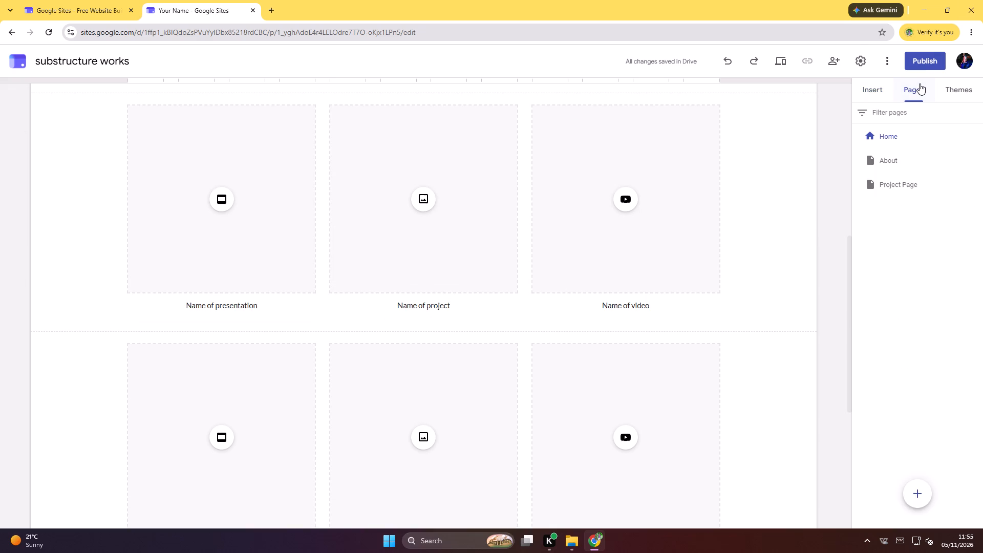
left_click(951, 83)
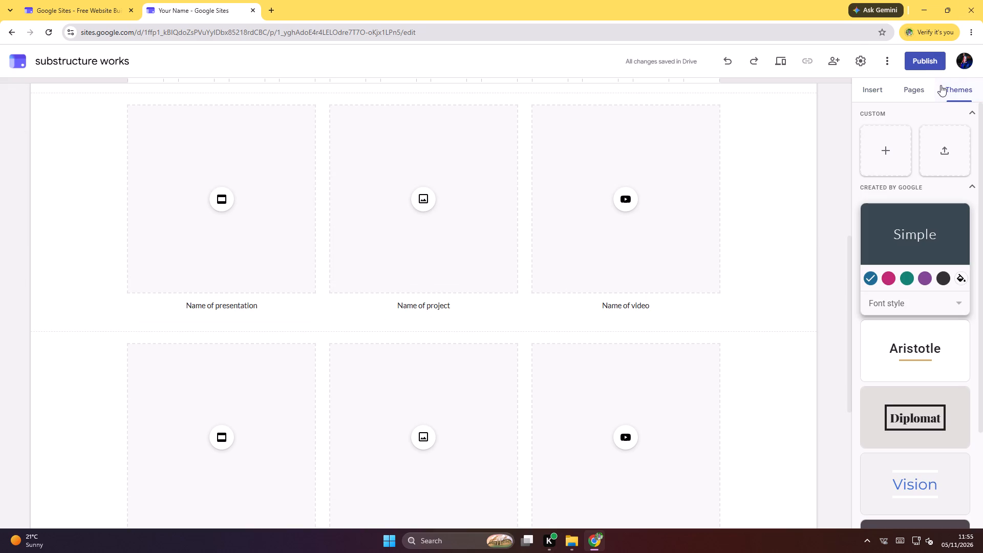
left_click(914, 92)
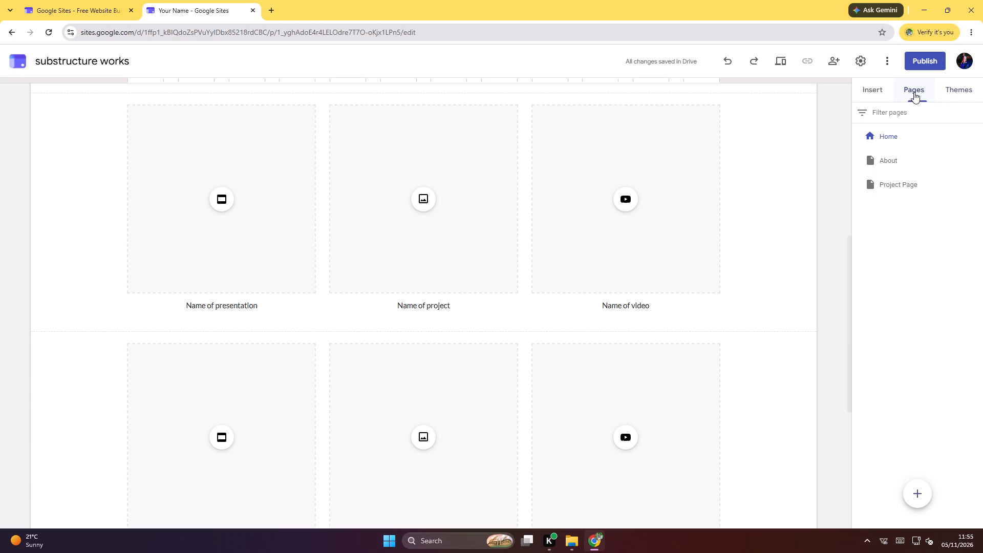
left_click(883, 182)
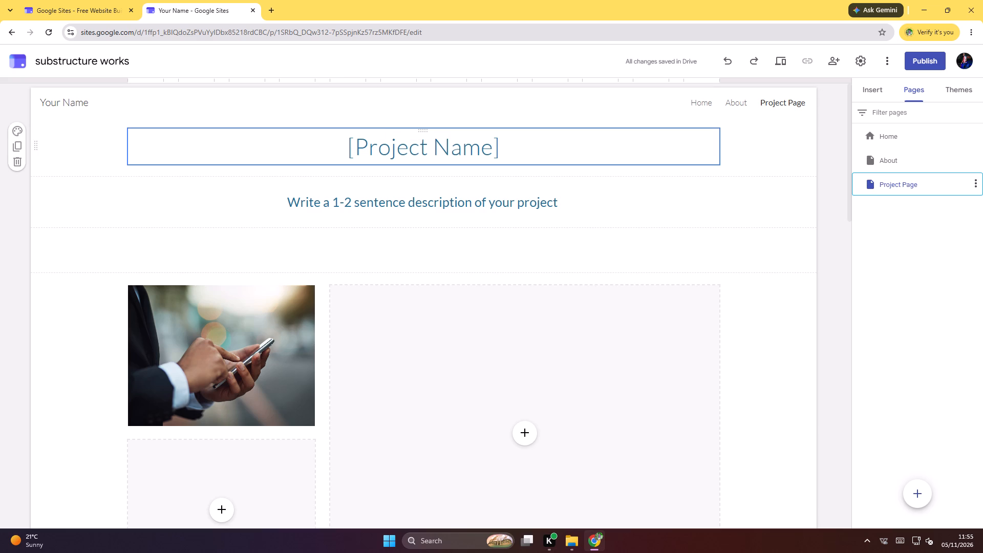
Delete the placeholder text "[Project Name" from the Project Page title, up to its closing bracket.
type("n")
key("space")
key("space")
left_click(493, 150)
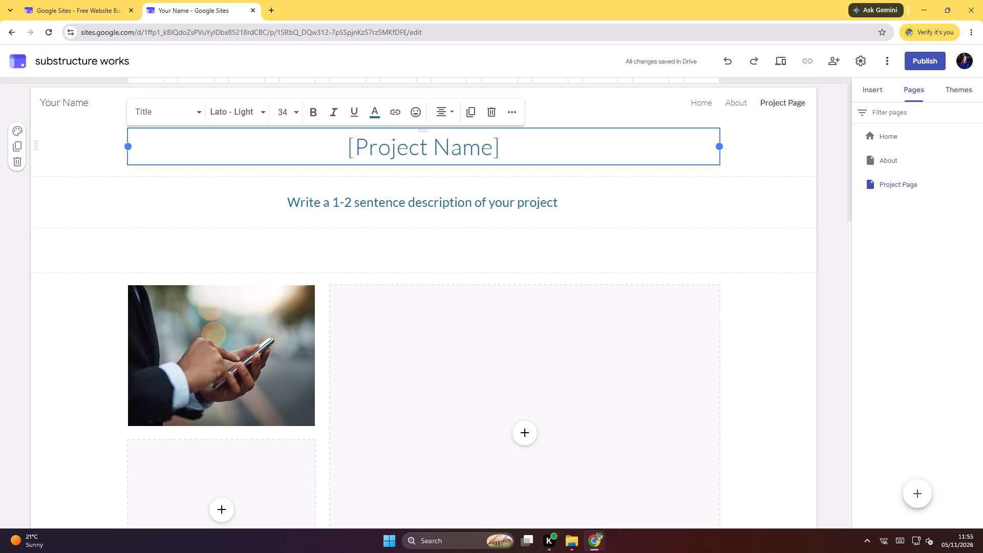
key("BackSpace")
key("BackSpace")
key("BackSpace")
key("BackSpace")
key("BackSpace")
key("BackSpace")
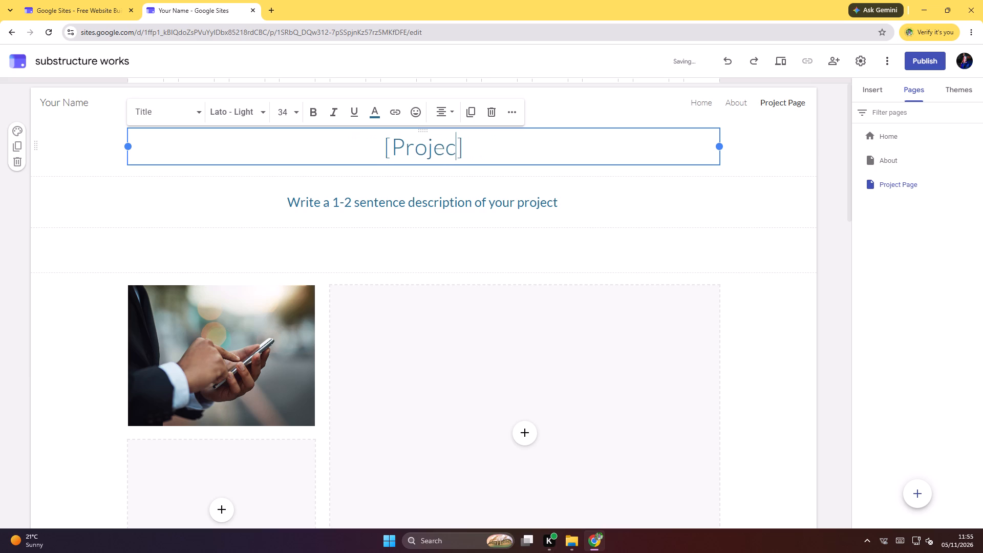
key("BackSpace")
key("BackSpace")
key("BackSpace")
key("BackSpace")
key("BackSpace")
key("BackSpace")
key("BackSpace")
key("BackSpace")
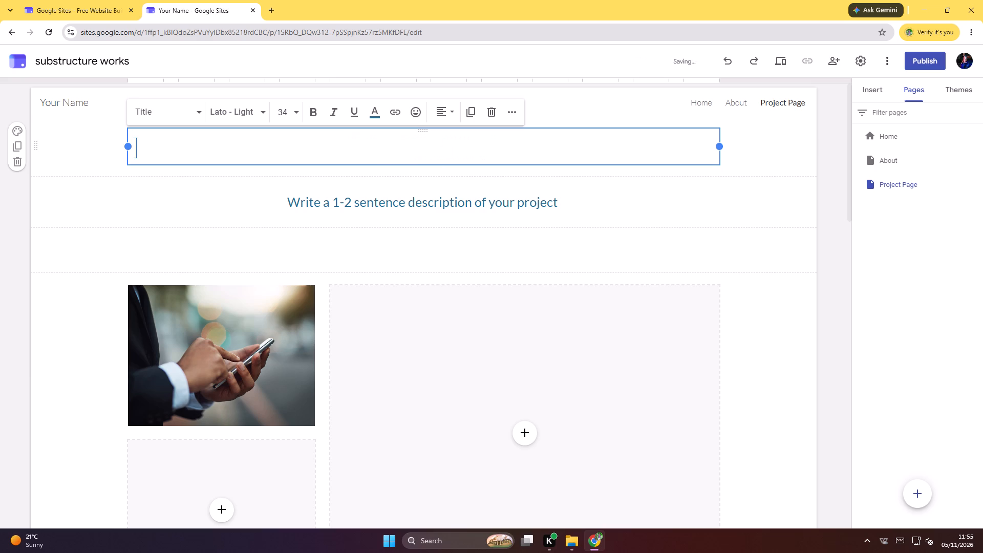
key("BackSpace")
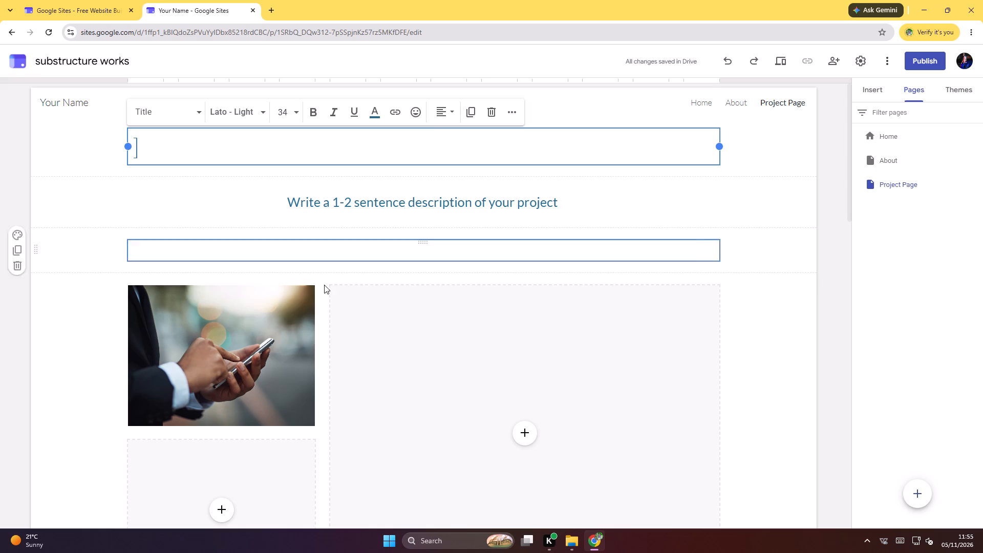
Look over the Project Page's image placeholders and description section.
scroll(273, 333, "down", 3)
scroll(211, 250, "down", 2)
scroll(207, 247, "up", 2)
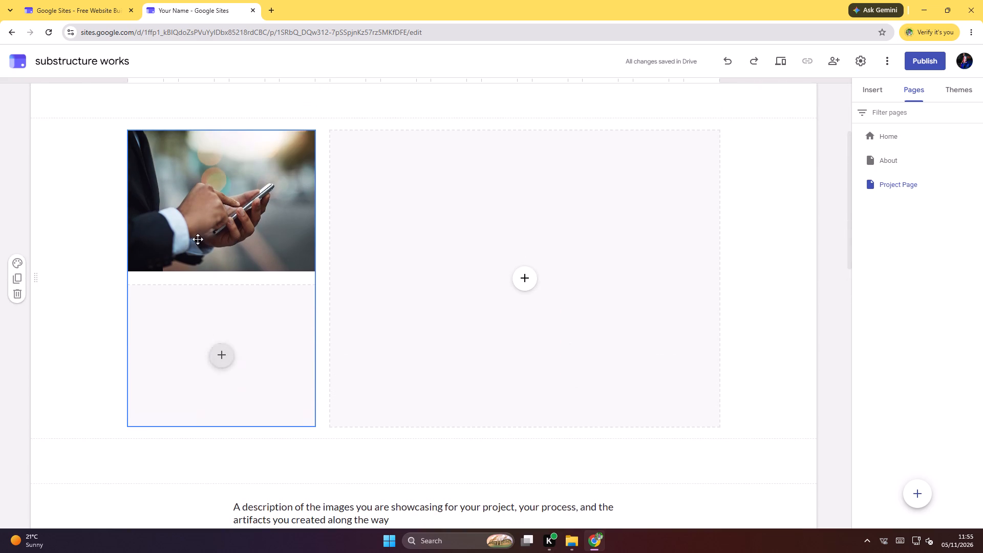
scroll(191, 120, "up", 6)
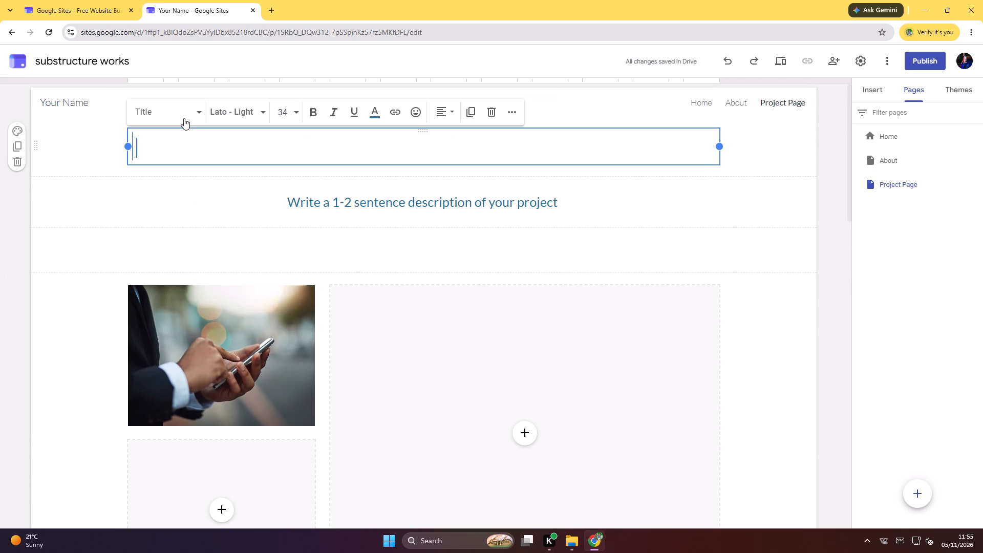
scroll(190, 118, "up", 6)
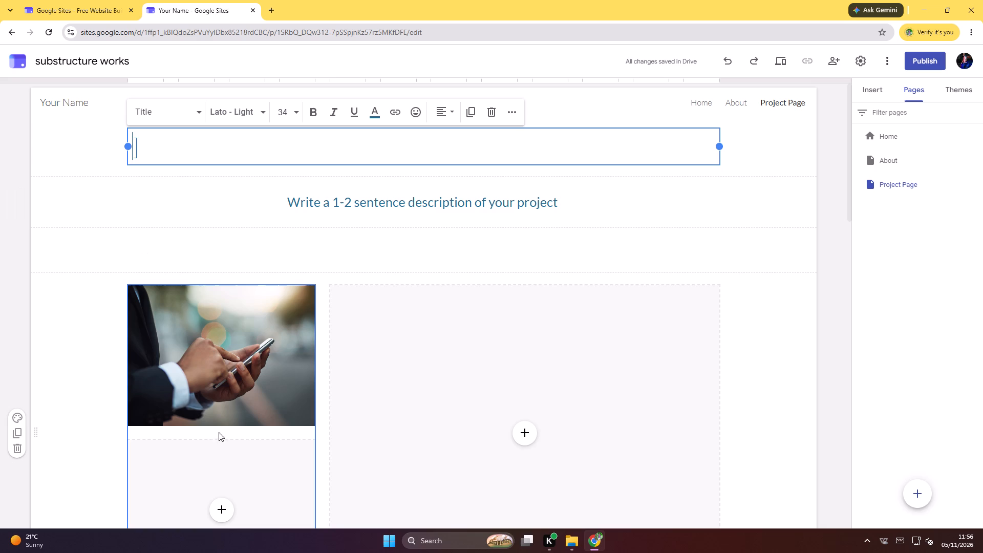
scroll(178, 351, "up", 2)
scroll(180, 334, "down", 4)
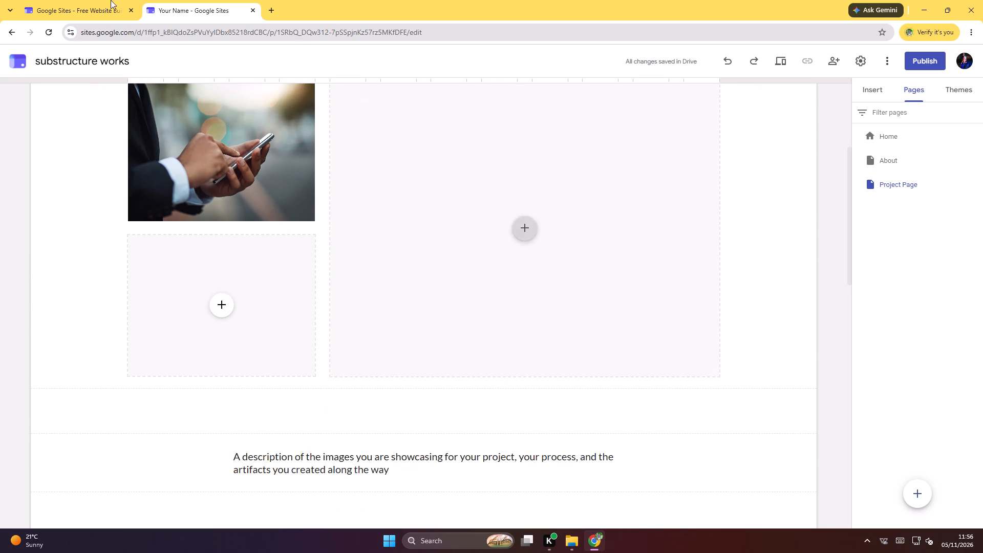
Add a subpage named "produce masonry units" under Project Page.
left_click(888, 184)
left_click(974, 184)
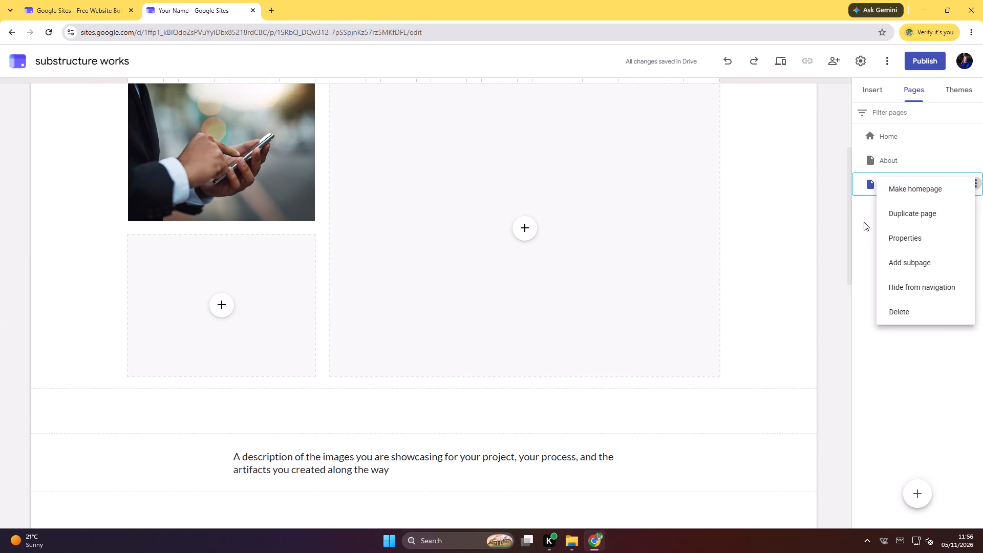
left_click(906, 264)
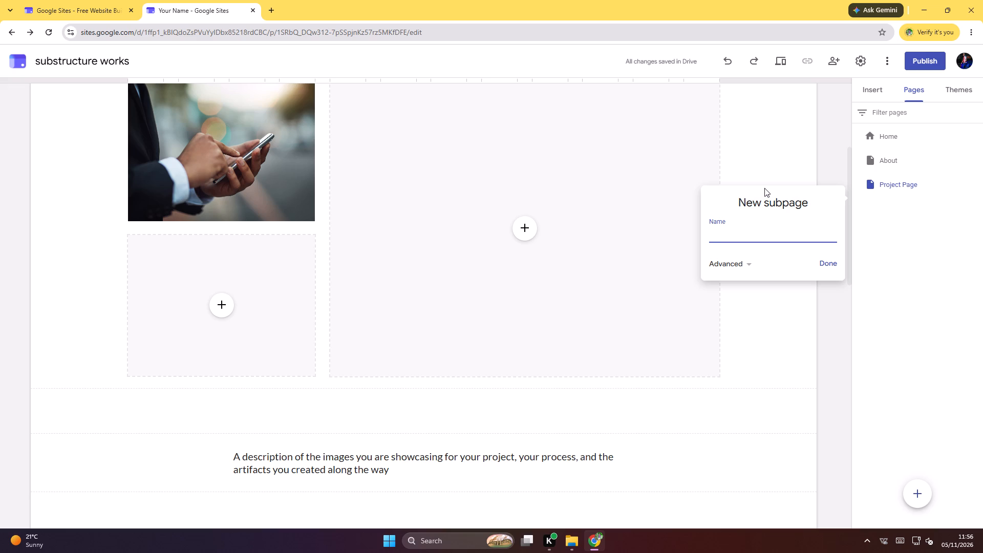
type("prod")
key("u")
type("ce")
key("space")
key("m")
key("a")
type("so")
key("n")
key("r")
key("y")
key("space")
type("units")
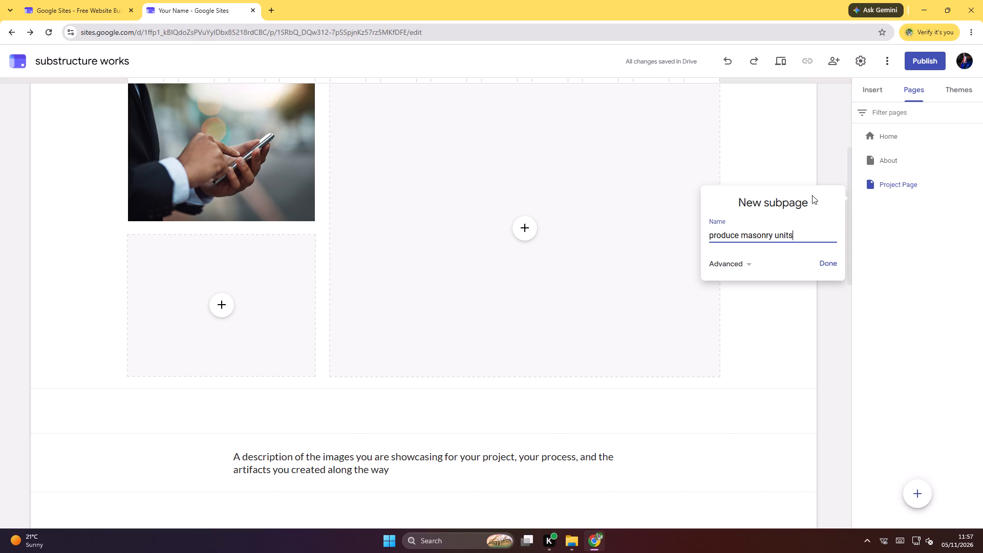
left_click(835, 264)
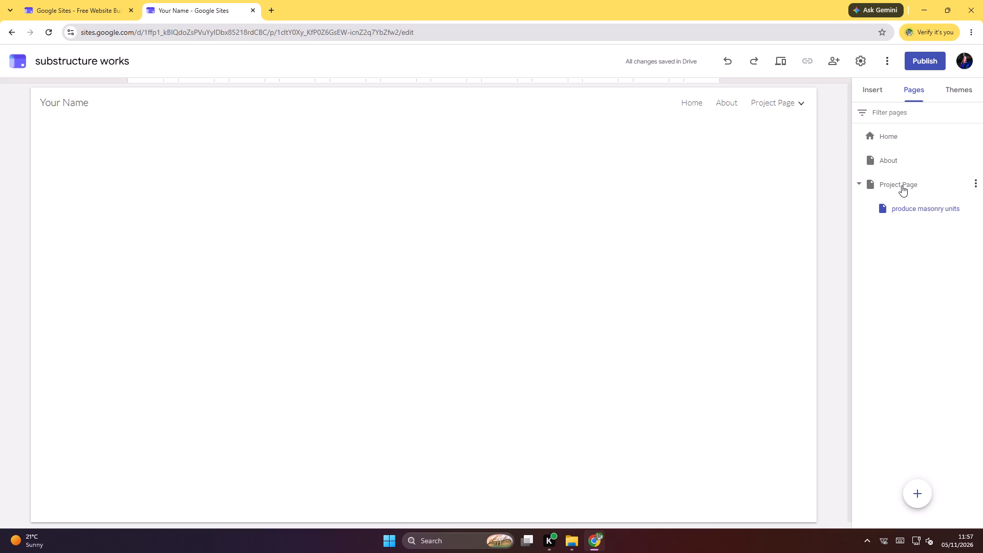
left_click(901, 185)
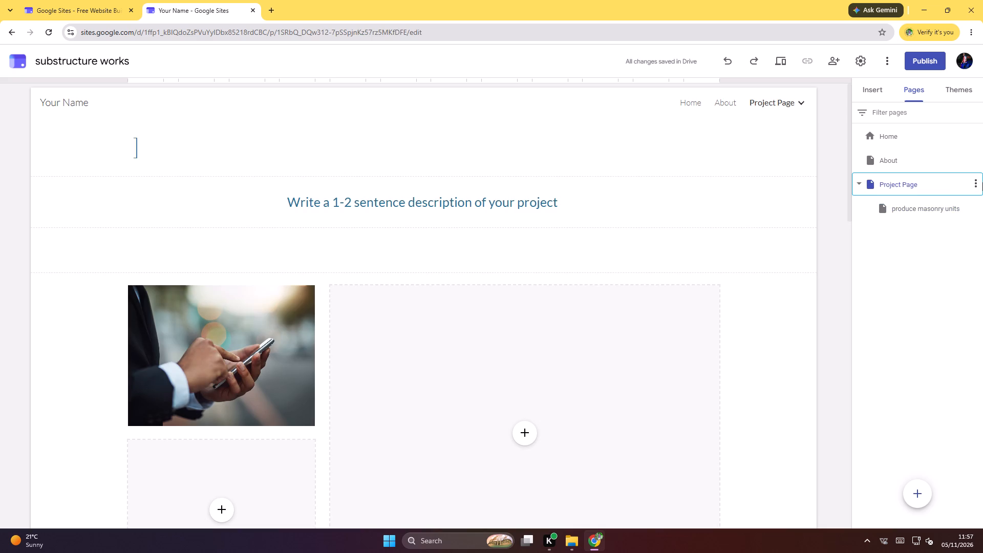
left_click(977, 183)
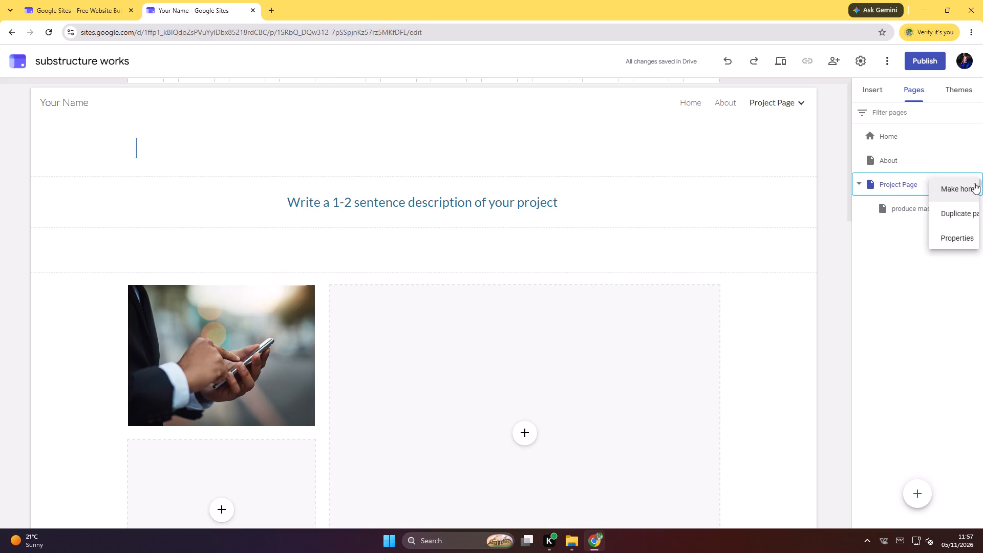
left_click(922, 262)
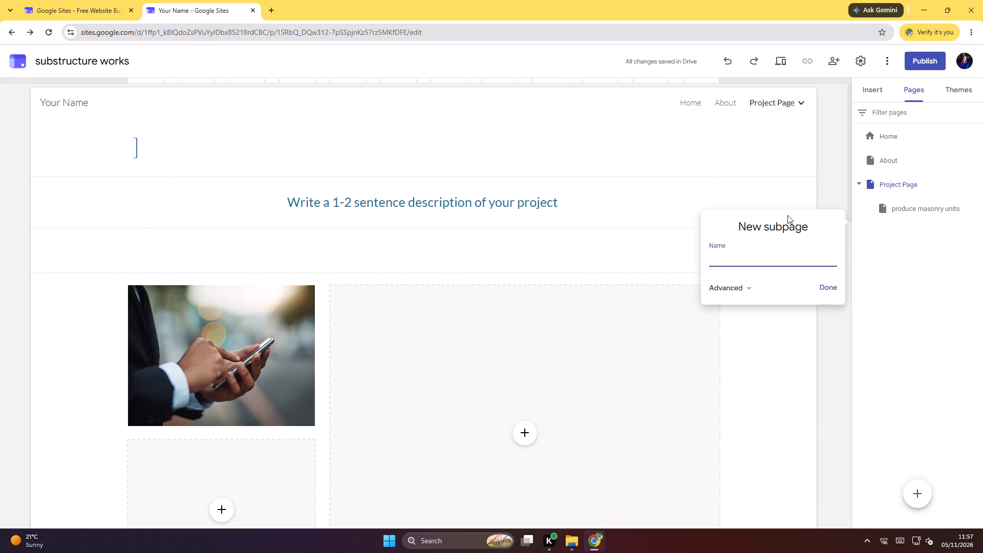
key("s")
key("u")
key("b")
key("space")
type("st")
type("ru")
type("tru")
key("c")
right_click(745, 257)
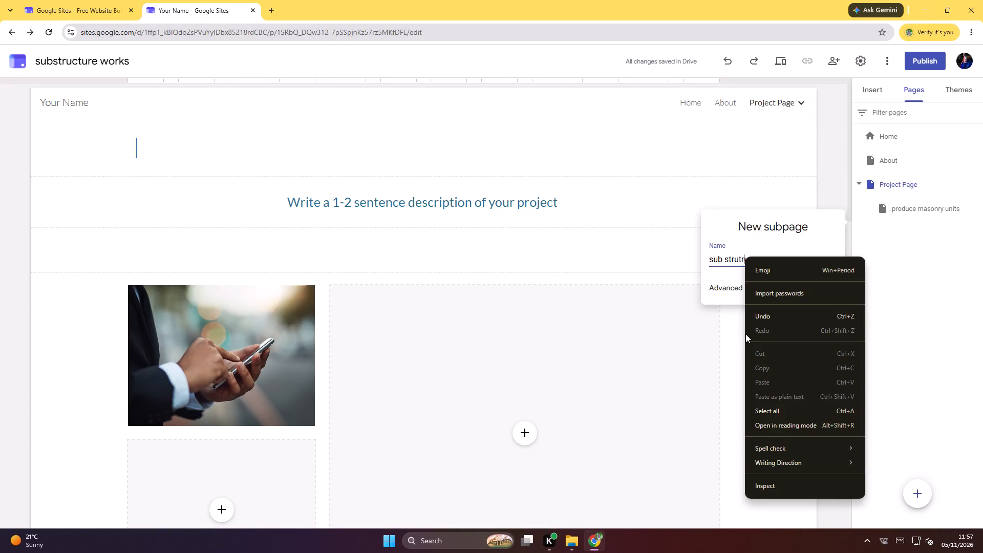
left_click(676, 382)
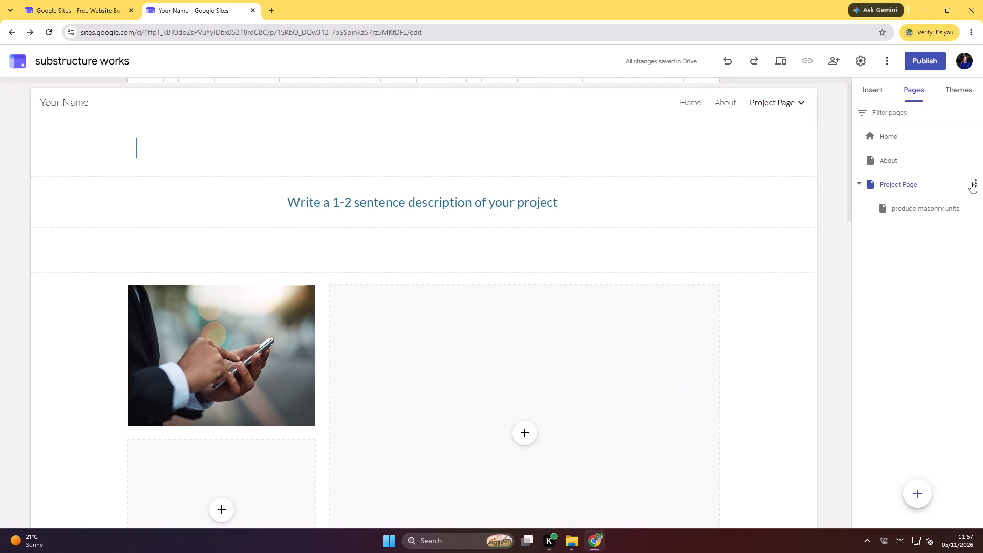
Add a subpage named "sub structure works" under Project Page.
left_click(979, 182)
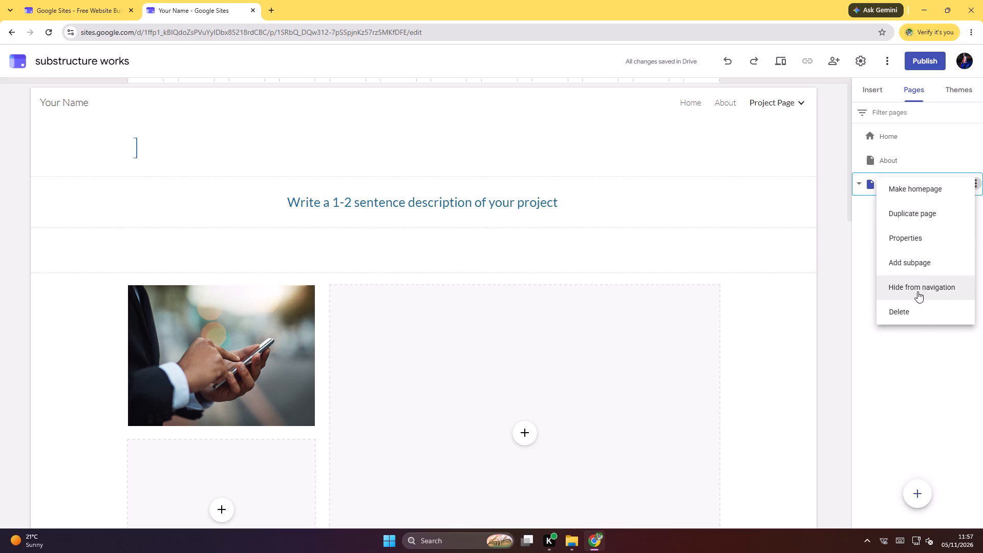
left_click(924, 263)
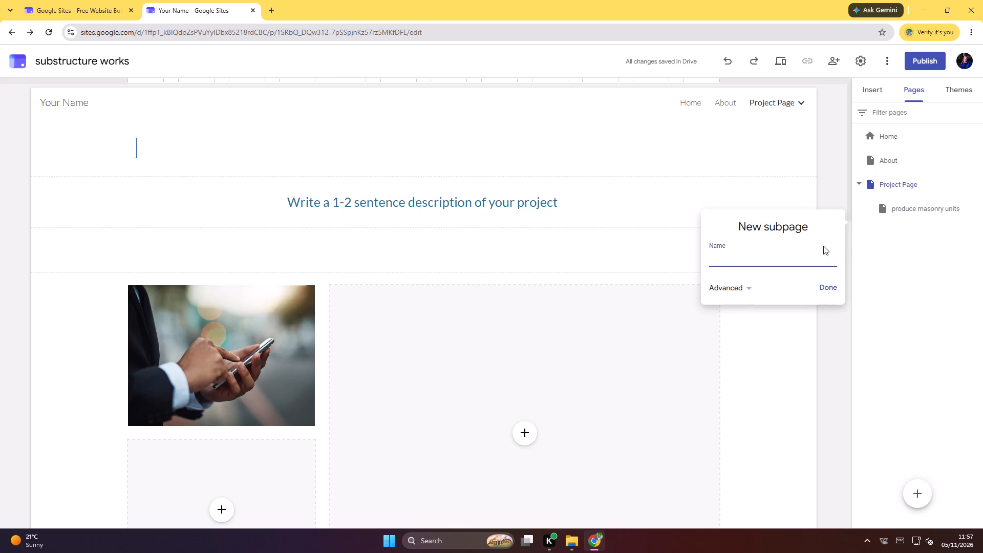
key("s")
key("u")
key("b")
key("space")
type("sr")
key("BackSpace")
key("t")
key("r")
key("u")
key("c")
type("ture")
key("space")
key("w")
key("o")
key("r")
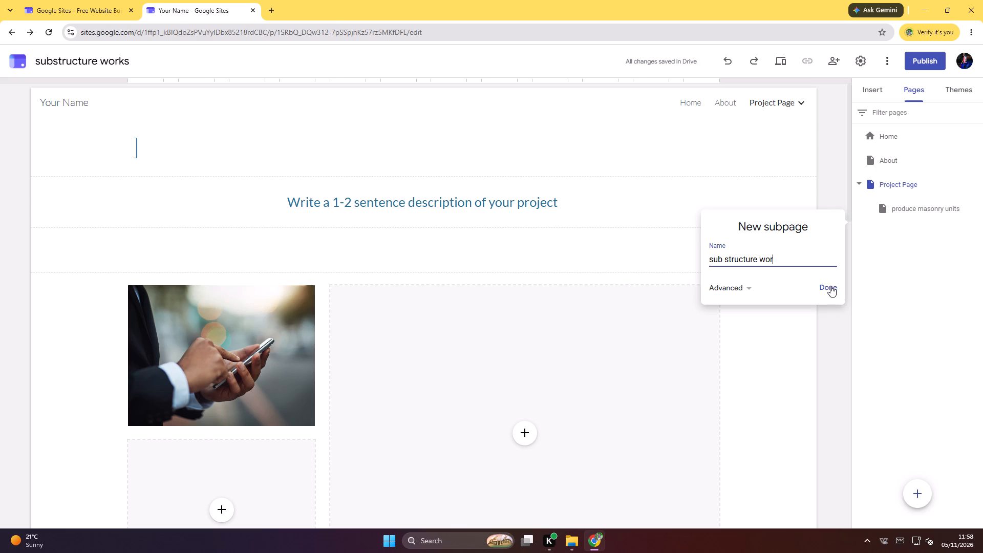
type("ks")
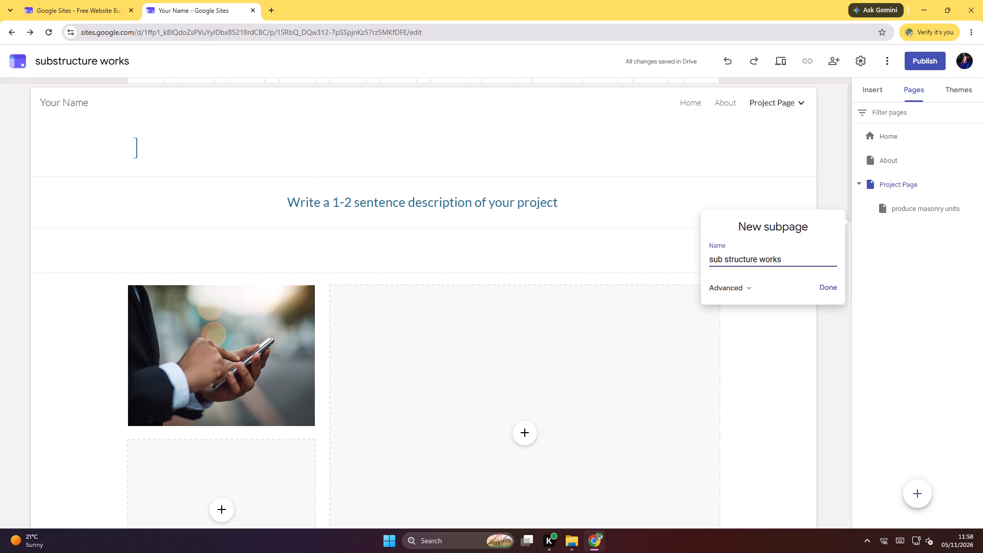
left_click(821, 285)
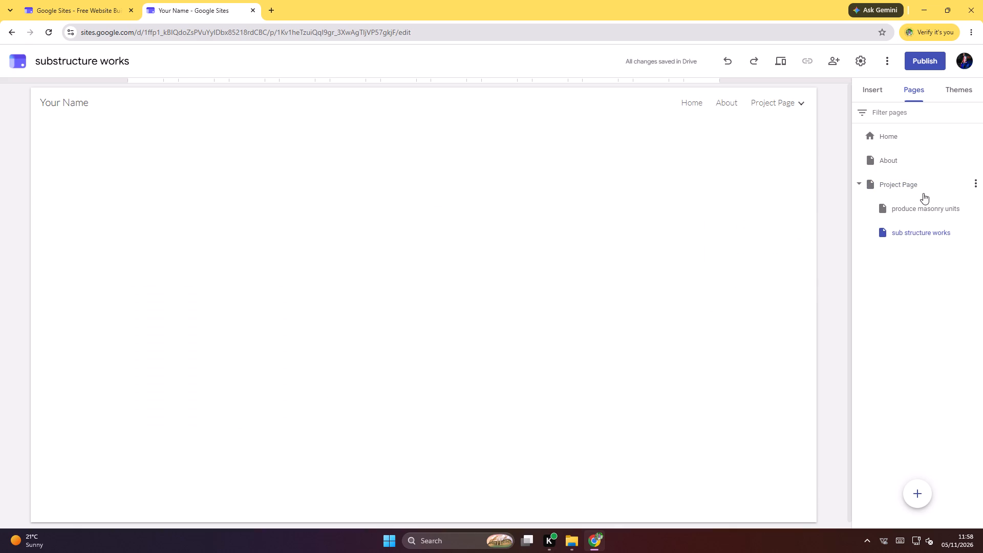
Add a subpage named "technical drawing" under Project Page.
right_click(972, 182)
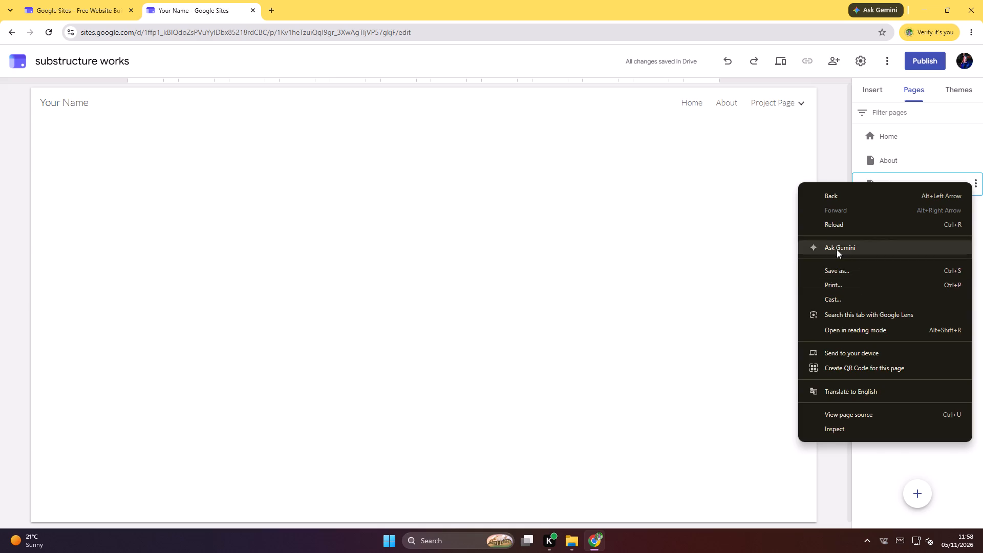
left_click(764, 251)
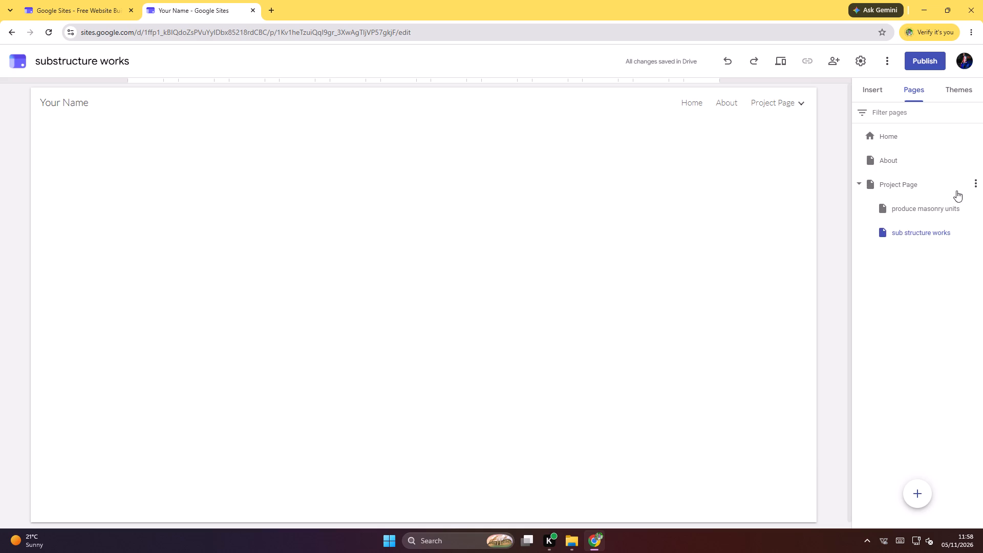
left_click(979, 184)
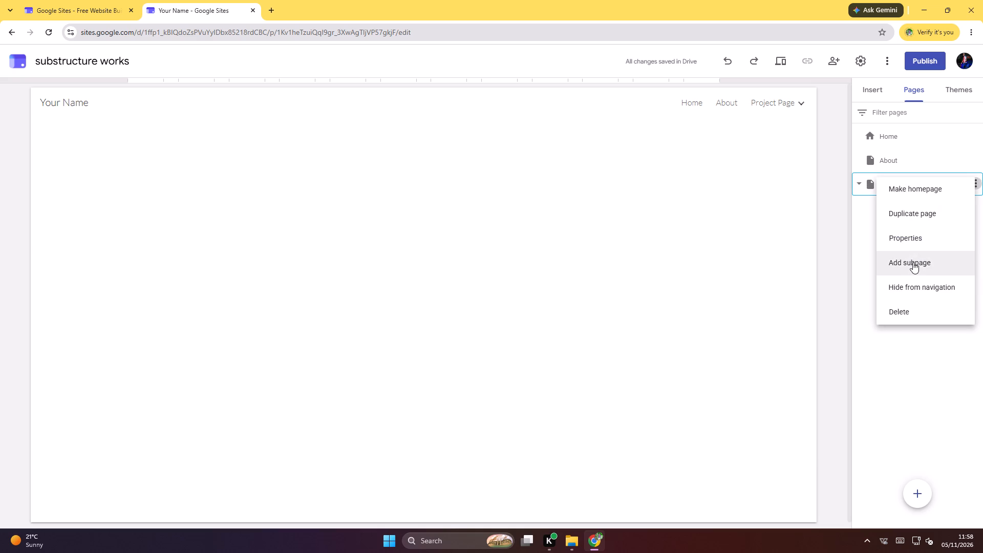
left_click(914, 265)
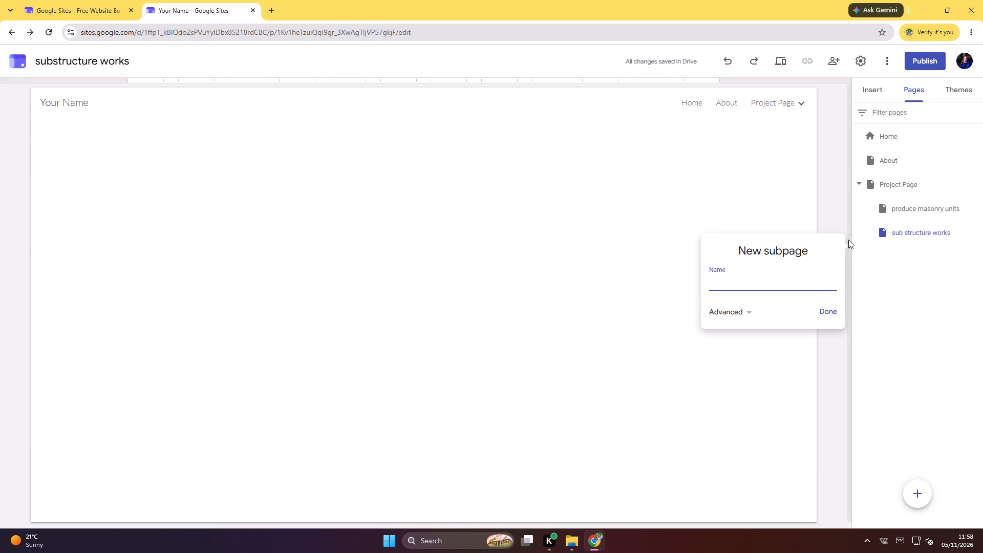
key("t")
type("ec")
key("h")
key("n")
key("i")
type("cal")
key("space")
type("de")
key("BackSpace")
type("rawi")
key("n")
key("g")
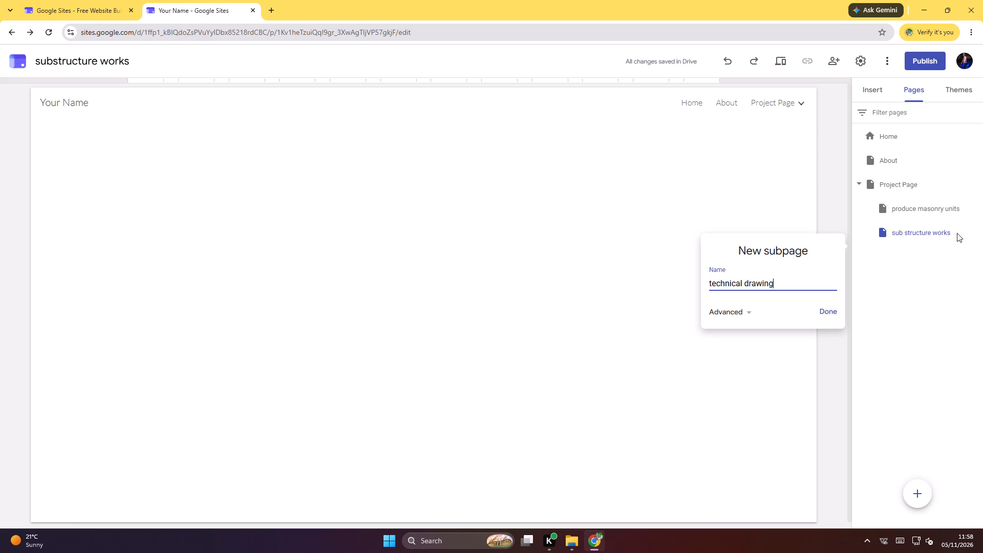
left_click(824, 312)
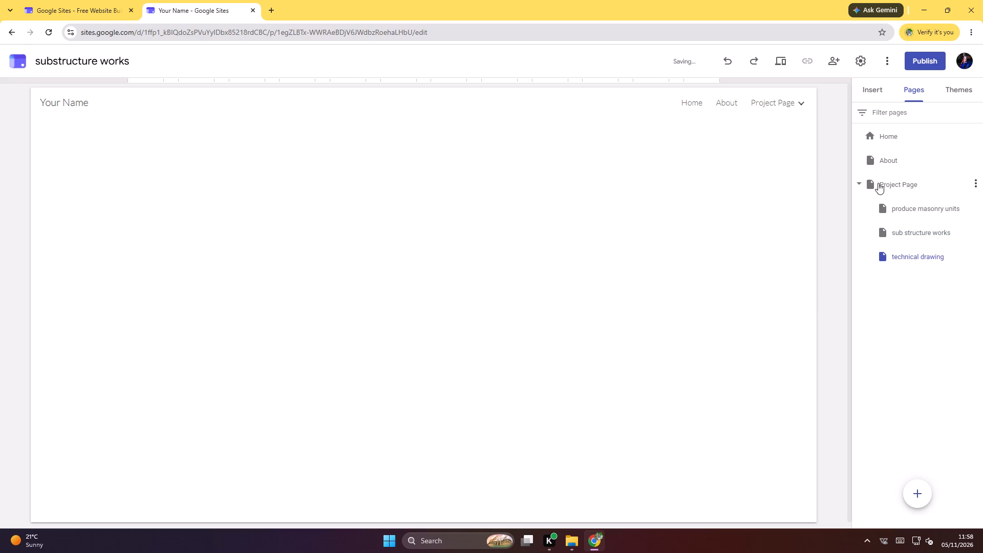
Add a subpage named "apply basic mathematics 1" under Project Page.
left_click(878, 183)
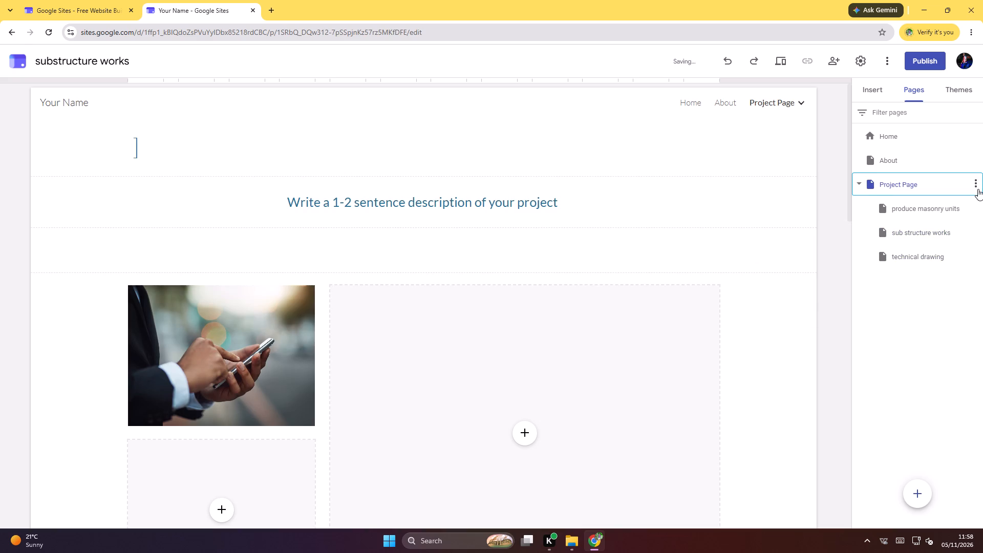
left_click(979, 187)
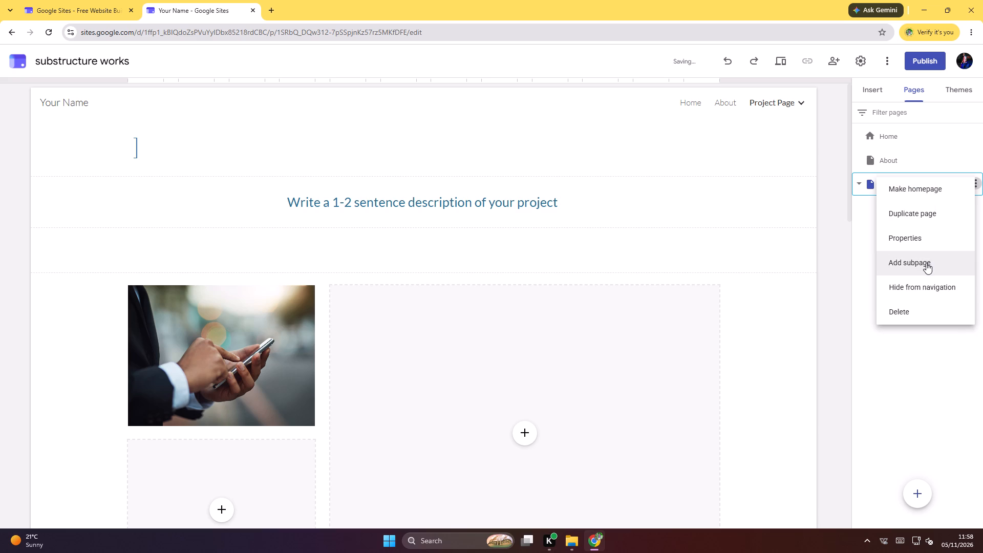
left_click(926, 263)
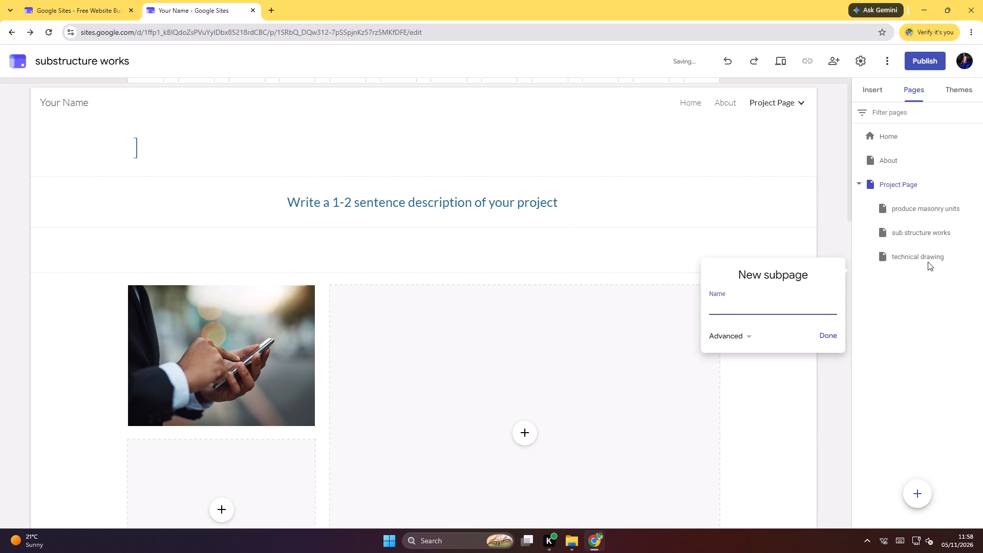
key("a")
key("p")
key("p")
key("l")
key("y")
key("space")
key("b")
key("a")
key("s")
type("ic")
key("space")
type("math")
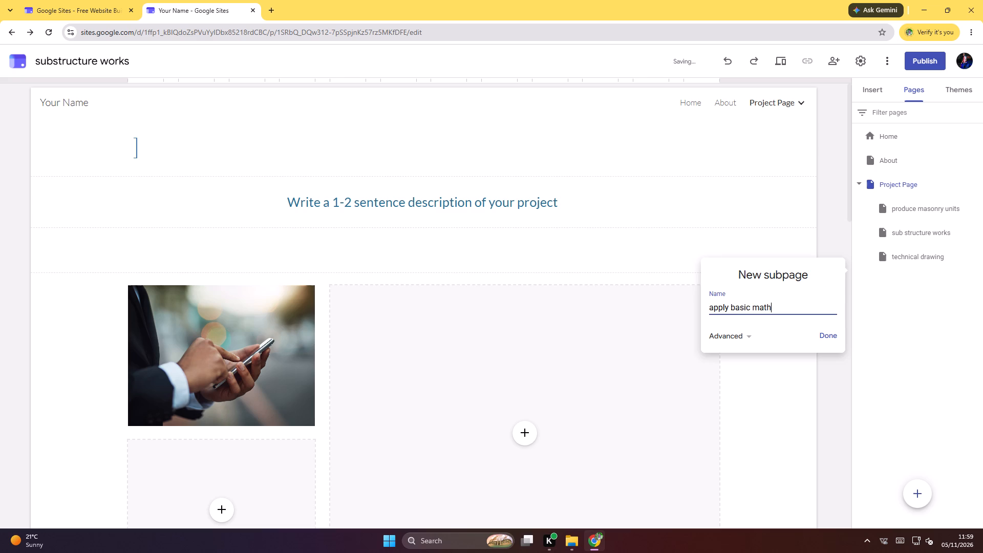
key("e")
key("m")
key("a")
key("t")
key("i")
key("c")
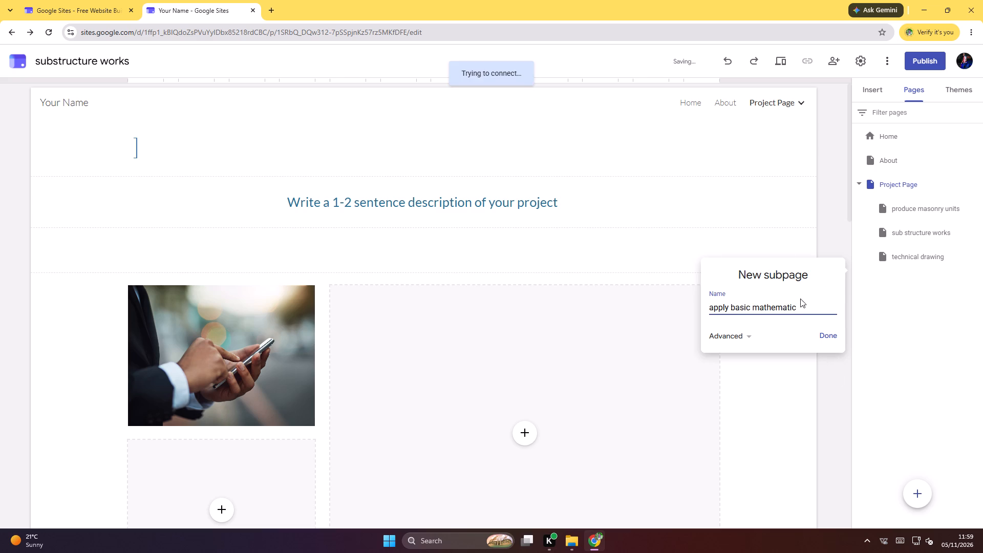
key("s")
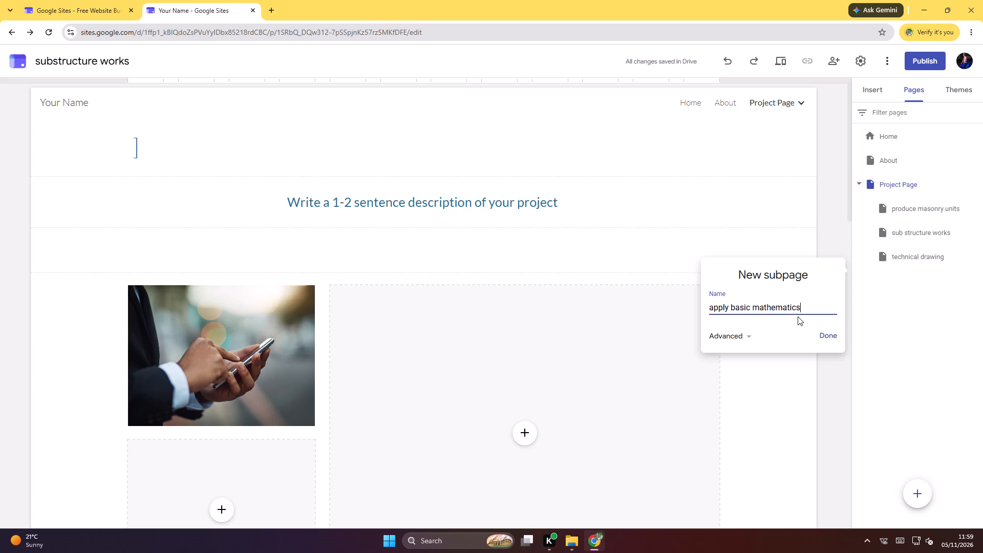
key("space")
key("1")
left_click(830, 333)
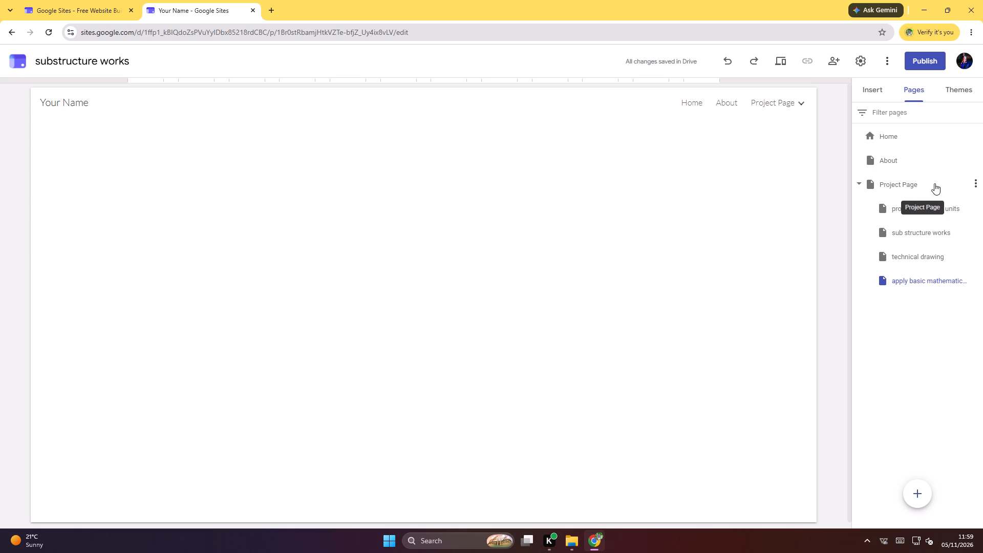
Add a subpage named "communication skills" under Project Page.
left_click(976, 182)
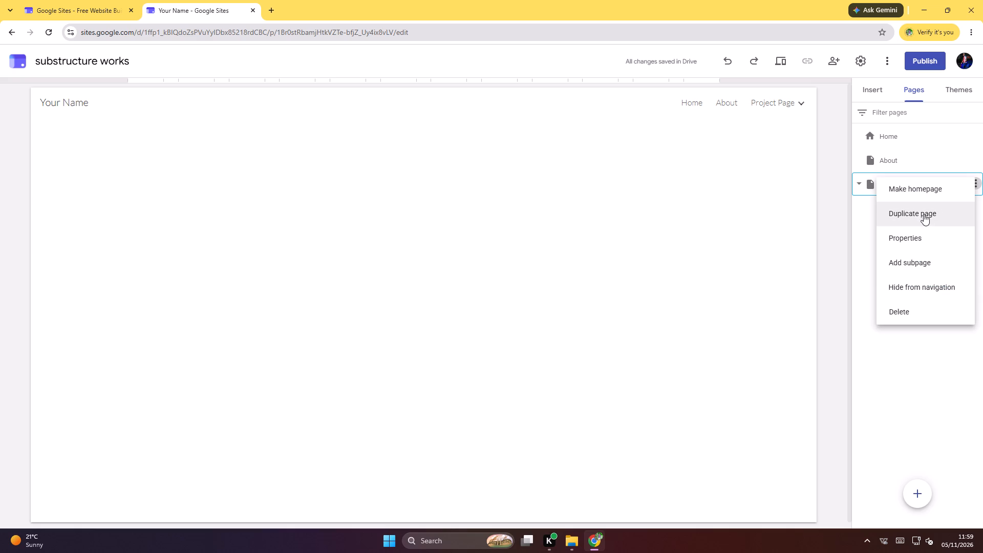
left_click(921, 262)
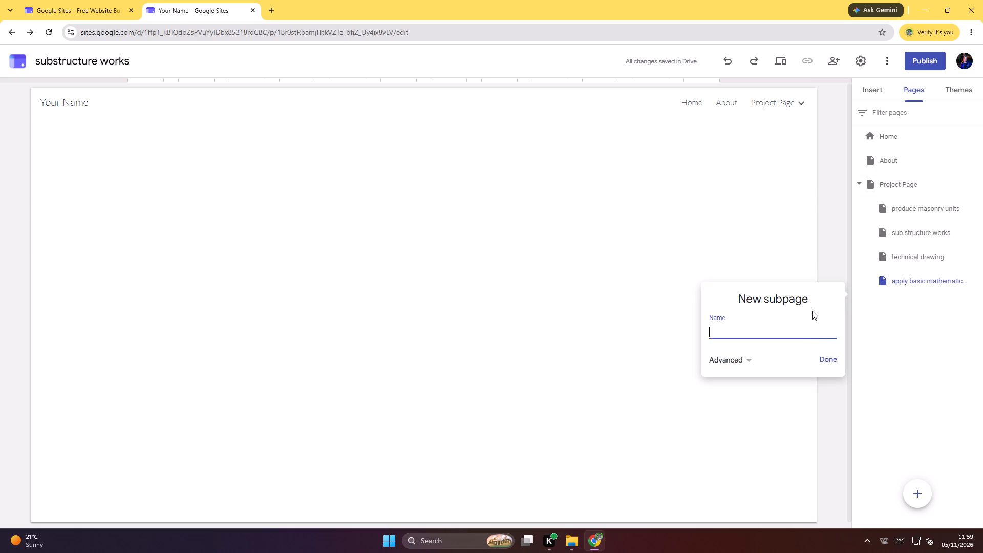
type("co")
type("mm")
key("u")
type("ni")
key("c")
type("ar")
key("BackSpace")
type("tion")
key("space")
key("s")
type("kill")
key("s")
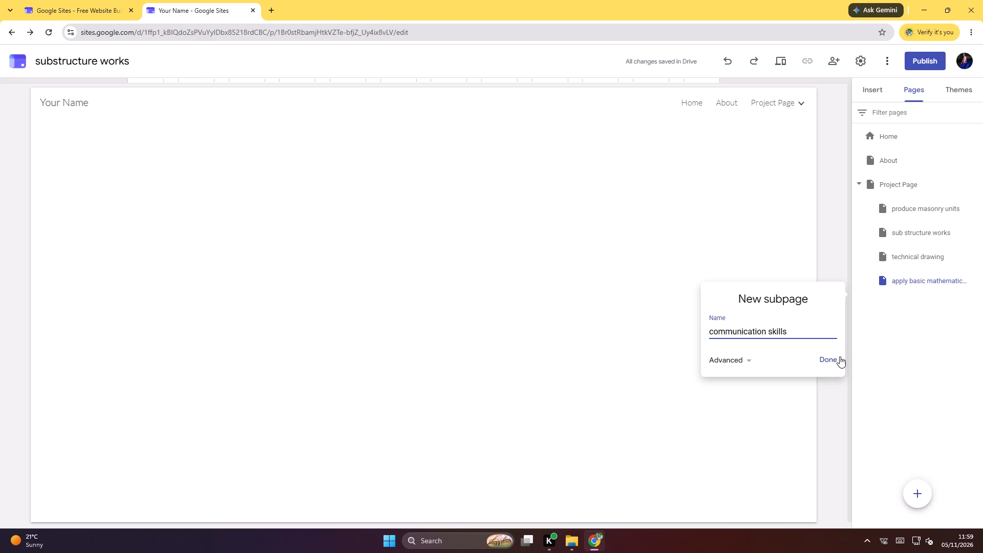
left_click(833, 356)
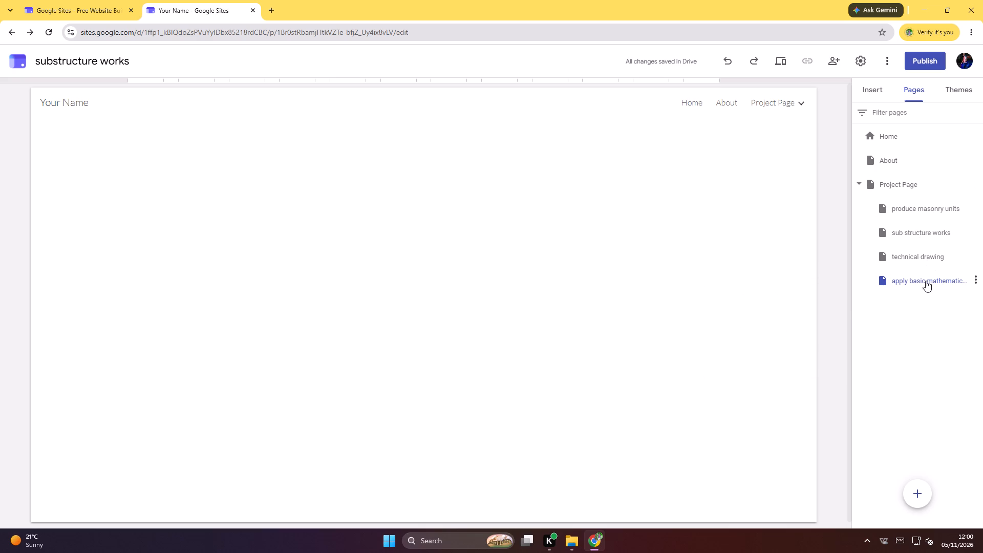
Add another subpage named "communication skills" under Project Page.
left_click(977, 184)
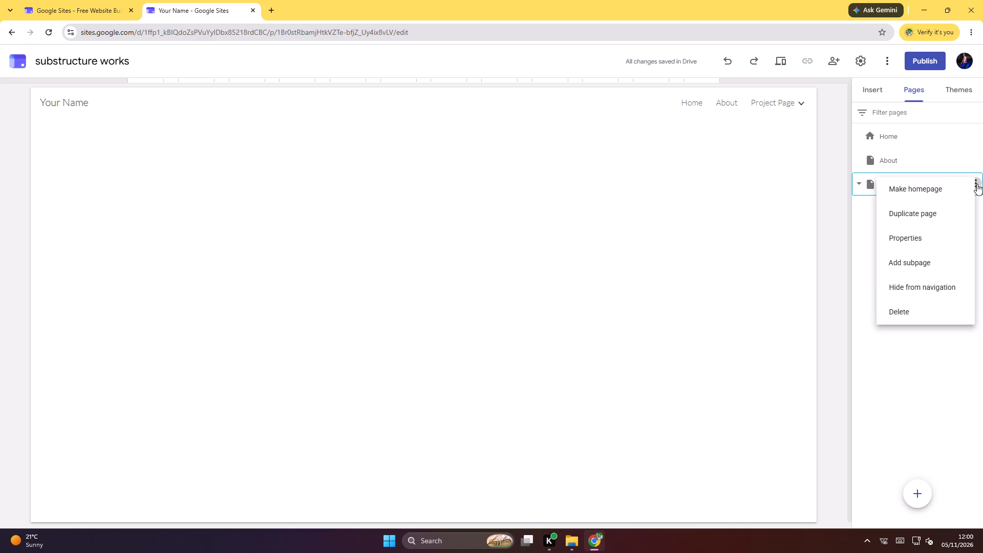
left_click(915, 259)
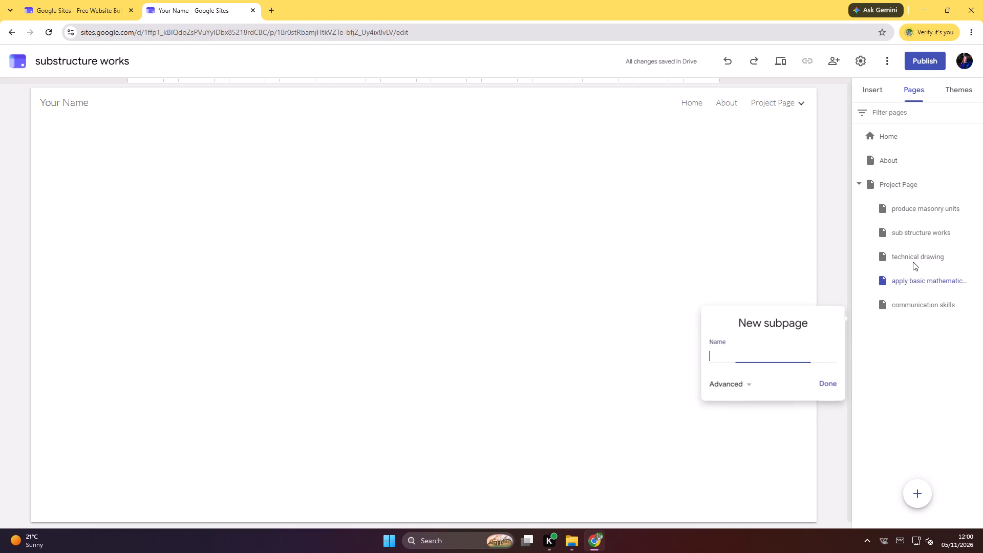
type("co")
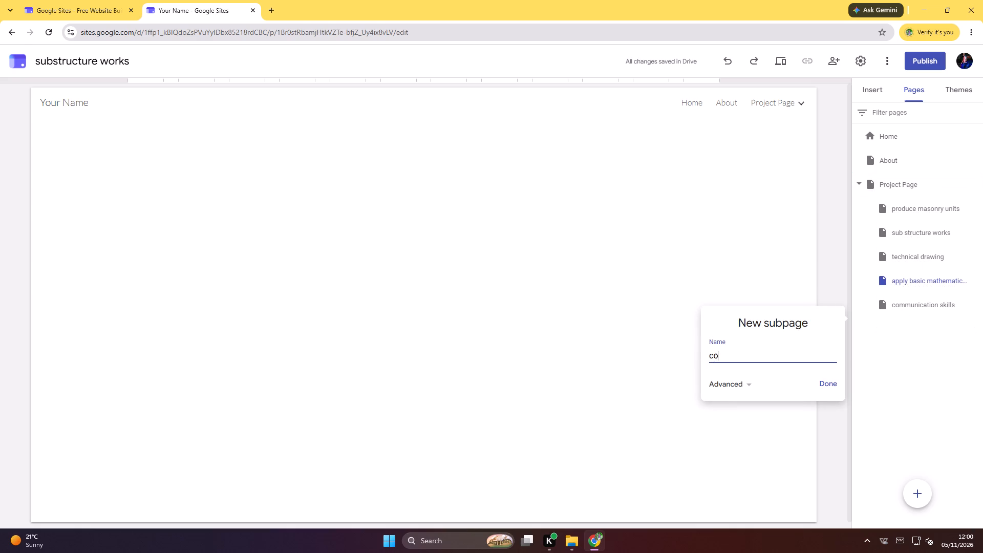
type("mm")
key("u")
key("n")
key("i")
type("ca")
type("tio")
type("n")
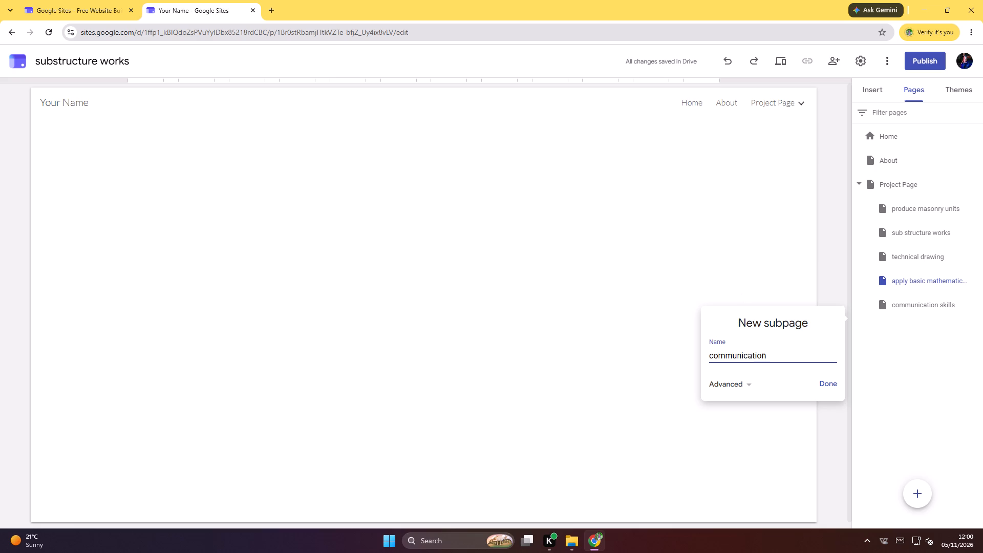
key("space")
key("s")
type("kill")
key("s")
left_click(828, 385)
Open the "produce masonry units" subpage for viewing.
left_click(946, 211)
left_click(906, 205)
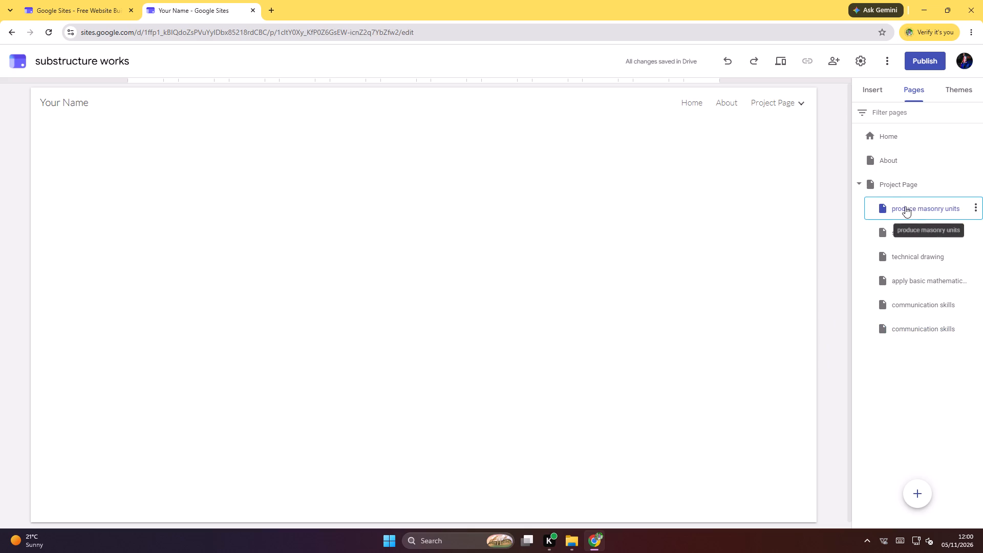
scroll(409, 375, "up", 2)
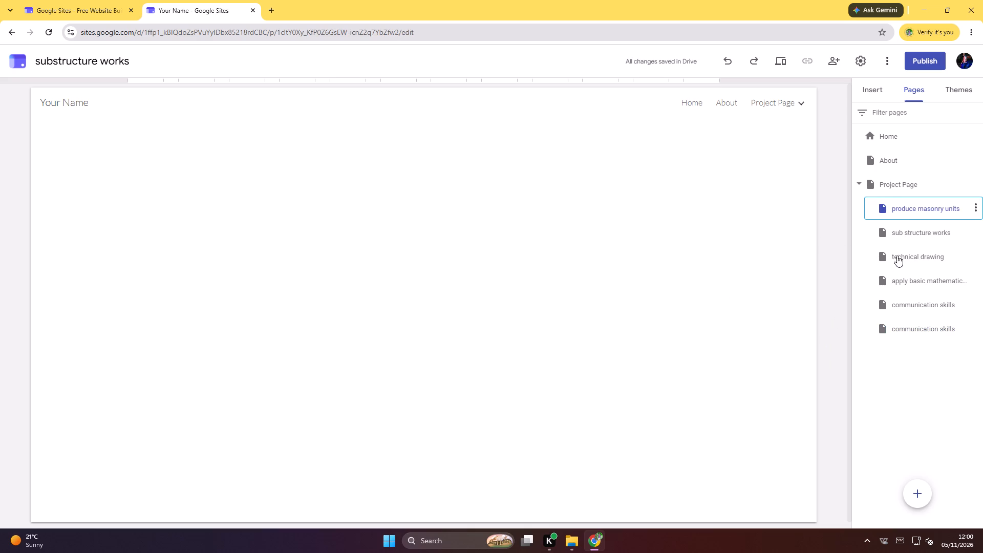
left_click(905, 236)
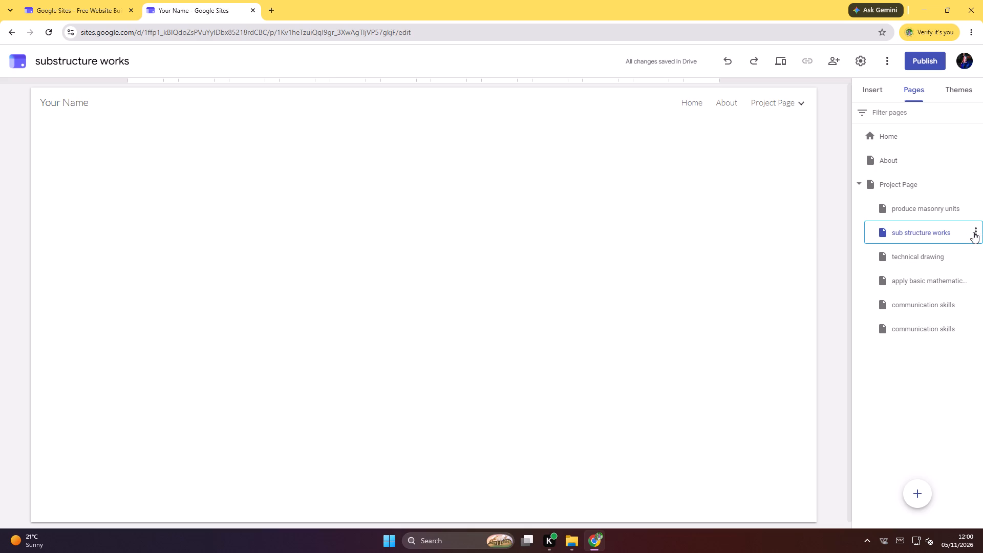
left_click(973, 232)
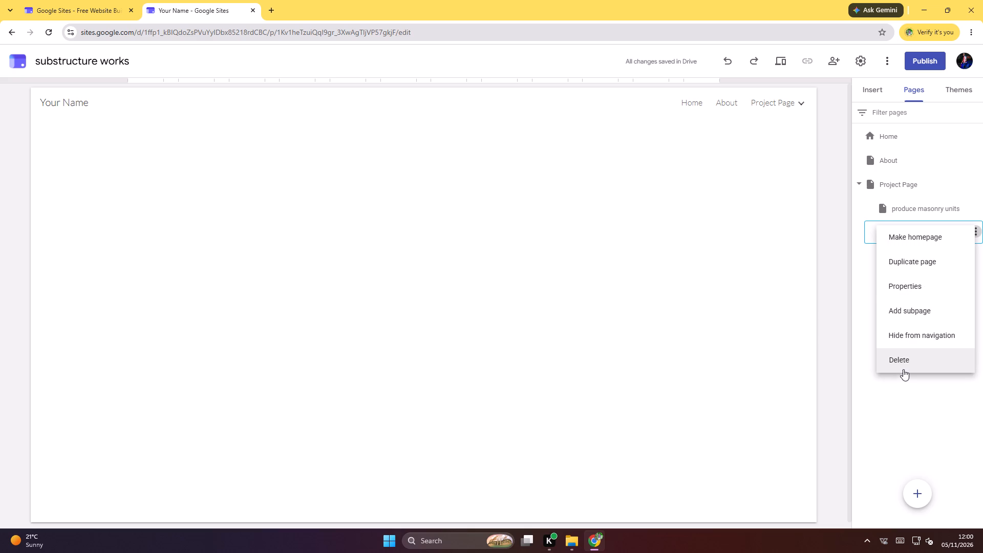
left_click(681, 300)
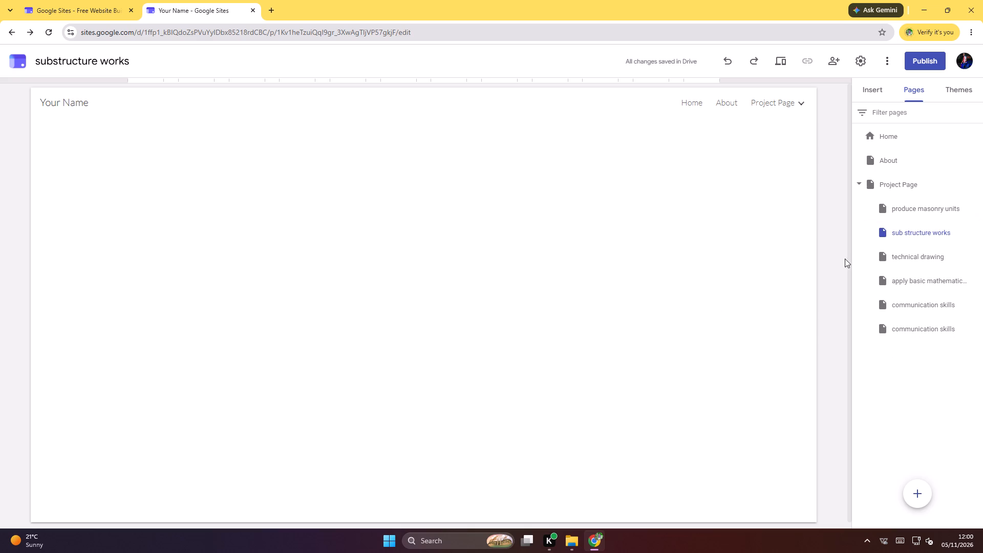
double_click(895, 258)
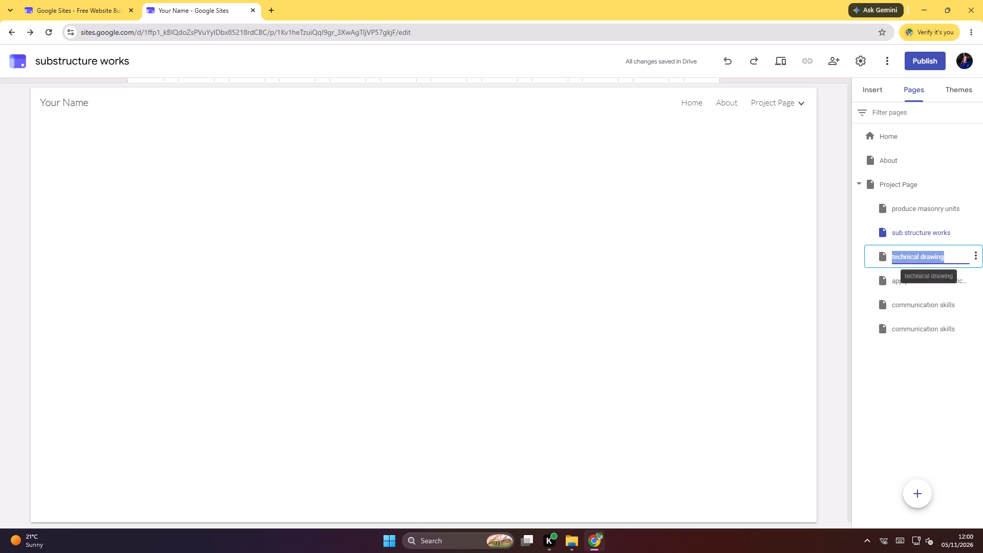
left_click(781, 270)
Make the "sub structure works" subpage the site's homepage.
left_click(897, 233)
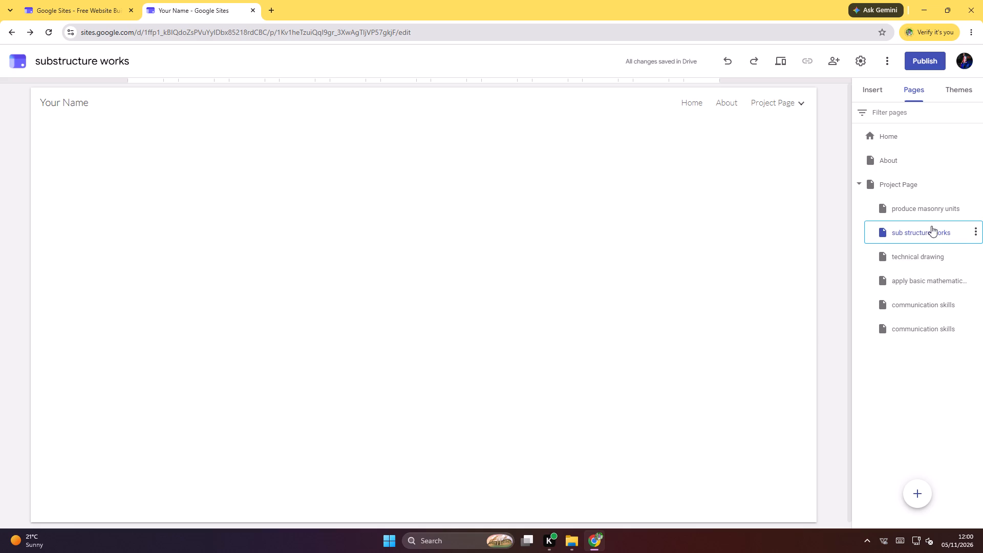
left_click(978, 229)
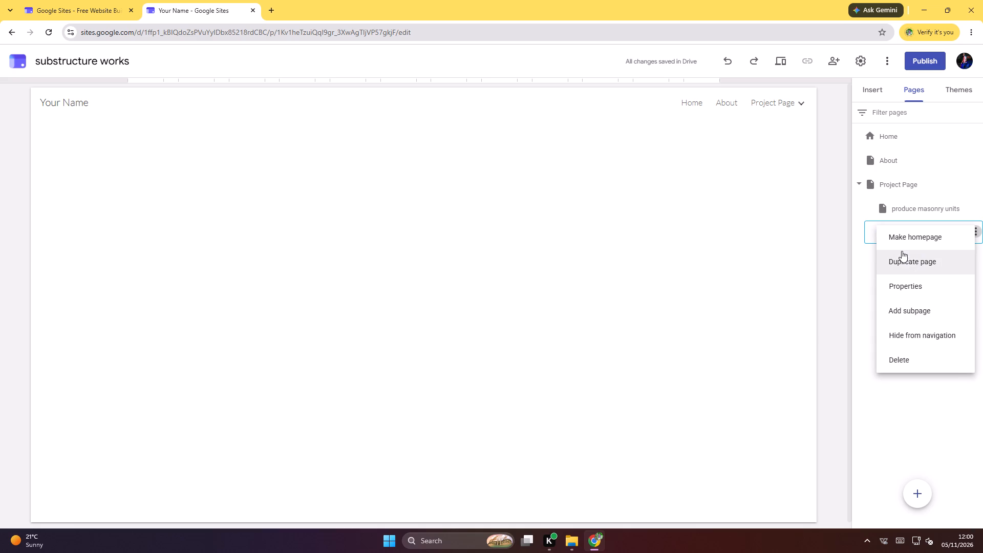
left_click(903, 237)
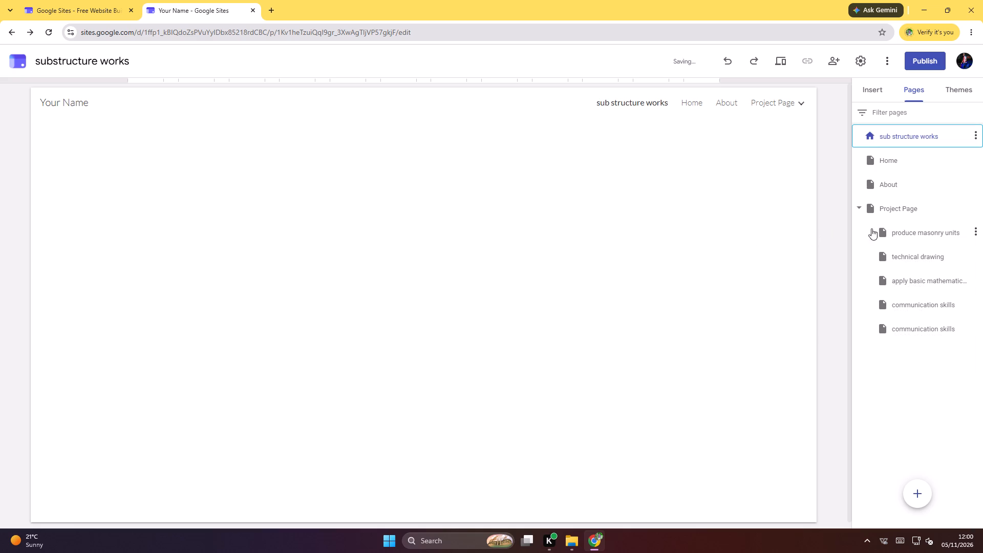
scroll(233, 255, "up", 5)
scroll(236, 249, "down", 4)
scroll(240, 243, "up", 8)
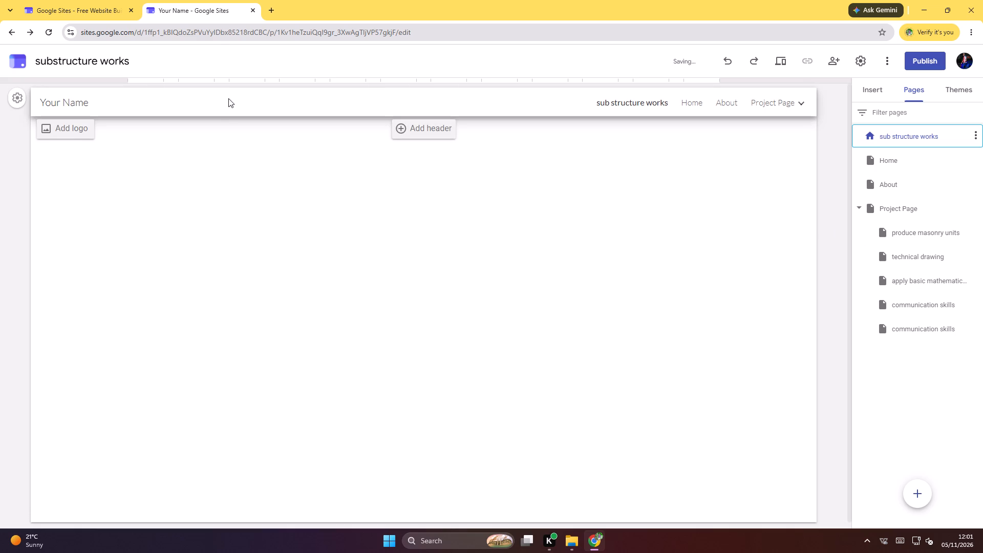
Replace the placeholder site name "Your Name" in the page header with the site owner's full name.
left_click(228, 98)
left_click(128, 109)
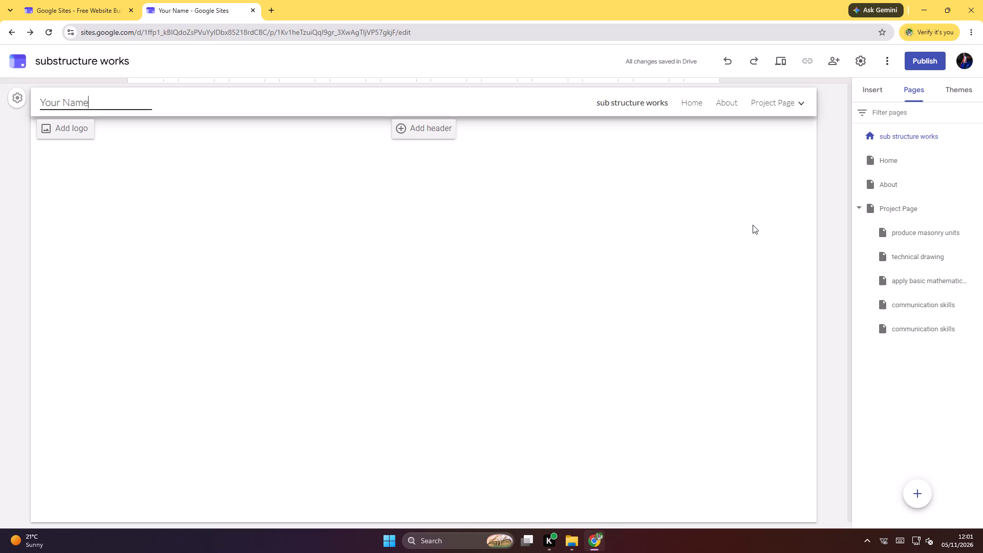
key("o")
key("BackSpace")
key("BackSpace")
left_click_drag(105, 97, 4, 107)
key("BackSpace")
key("BackSpace")
key("BackSpace")
key("o")
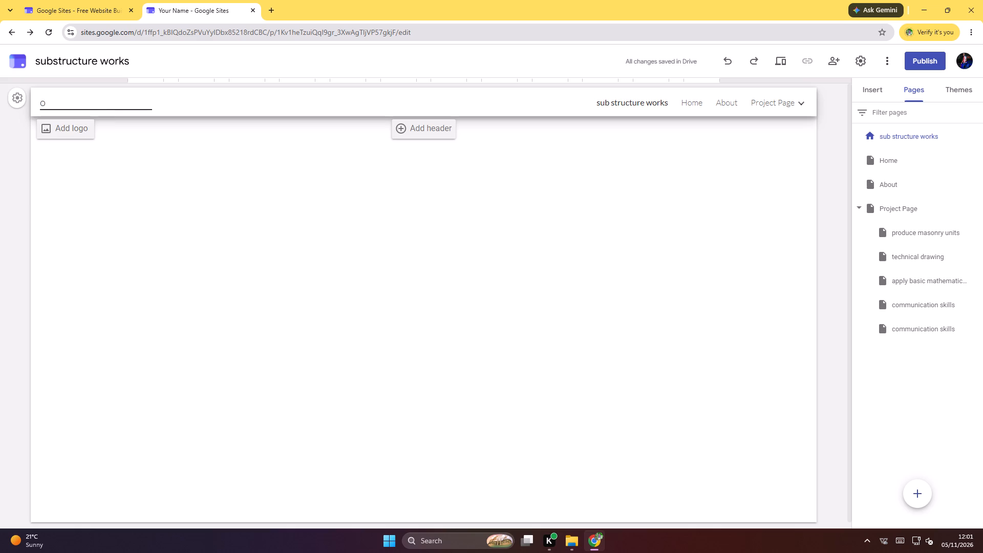
key("n")
key("BackSpace")
key("BackSpace")
key("o")
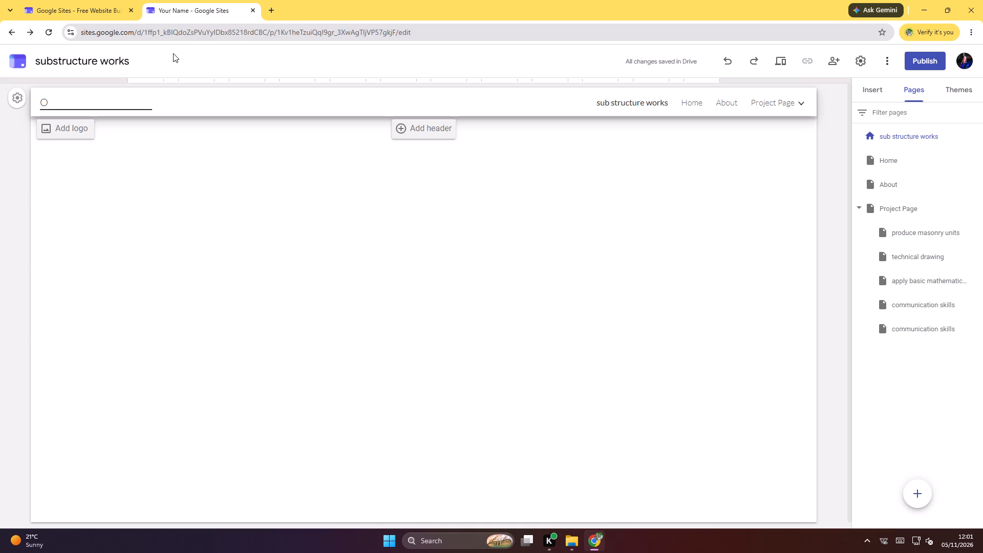
key("n")
key("j")
key("u")
key("r")
key("o")
key("space")
key("m")
key("i")
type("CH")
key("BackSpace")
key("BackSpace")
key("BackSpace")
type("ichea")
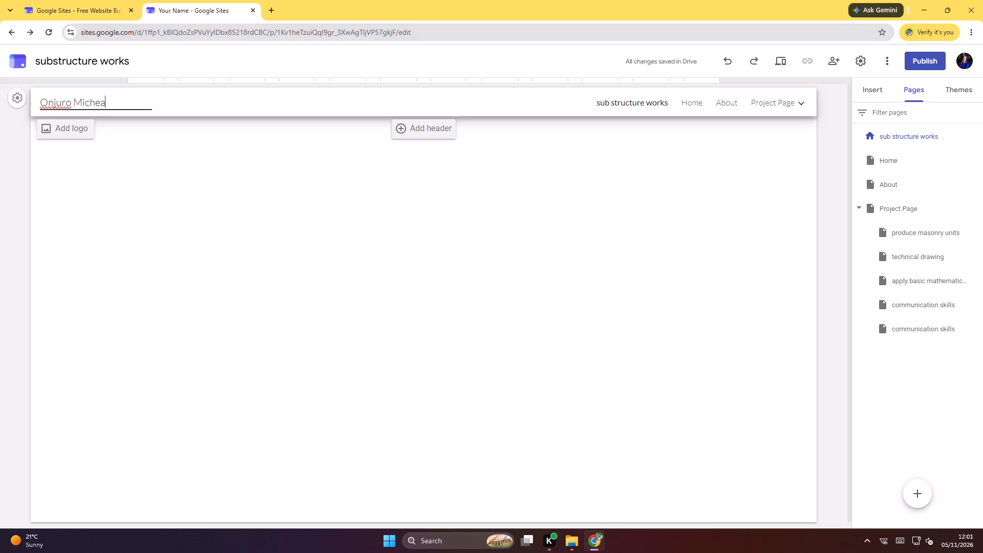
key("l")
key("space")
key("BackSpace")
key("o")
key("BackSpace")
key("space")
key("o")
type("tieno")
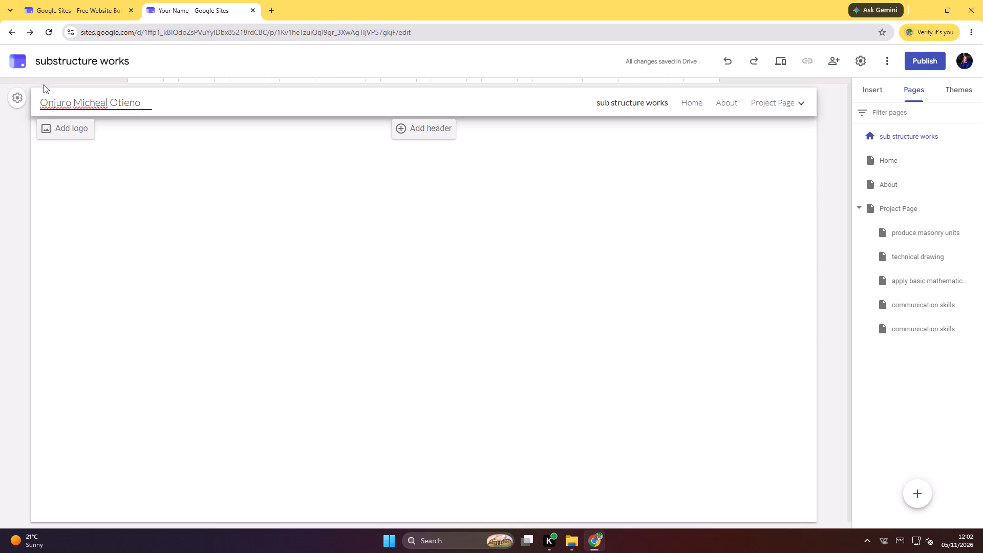
Correct the spelling of the owner's middle name in the site name using the first suggested spelling.
left_click(101, 103)
right_click(101, 103)
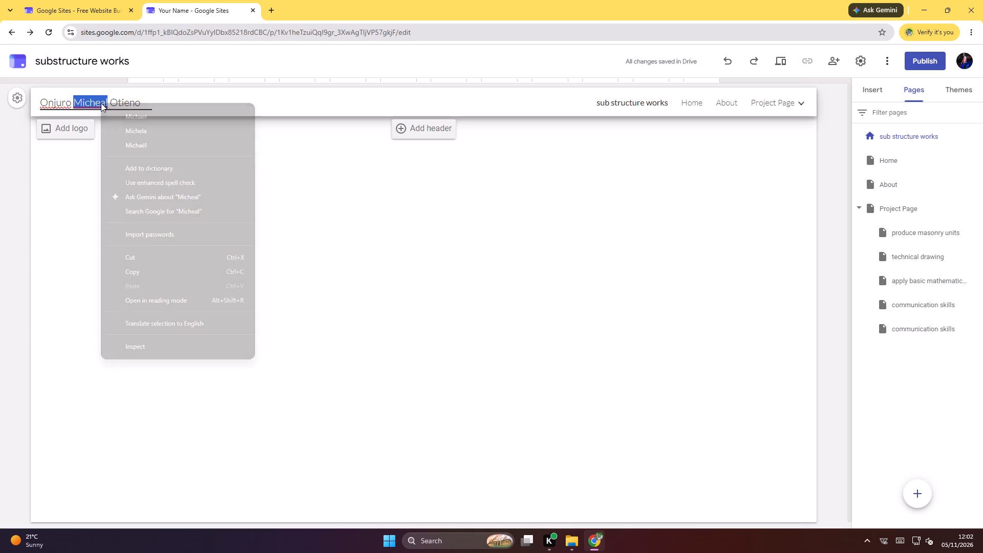
right_click(101, 103)
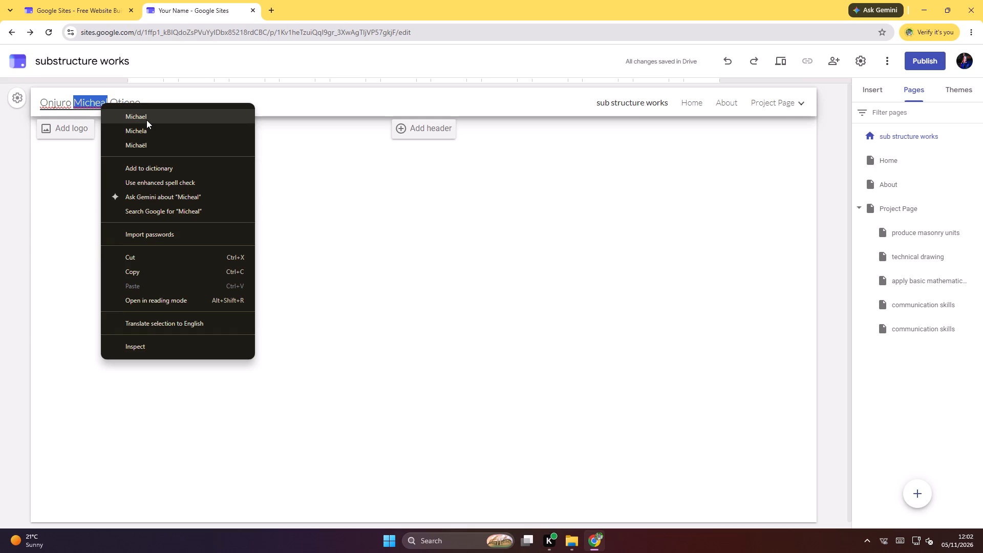
right_click(146, 120)
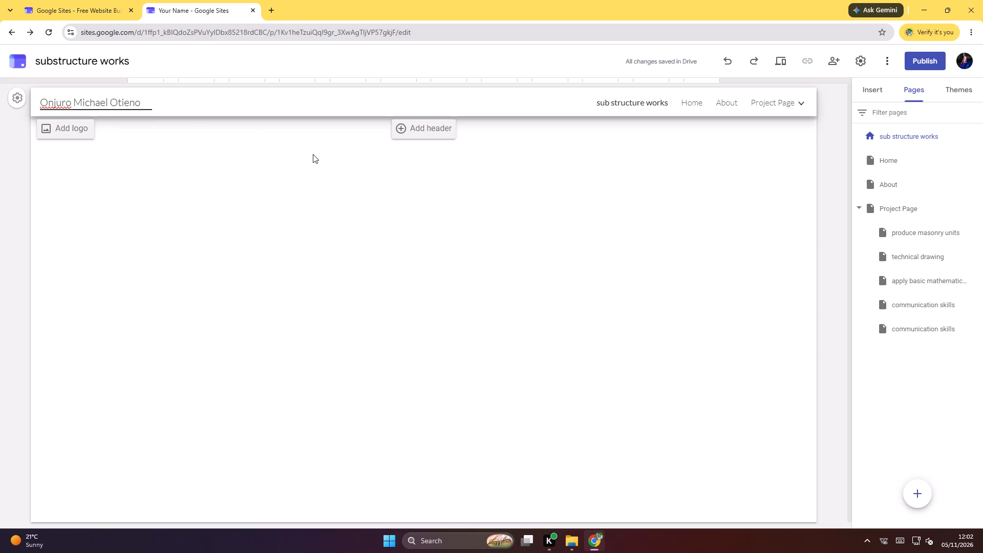
Open the spelling suggestions for the first word of the site name.
left_click(55, 103)
right_click(55, 103)
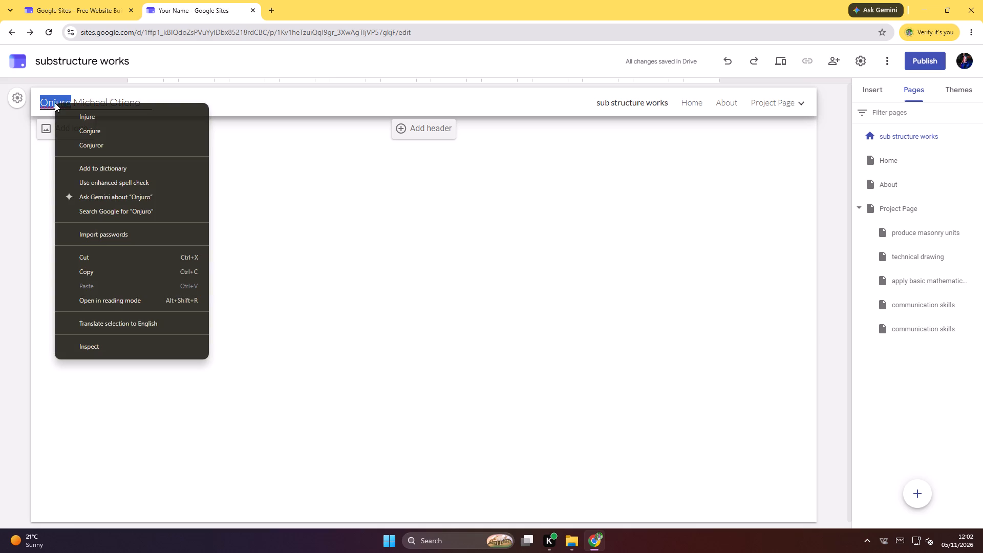
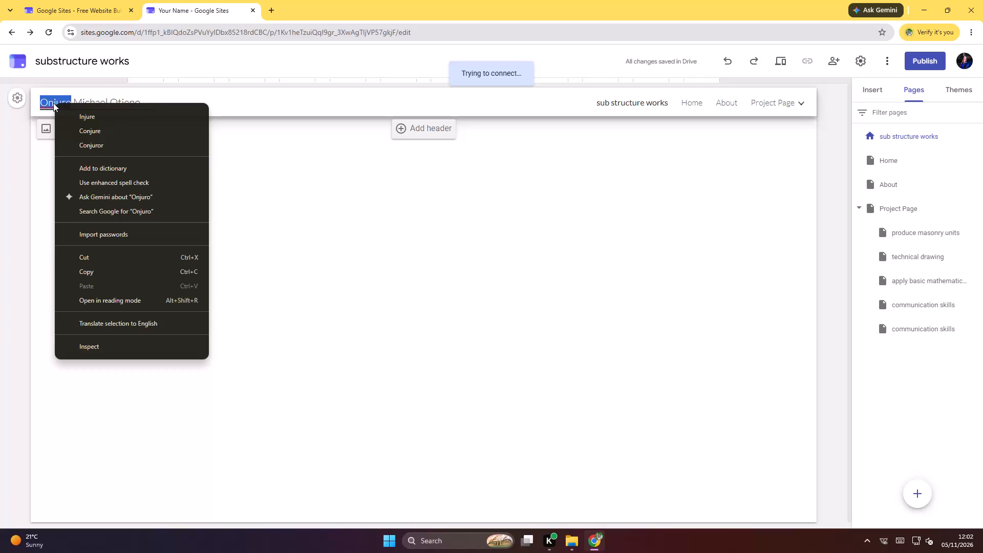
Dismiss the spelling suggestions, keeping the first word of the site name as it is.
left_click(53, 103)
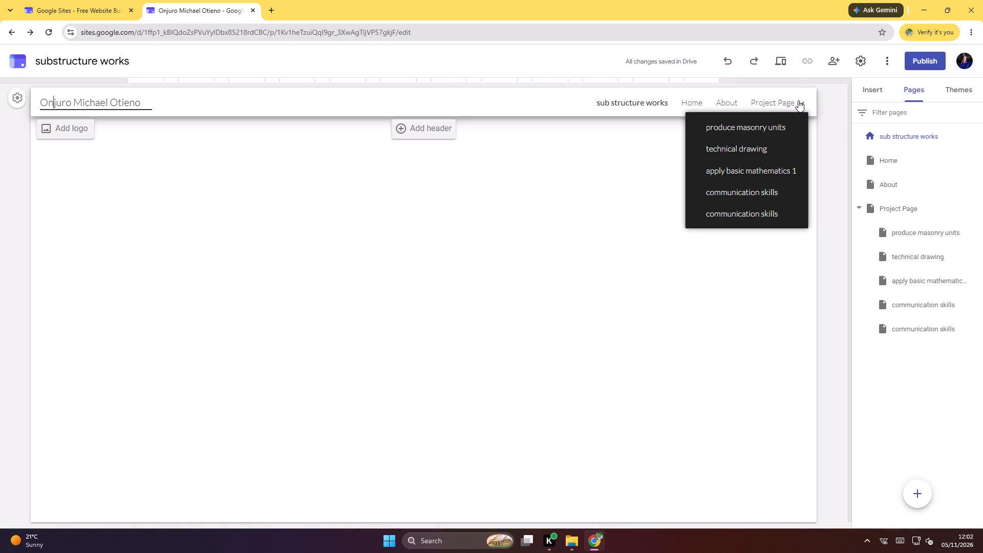
On the Home page, clear the "Name of presentation" caption under the first placeholder in the Selected work section.
left_click(693, 104)
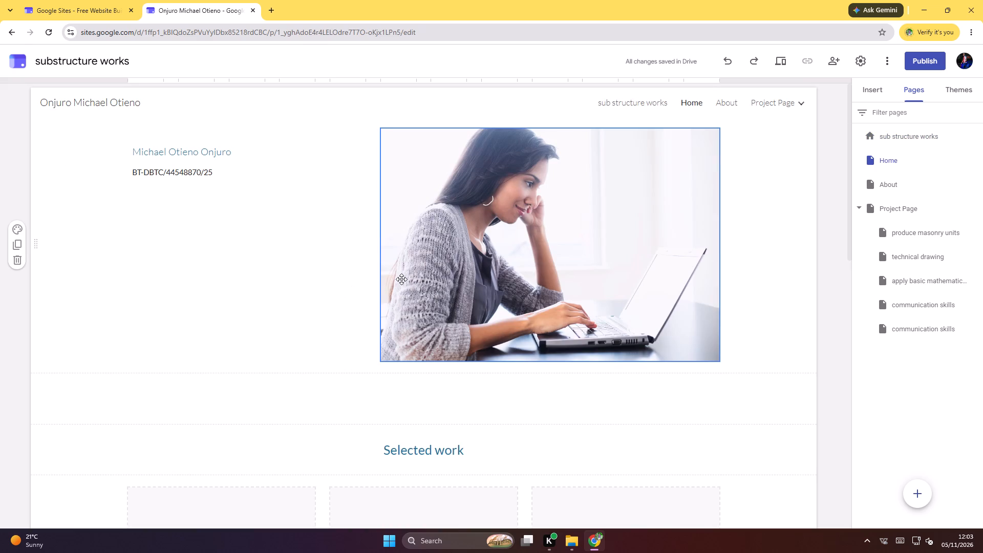
scroll(150, 454, "down", 2)
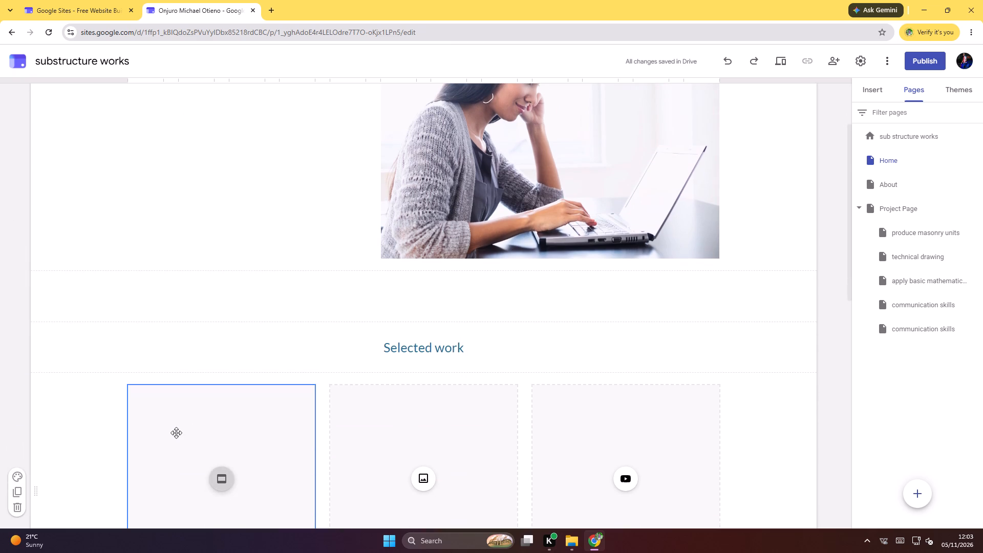
scroll(176, 433, "down", 3)
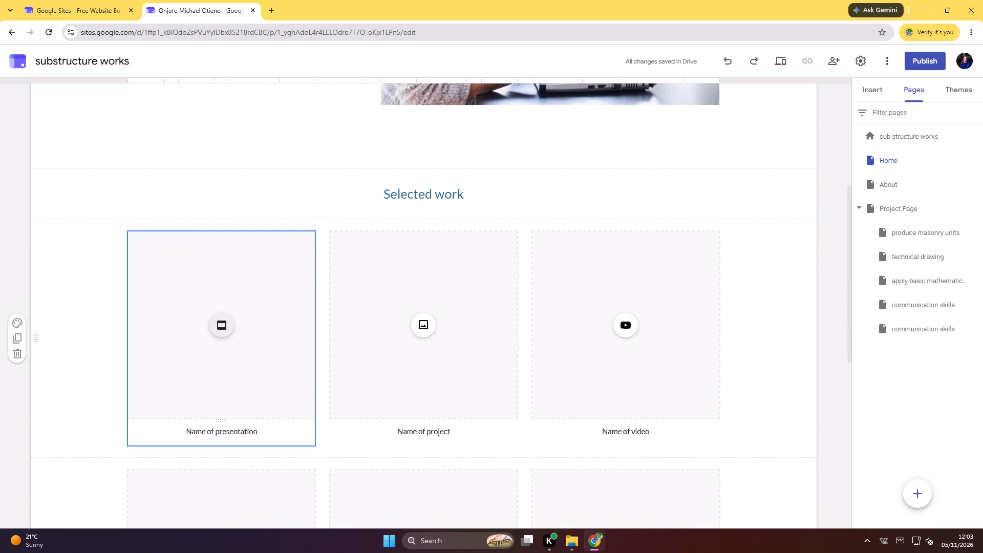
left_click(176, 434)
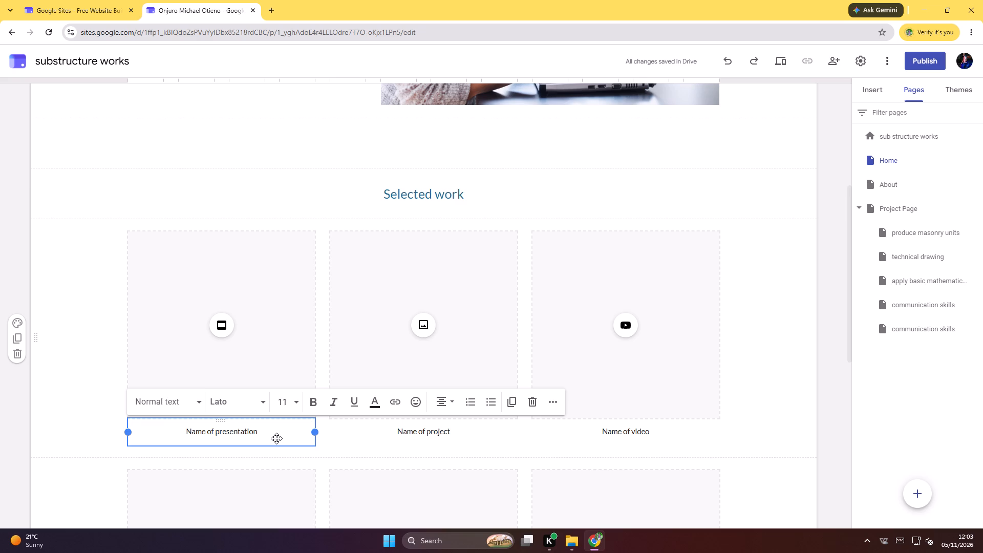
key("BackSpace")
key("BackSpace")
key("BackSpace")
key("BackSpace")
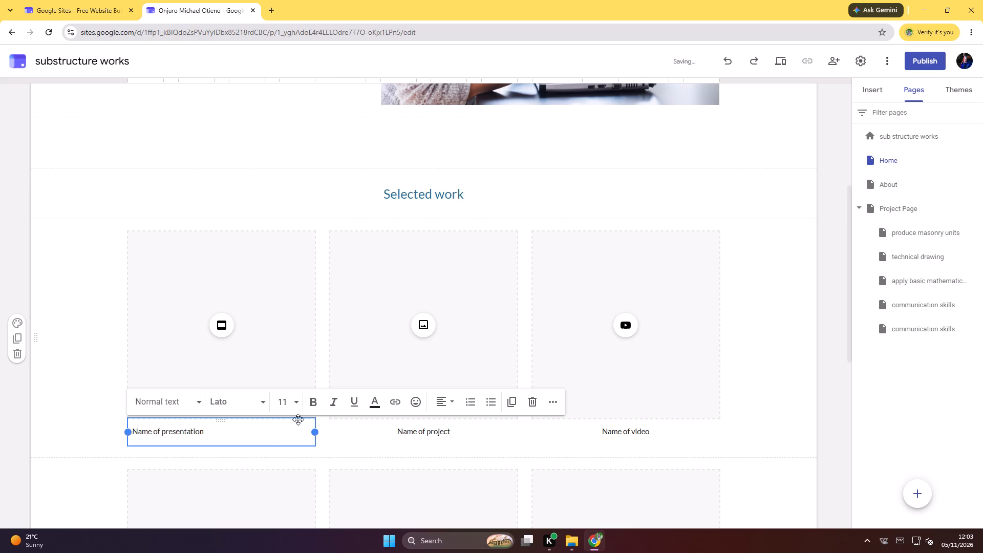
left_click(204, 433)
key("BackSpace")
key("BackSpace")
key("BackSpace")
key("BackSpace")
key("BackSpace")
key("BackSpace")
key("BackSpace")
key("BackSpace")
key("BackSpace")
key("BackSpace")
key("BackSpace")
key("BackSpace")
key("BackSpace")
key("BackSpace")
key("BackSpace")
key("BackSpace")
key("BackSpace")
key("BackSpace")
key("BackSpace")
key("BackSpace")
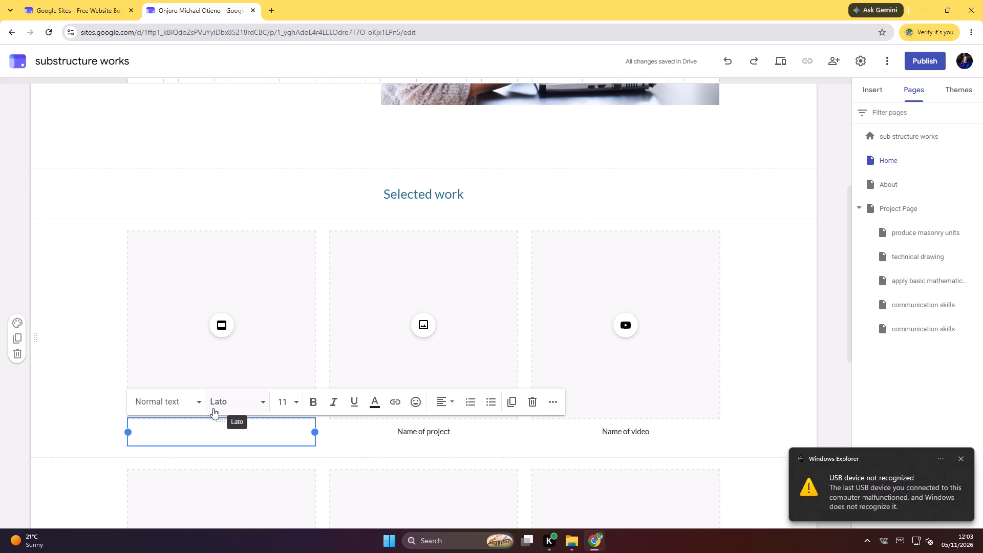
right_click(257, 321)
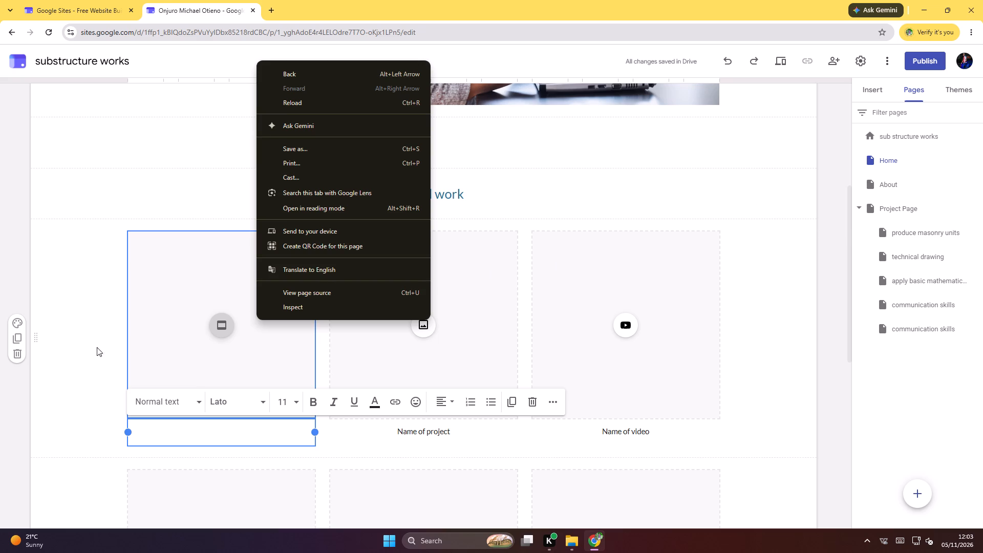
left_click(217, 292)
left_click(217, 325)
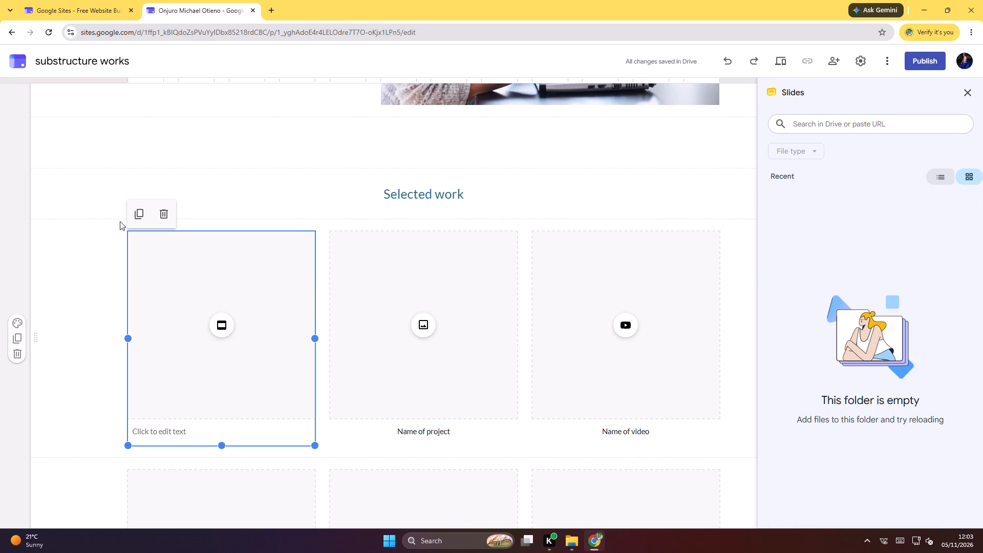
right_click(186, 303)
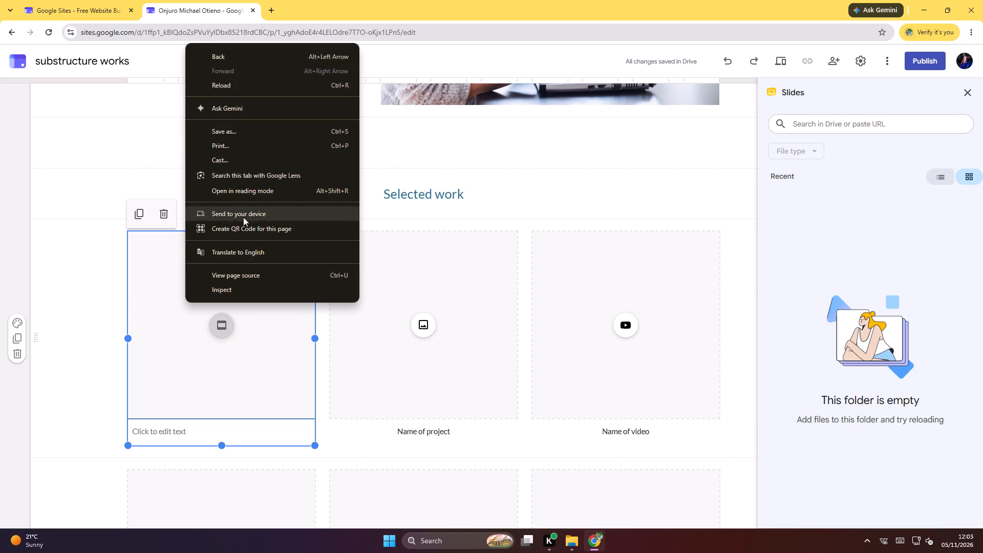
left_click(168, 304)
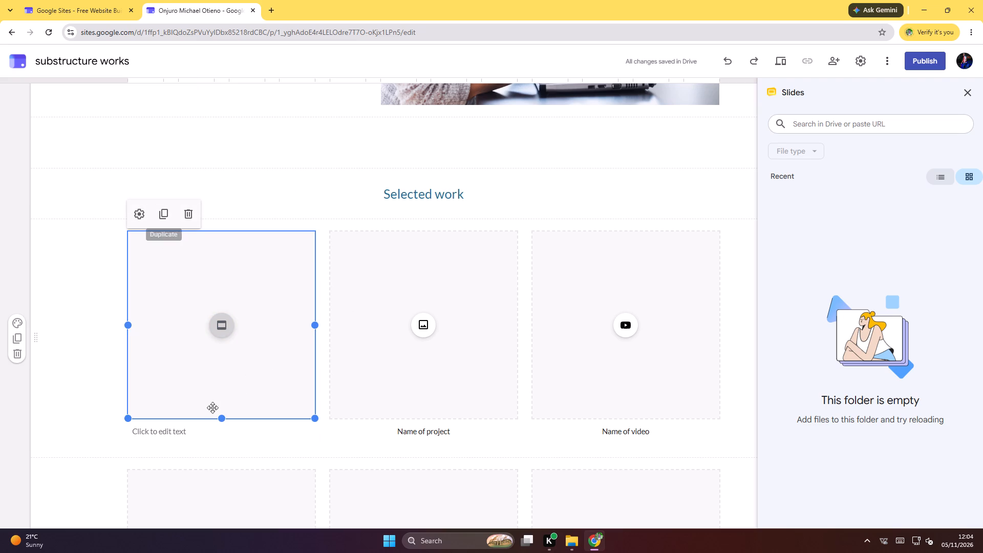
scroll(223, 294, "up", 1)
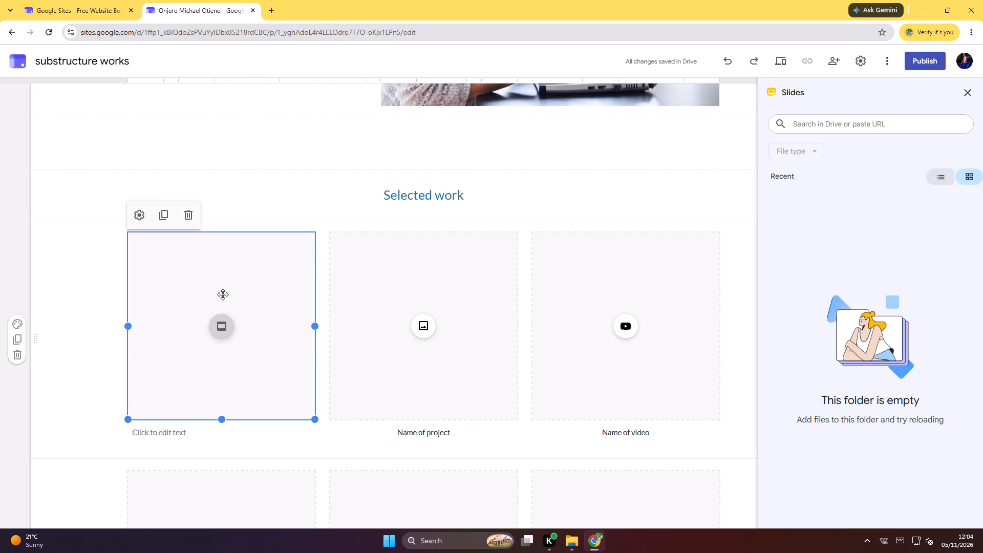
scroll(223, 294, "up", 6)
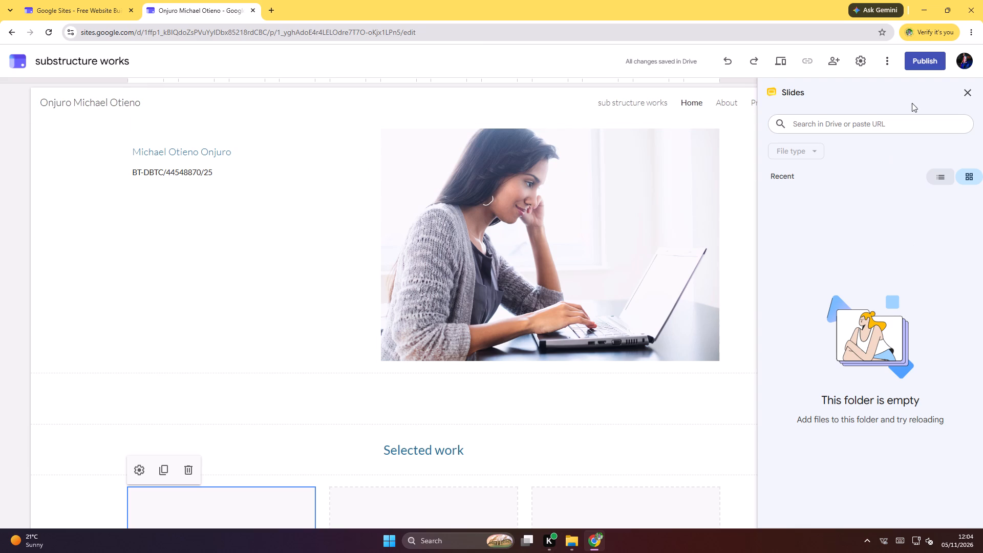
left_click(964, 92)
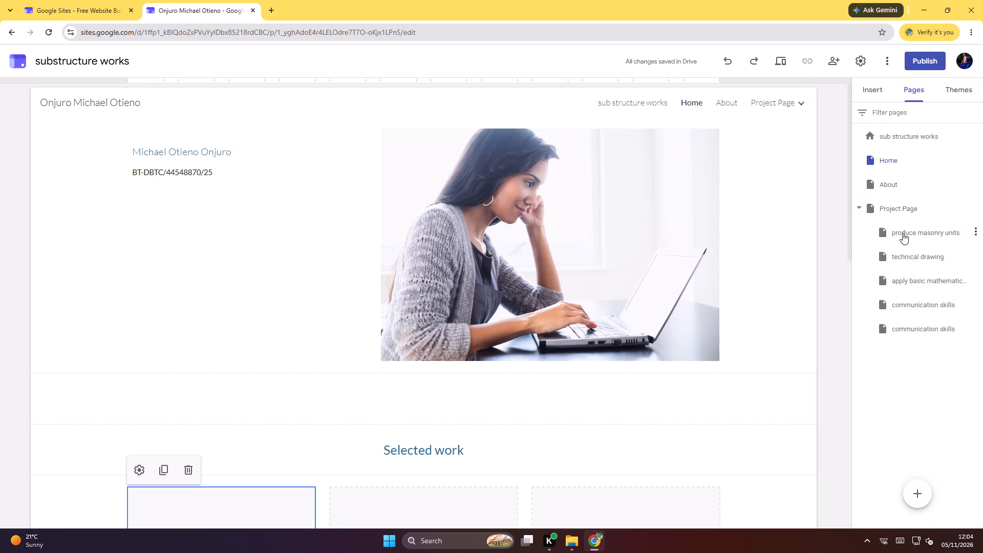
Examine the content areas of the technical drawing subpage and the sub structure works homepage.
left_click(904, 253)
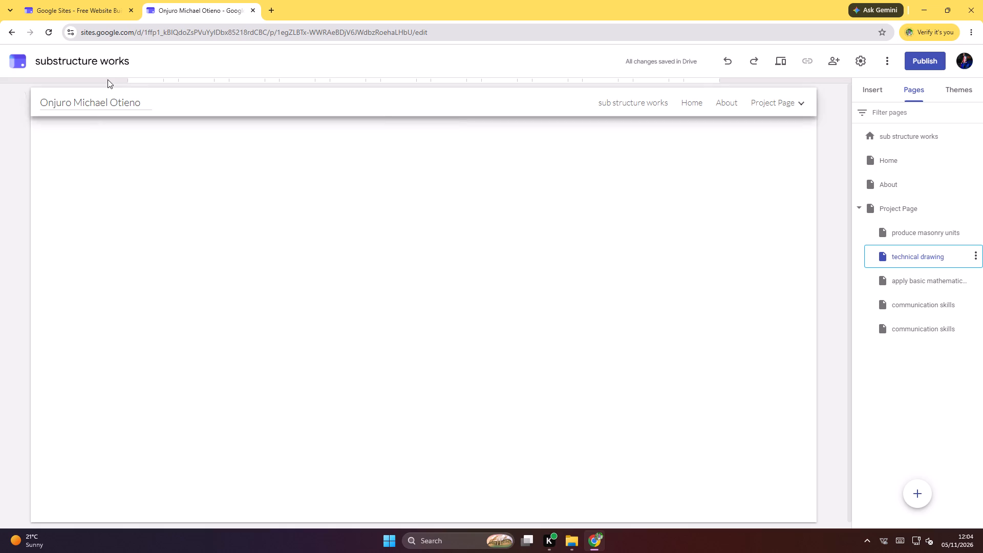
scroll(137, 142, "up", 5)
scroll(135, 138, "down", 7)
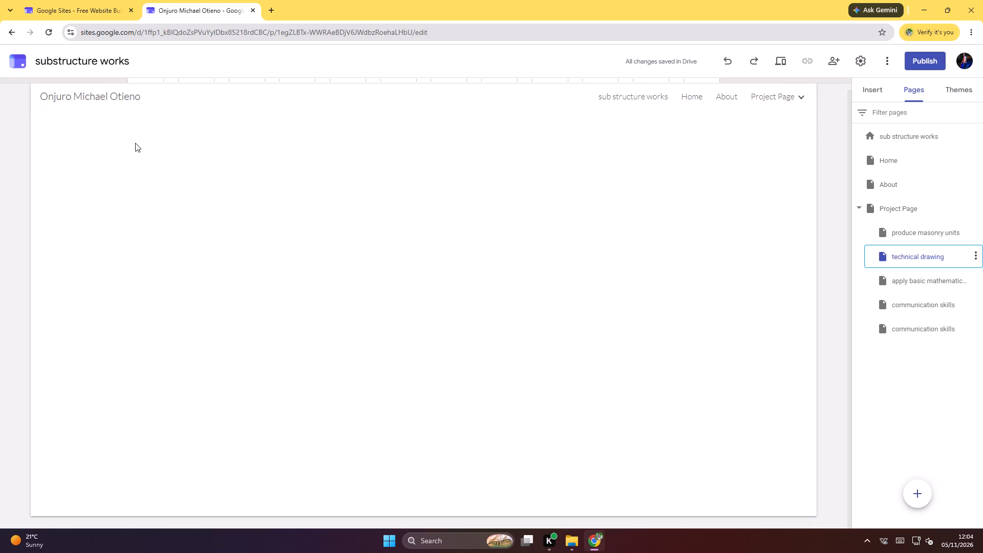
scroll(135, 143, "up", 5)
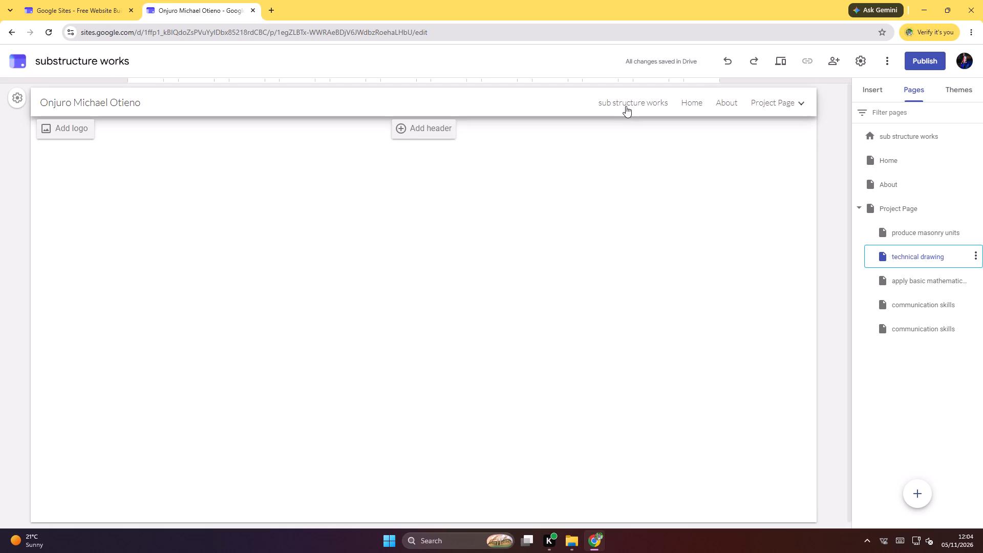
left_click(622, 106)
left_click(311, 236)
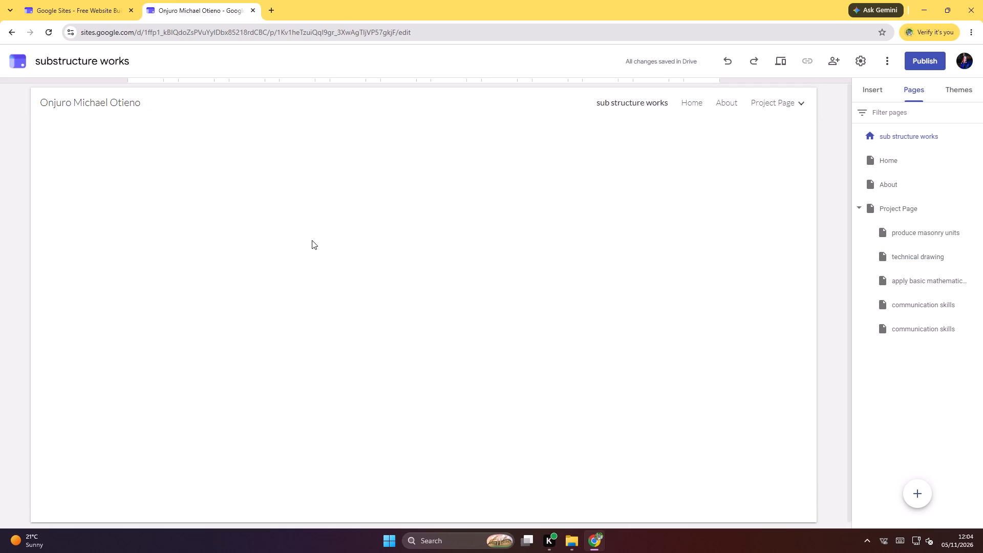
left_click(312, 240)
left_click(255, 238)
left_click(254, 238)
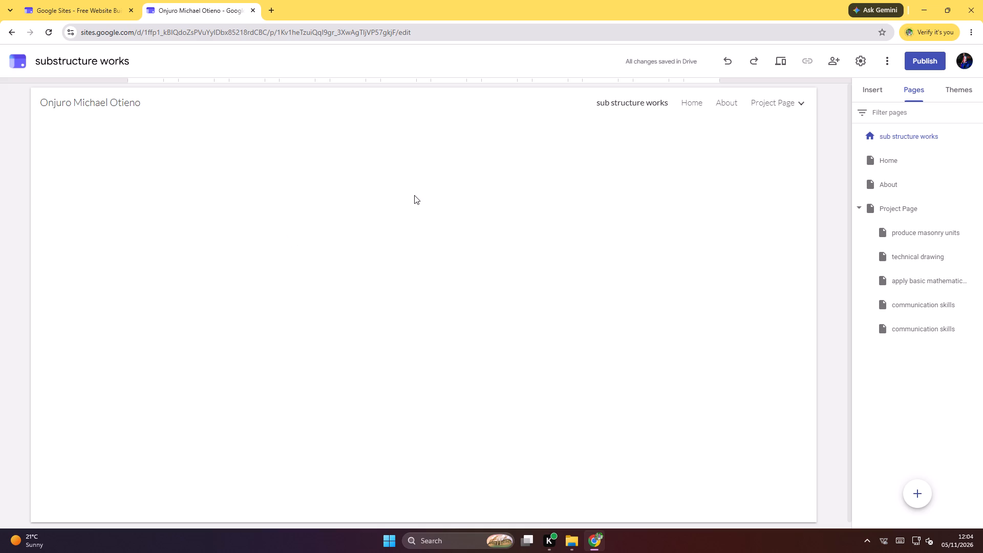
right_click(415, 195)
left_click(329, 307)
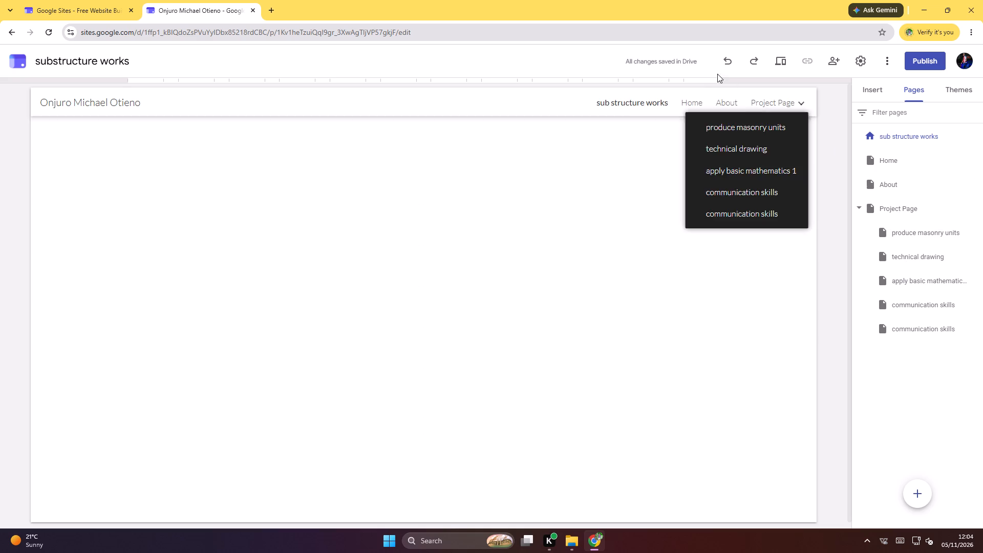
Look through the Home page's sections and compare them with the technical drawing subpage.
left_click(693, 103)
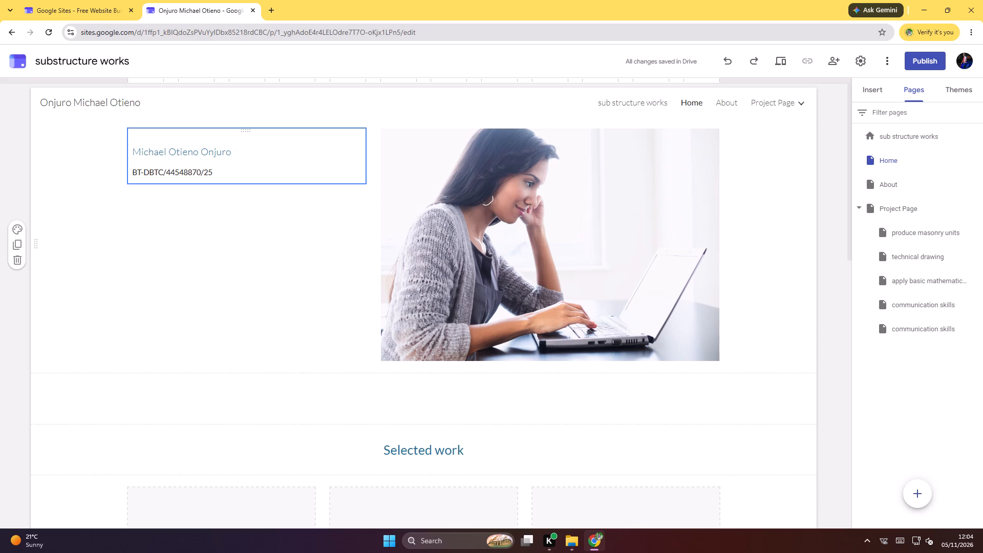
scroll(342, 261, "down", 12)
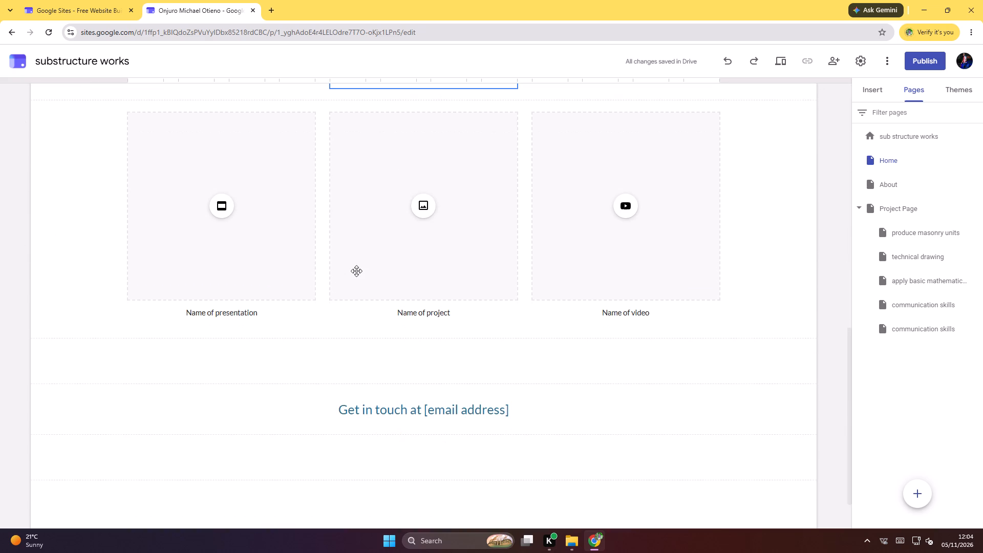
scroll(356, 269, "up", 8)
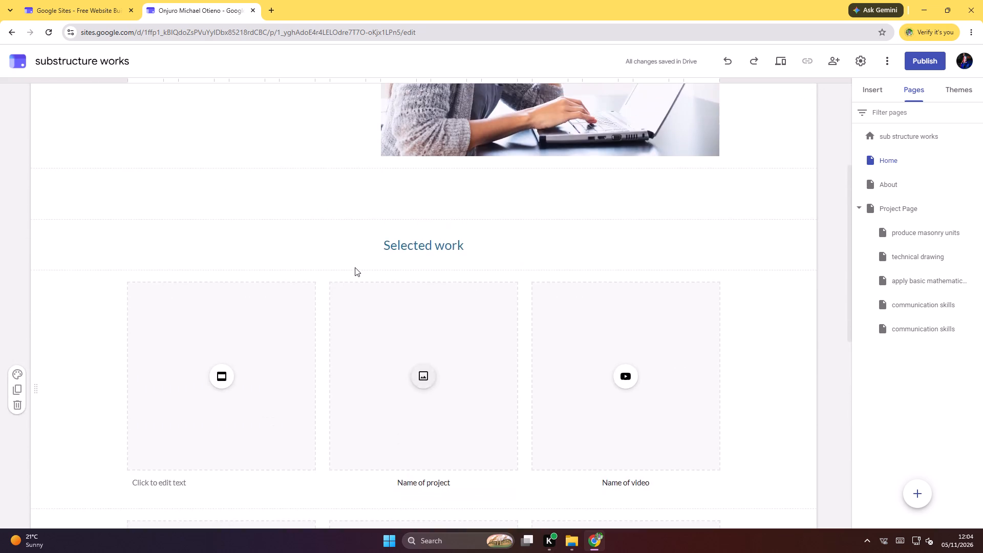
scroll(355, 267, "up", 7)
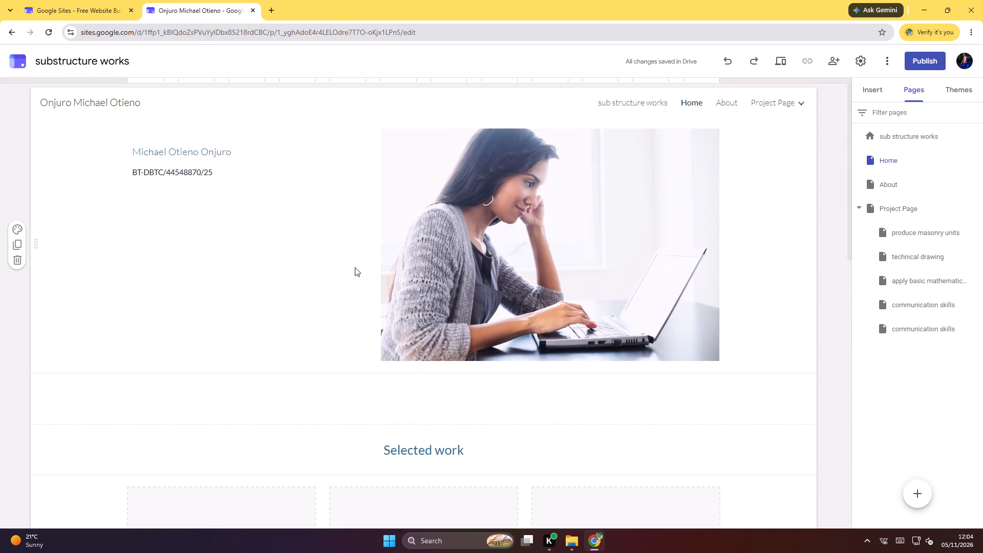
scroll(355, 267, "up", 5)
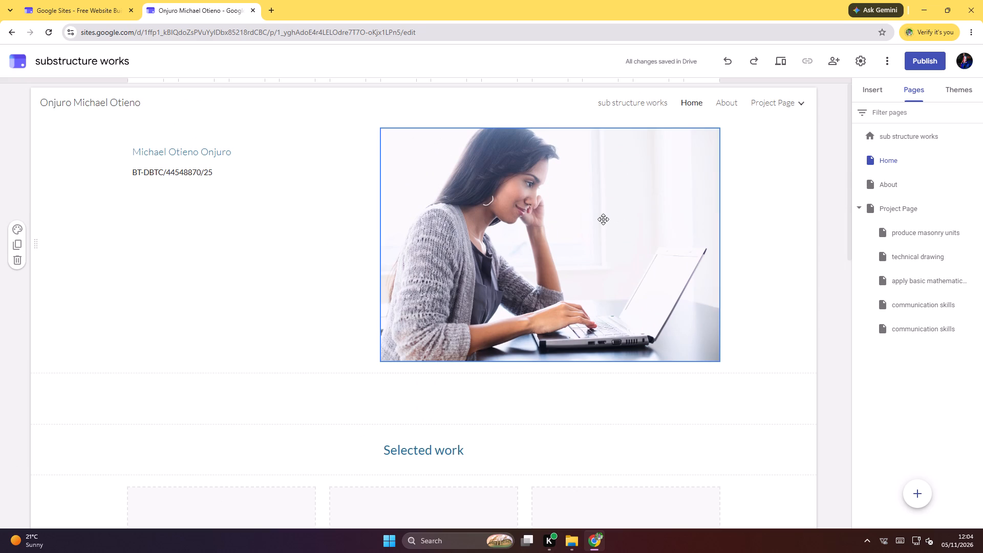
left_click(916, 258)
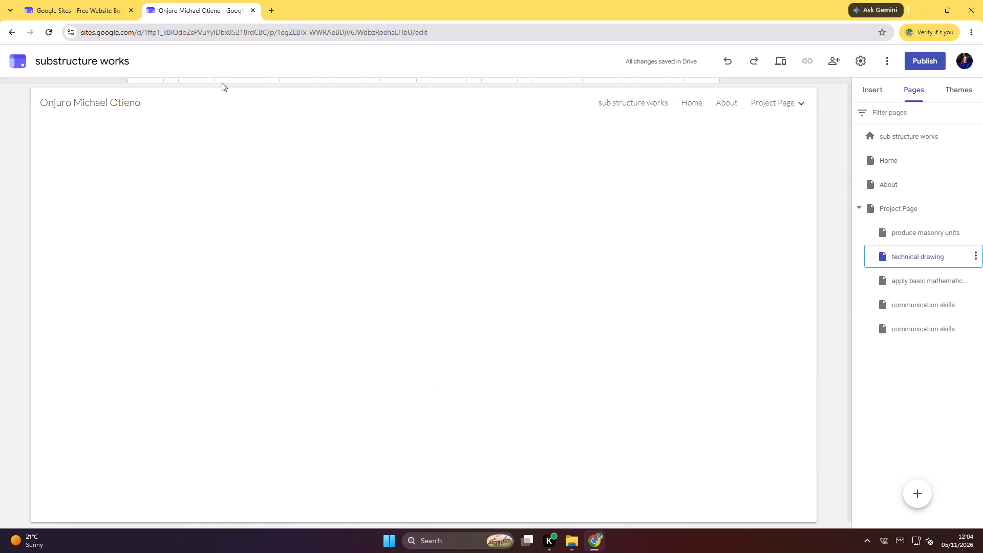
right_click(375, 194)
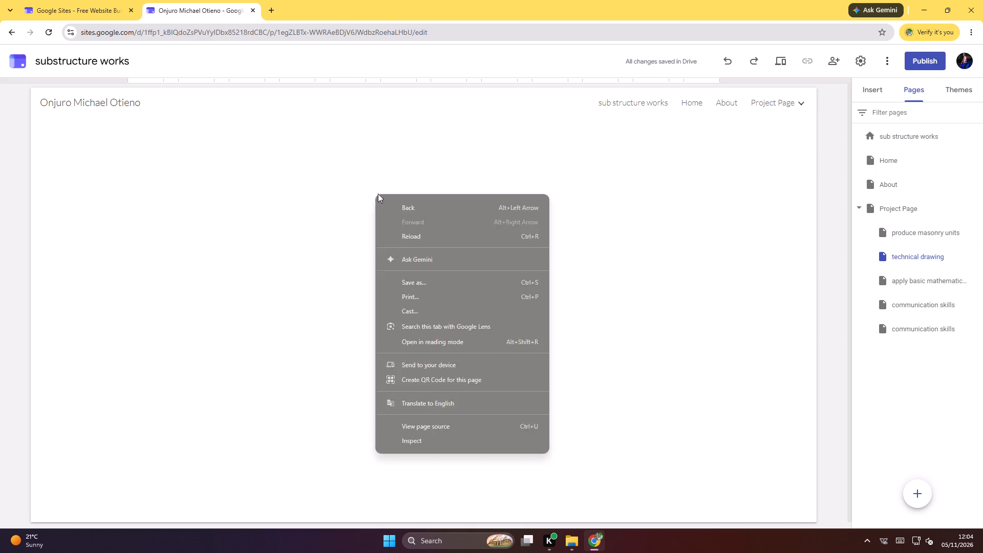
left_click(269, 217)
left_click(278, 184)
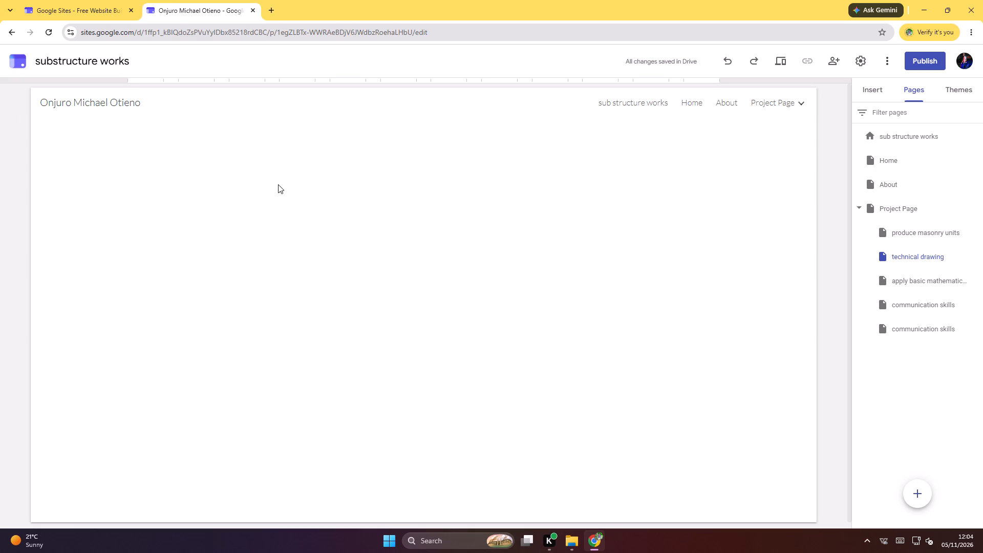
left_click(686, 102)
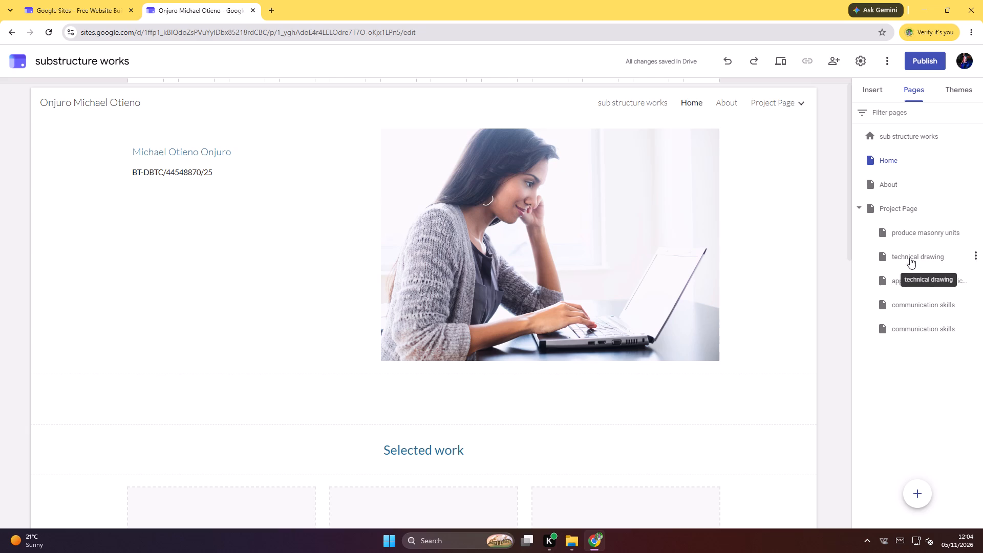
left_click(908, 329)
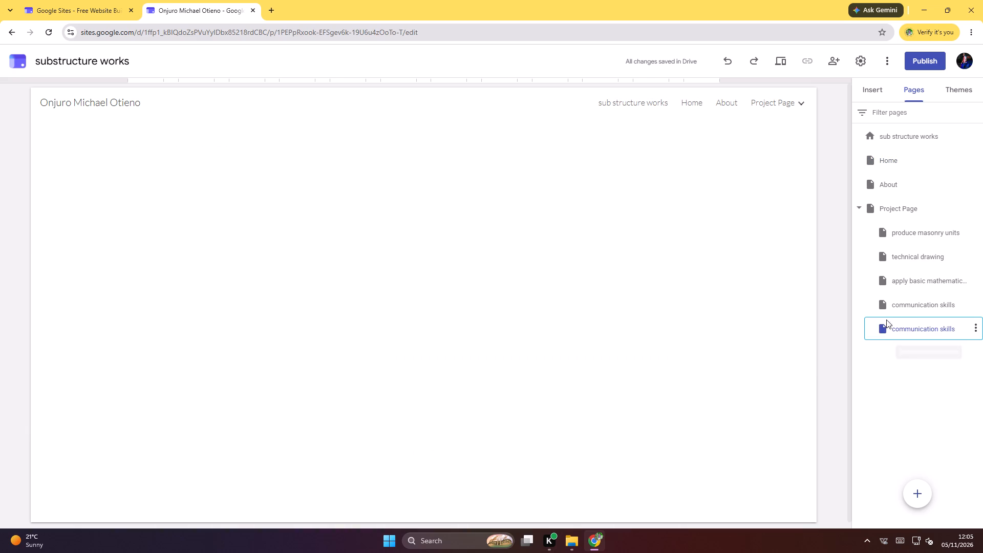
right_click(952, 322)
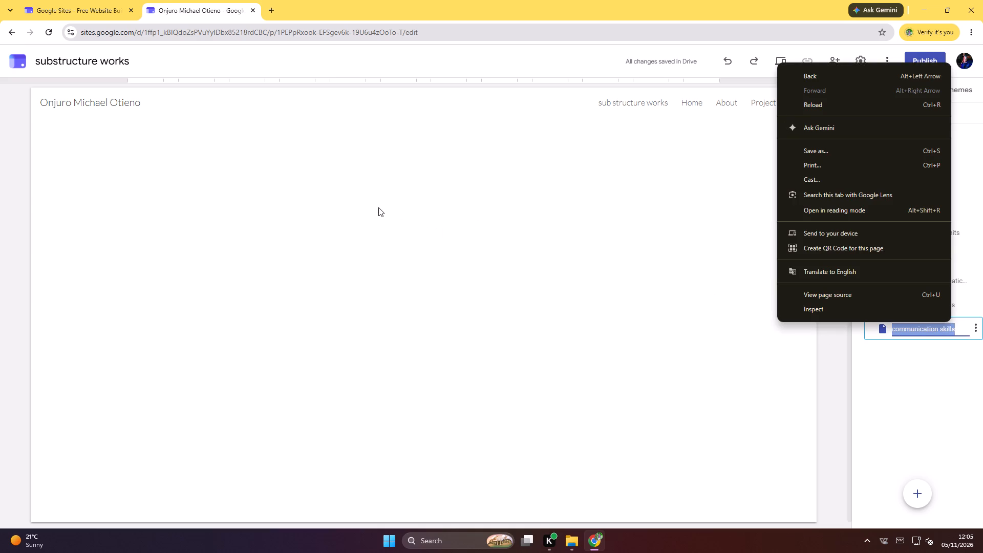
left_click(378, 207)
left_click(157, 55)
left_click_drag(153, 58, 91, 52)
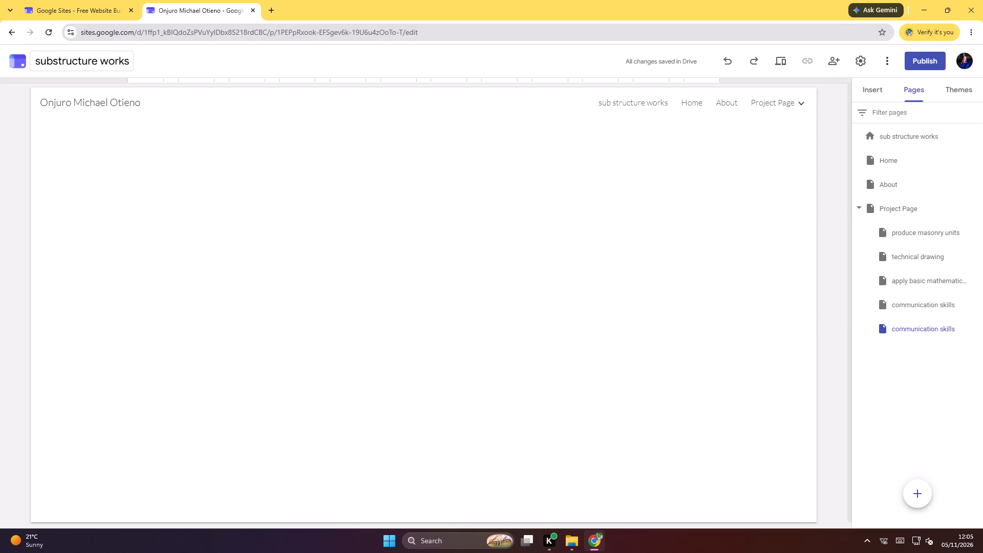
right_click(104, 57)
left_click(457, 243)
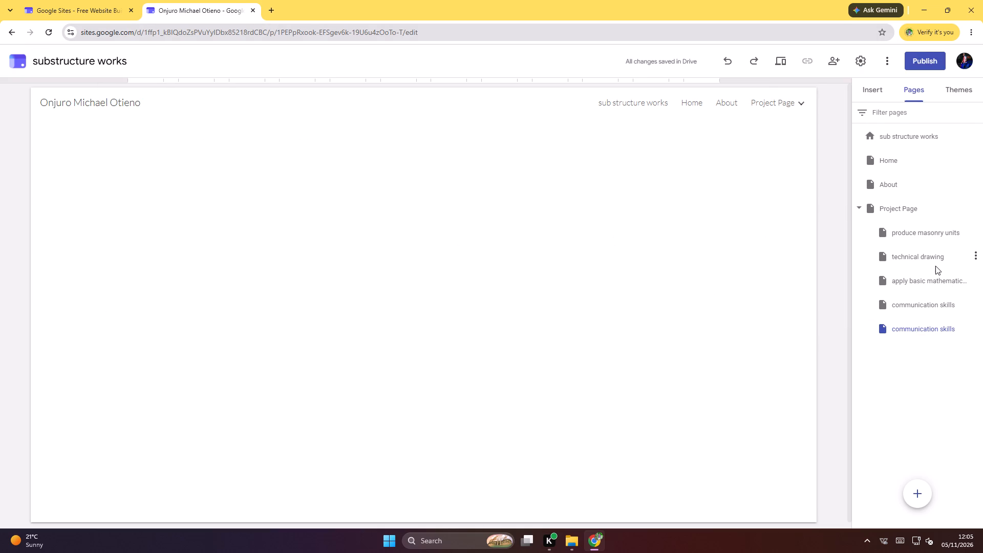
Add a subpage named "theory" under the second of the two communication skills pages in Project Page.
left_click(939, 328)
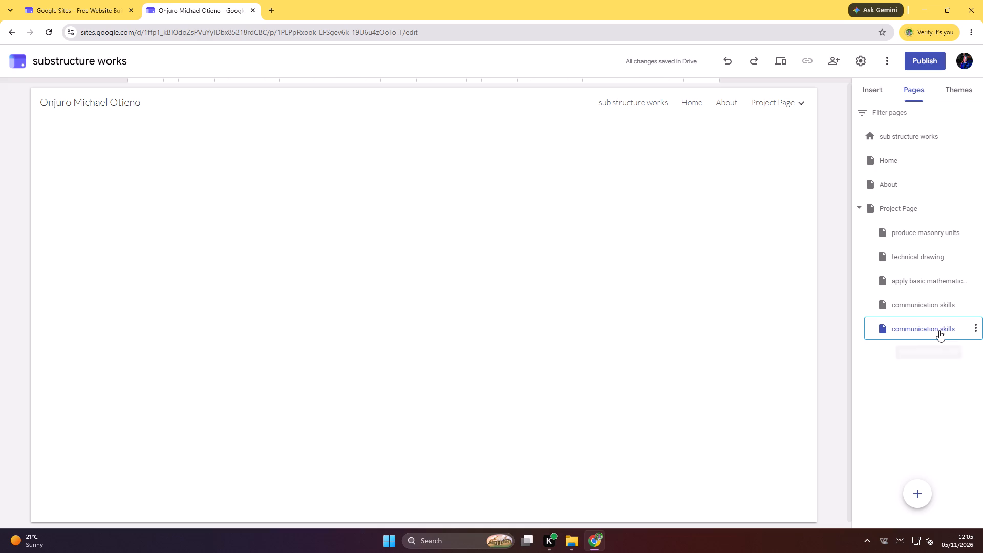
left_click(973, 325)
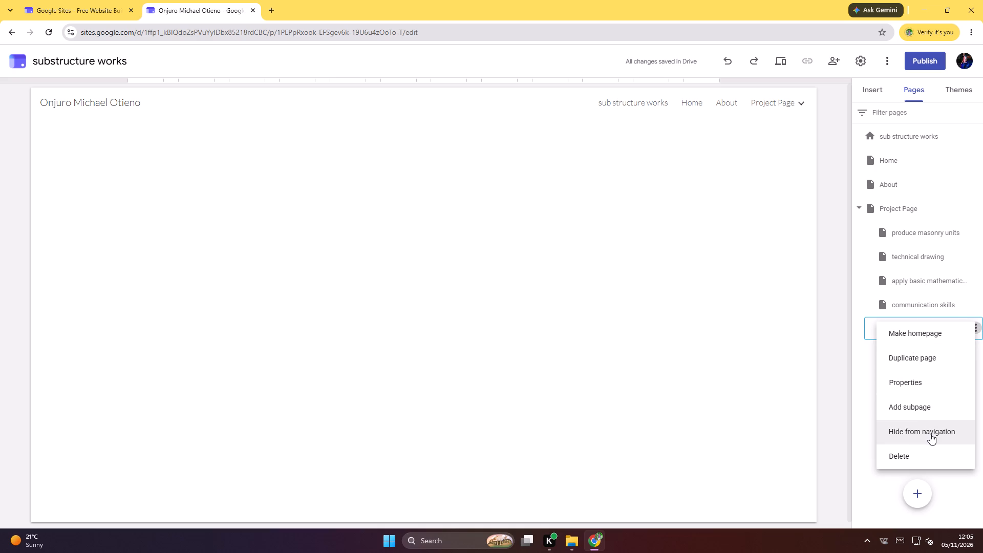
left_click(918, 409)
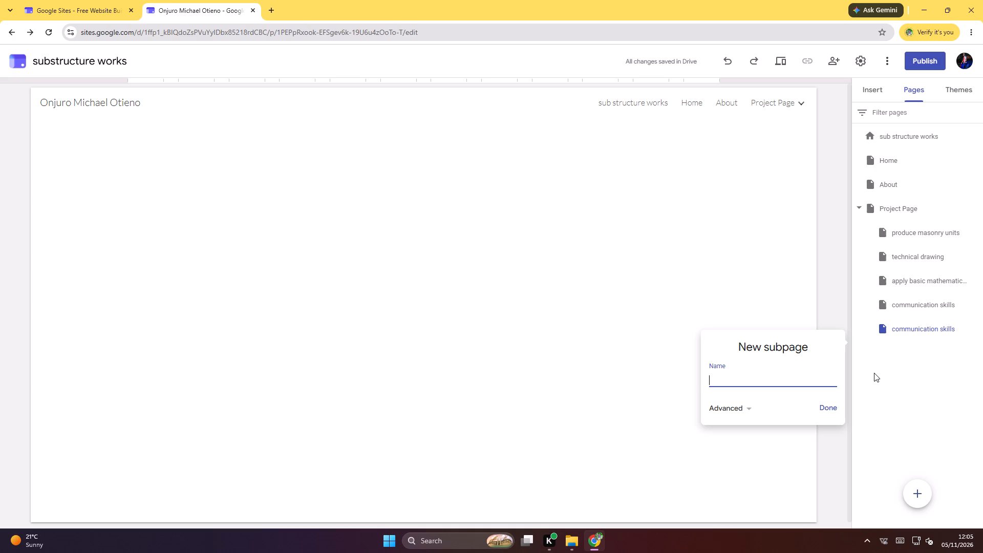
key("t")
key("h")
key("e")
key("o")
type("ry")
left_click(832, 406)
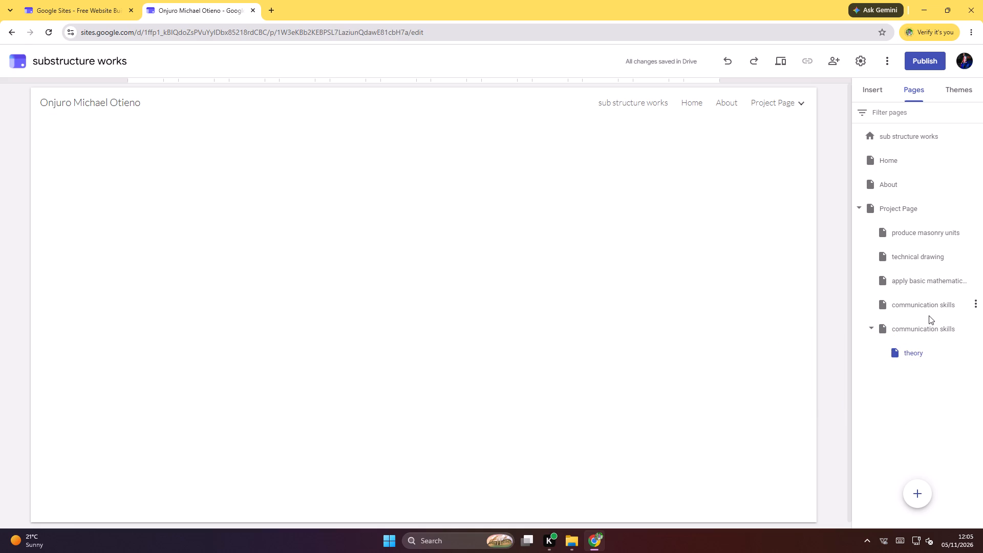
Delete the first of the two communication skills pages, the one without a subpage, from Project Page.
right_click_drag(912, 302, 901, 302)
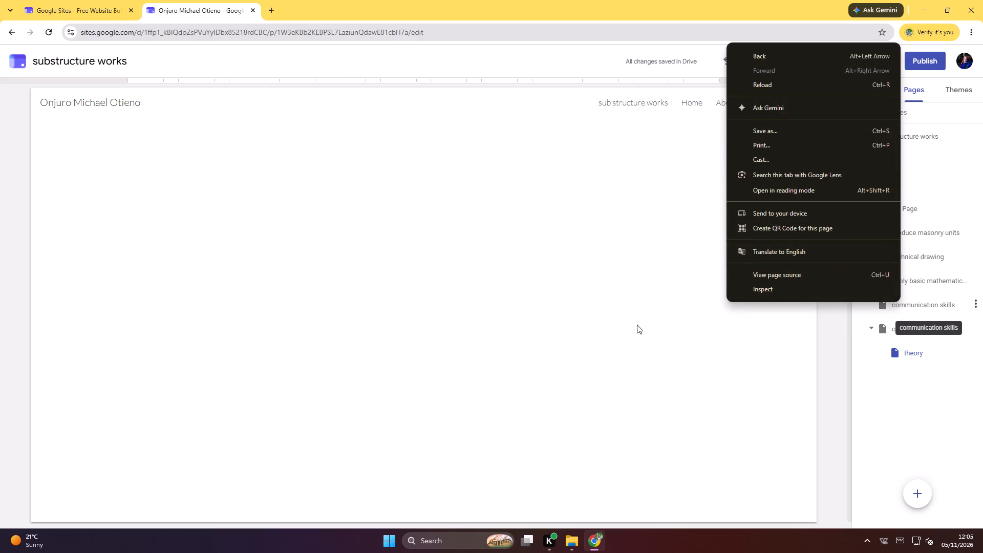
left_click_drag(614, 316, 623, 316)
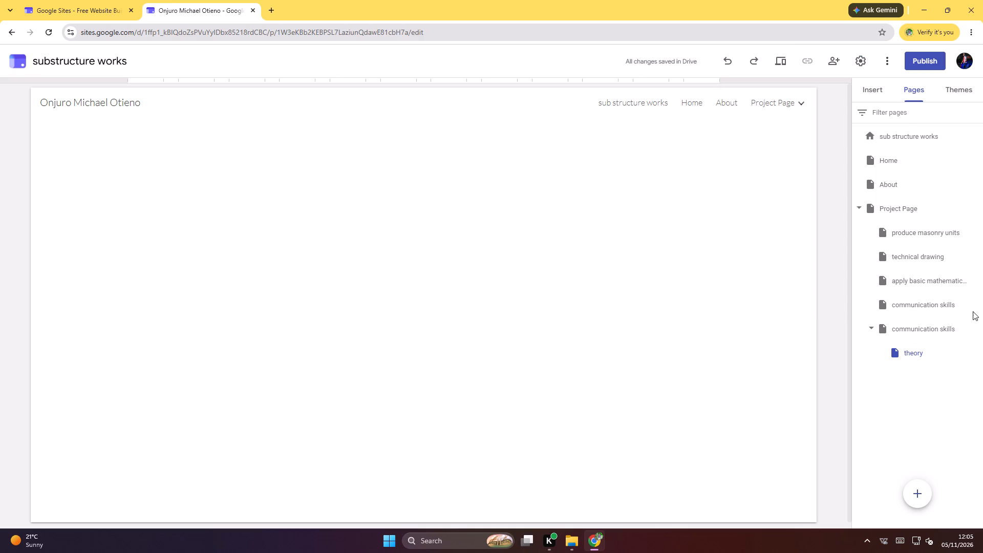
left_click(976, 304)
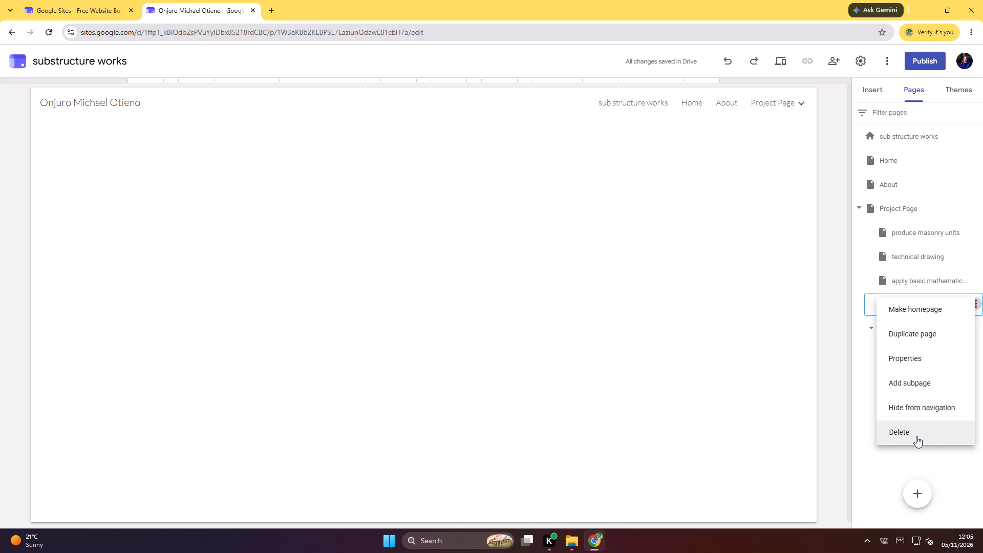
left_click(916, 436)
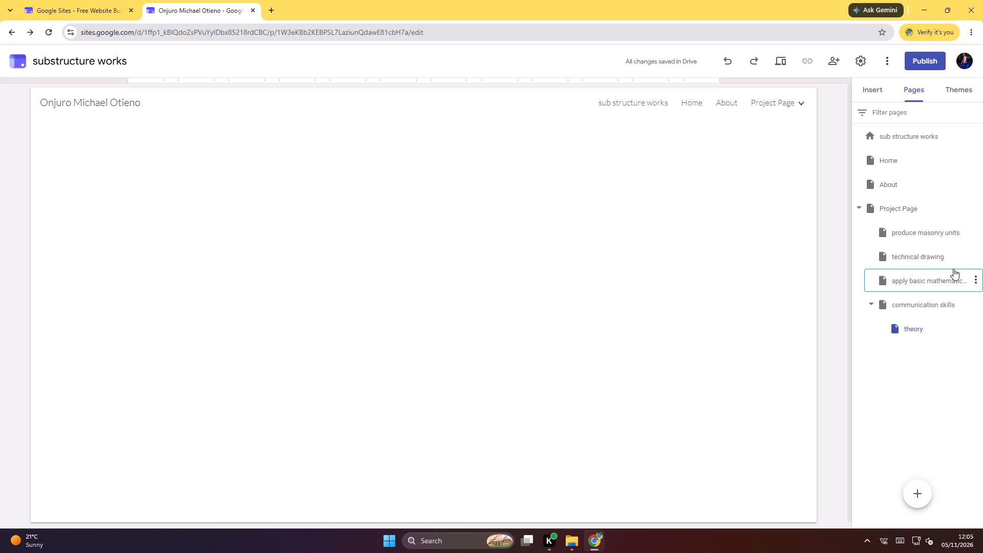
Add a subpage named "theory" under the "apply basic mathematic…" page in Project Page.
left_click(977, 278)
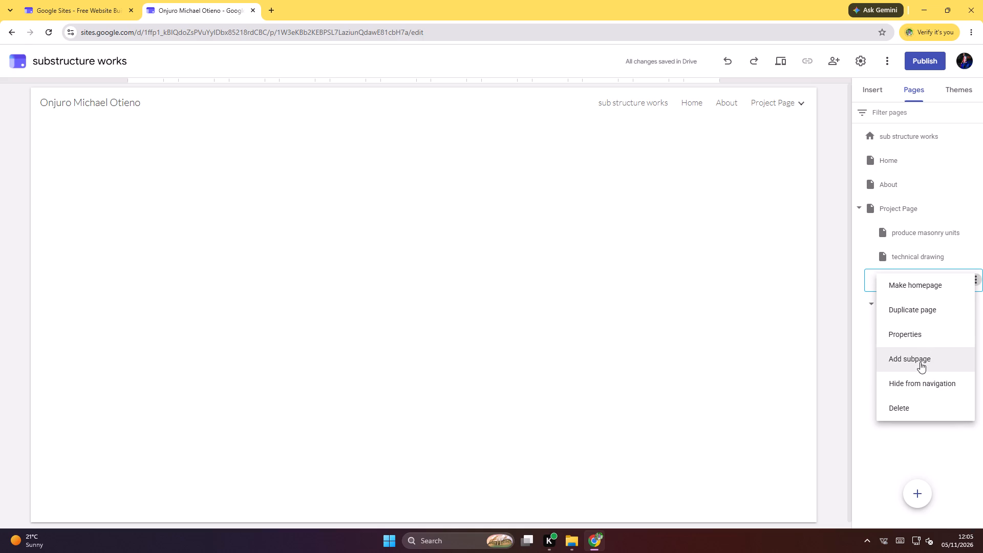
left_click(924, 358)
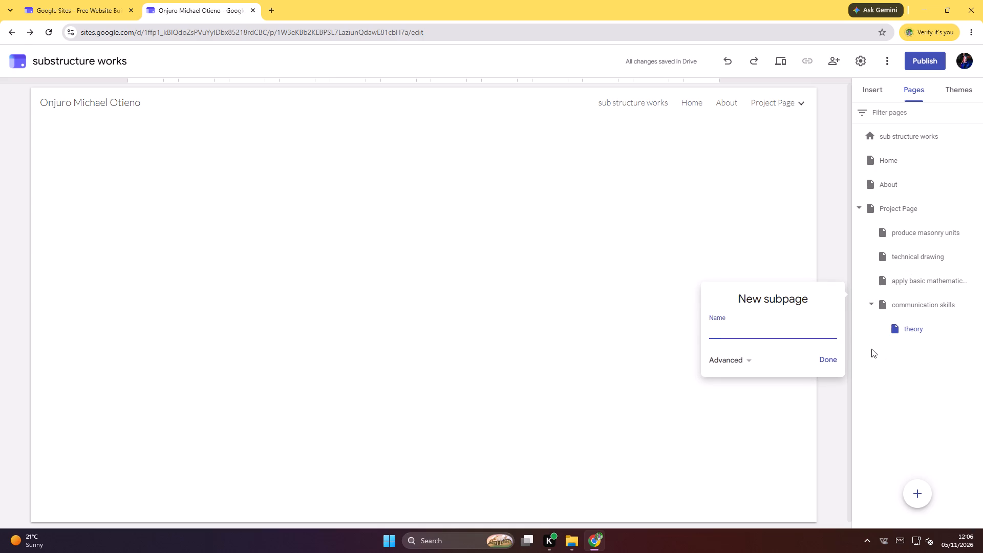
type("th")
key("e")
key("o")
type("ry")
left_click(825, 358)
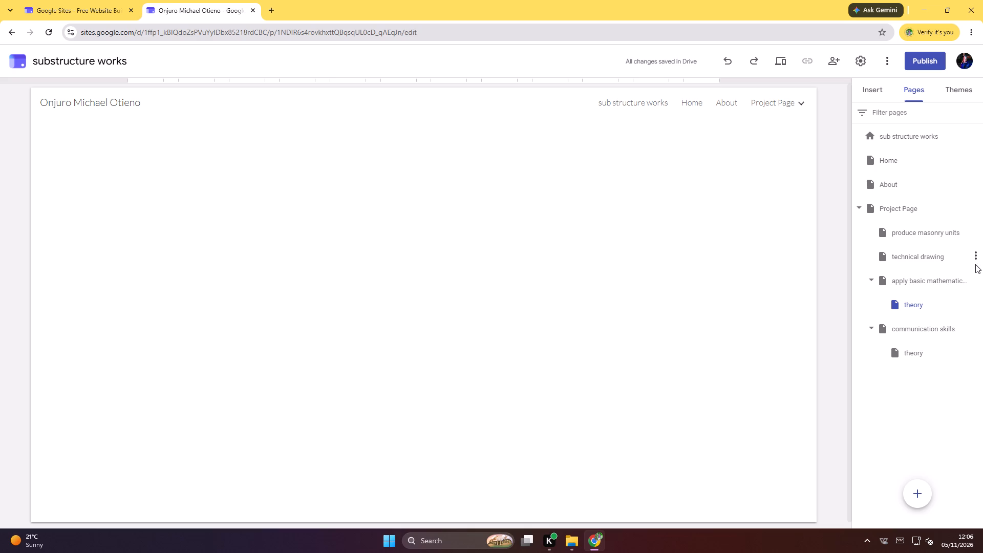
Add a subpage named "theory" under the technical drawing page in Project Page.
left_click(975, 259)
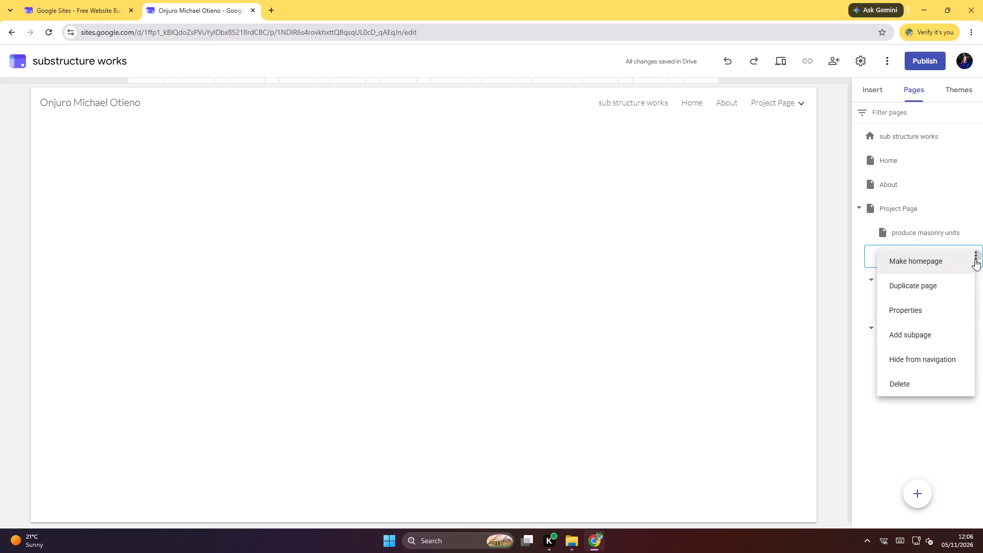
left_click(914, 333)
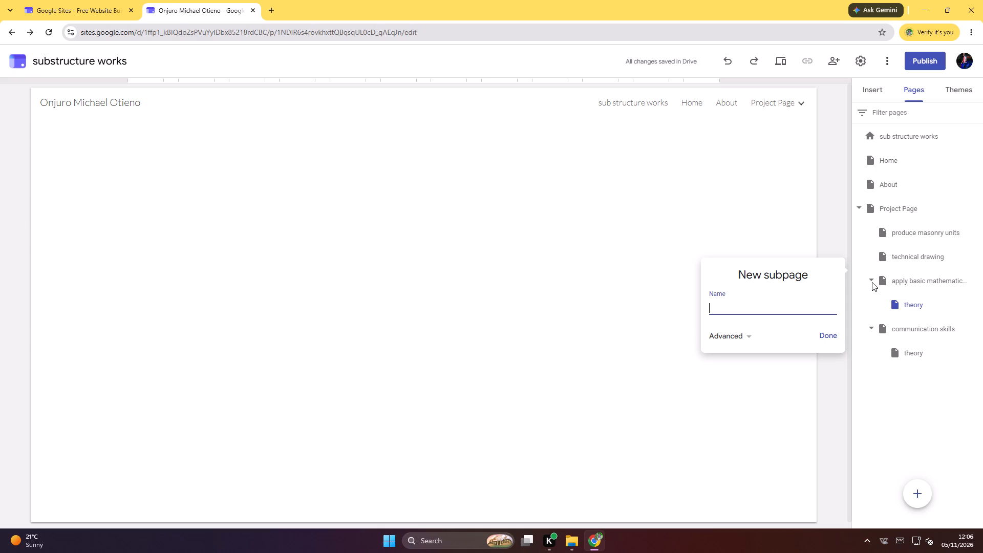
key("t")
key("h")
key("e")
key("o")
key("r")
key("y")
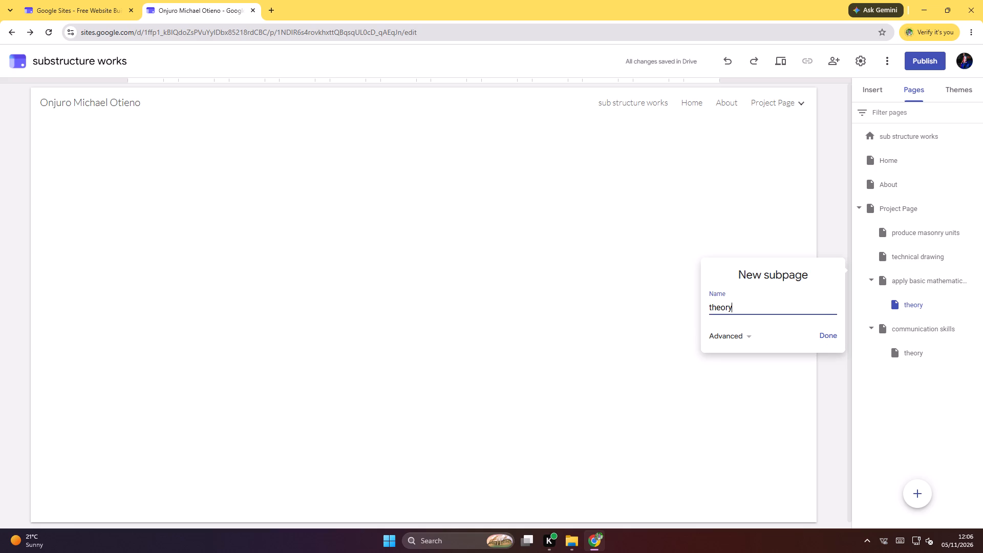
left_click(830, 330)
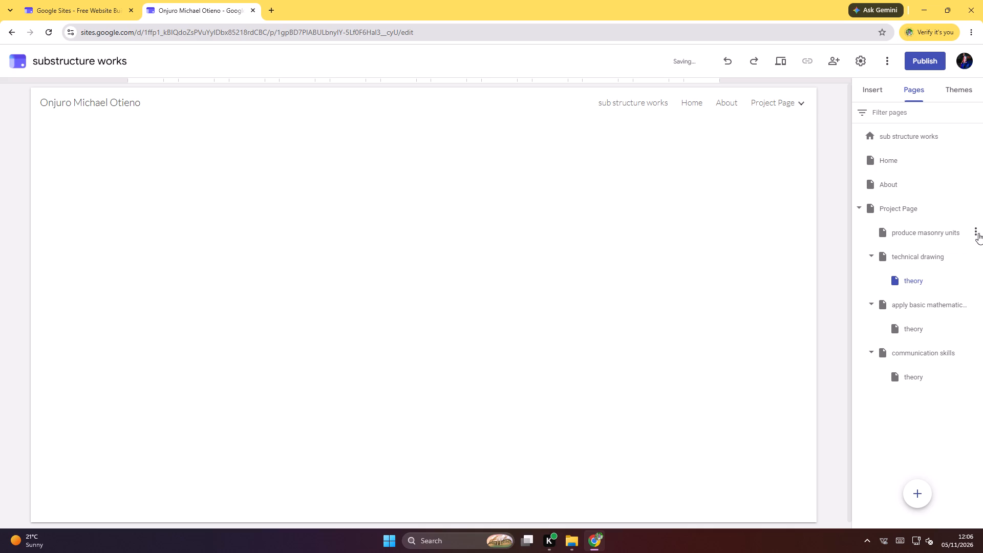
Add a subpage named "practical" under the produce masonry units page in Project Page.
left_click(974, 232)
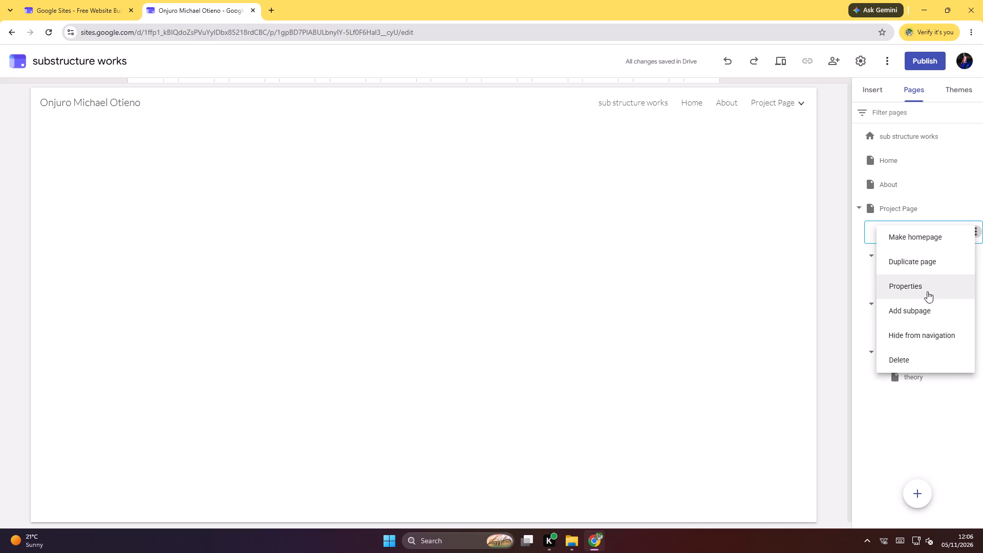
left_click(921, 310)
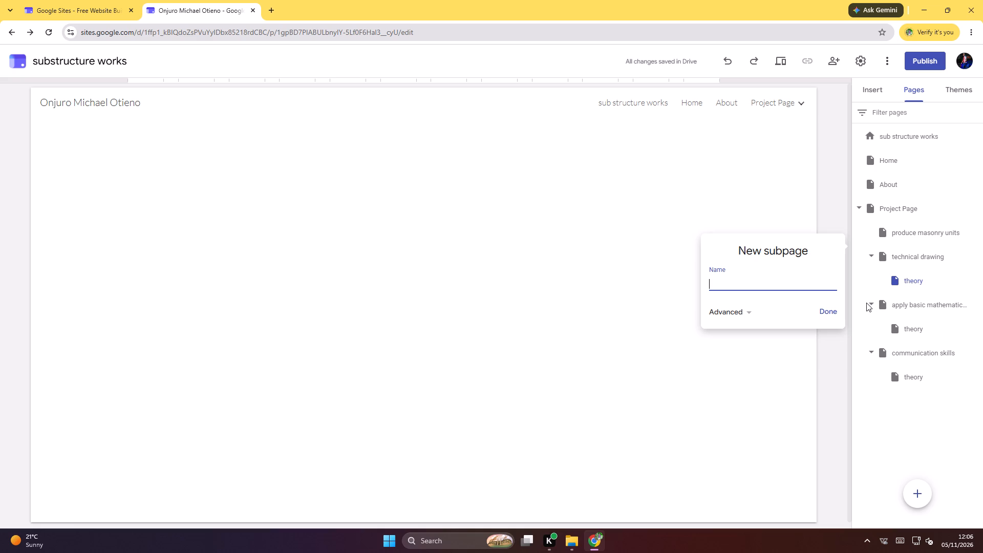
type("pra")
type("ctic")
key("a")
key("l")
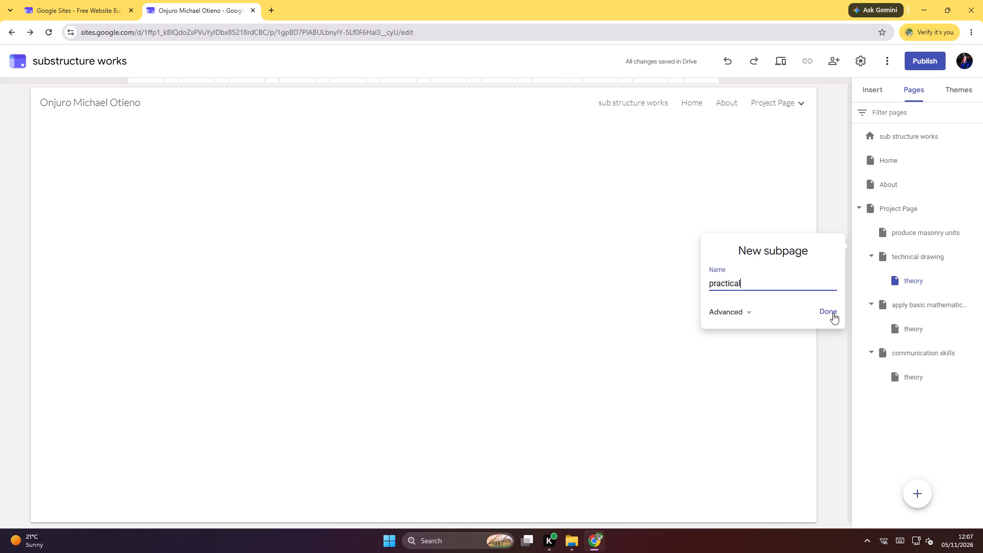
left_click(833, 310)
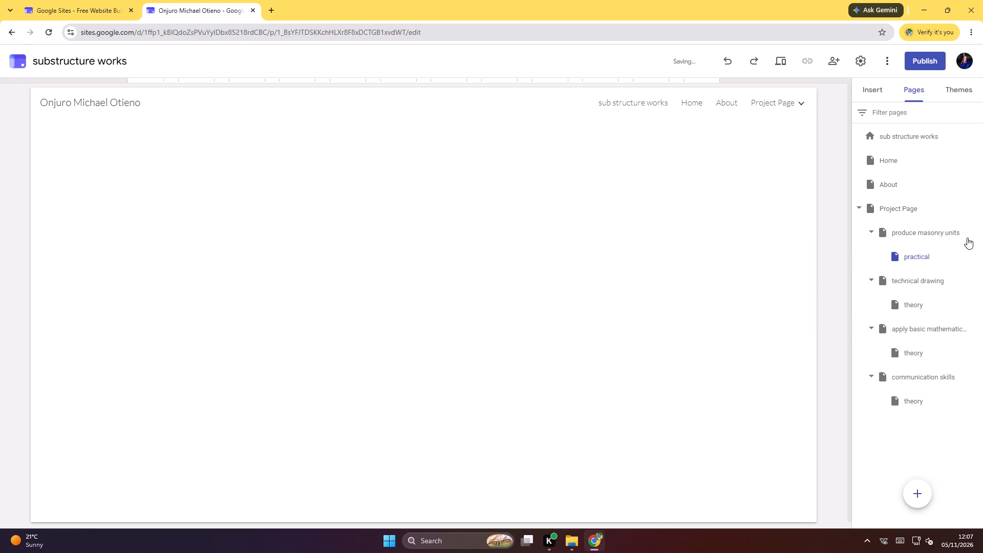
Add a second subpage, named "theory", under the produce masonry units page in Project Page.
left_click(975, 230)
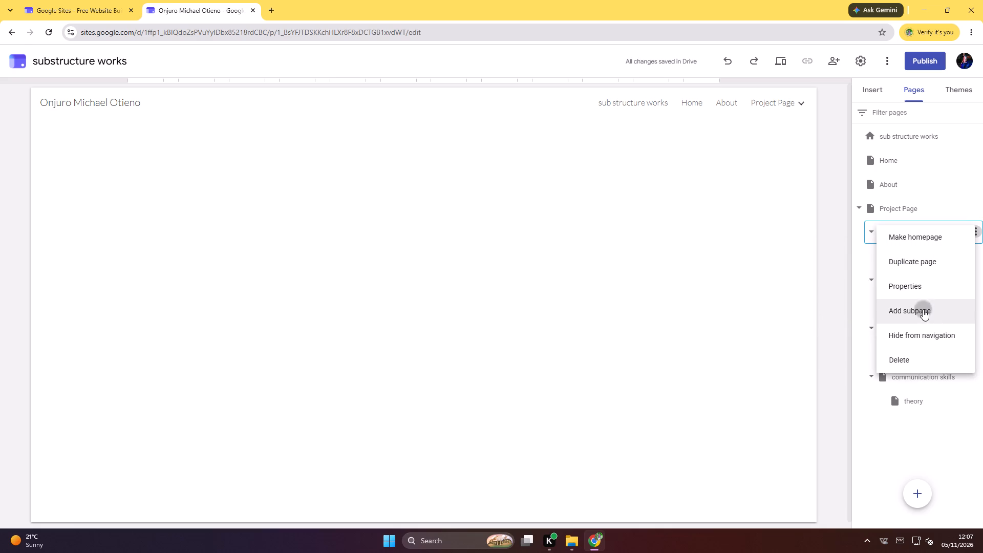
left_click(923, 309)
key("t")
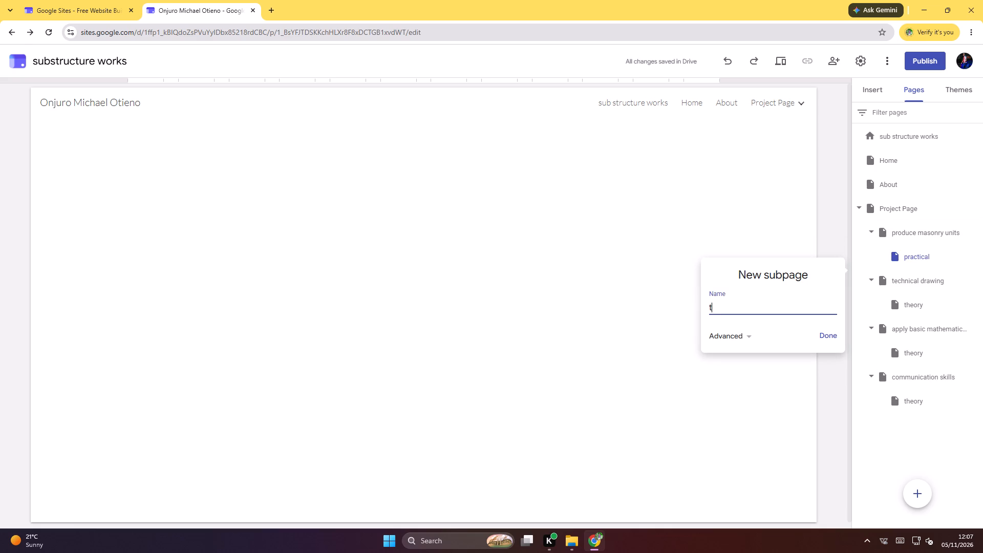
key("h")
key("e")
key("o")
key("r")
key("y")
left_click(830, 334)
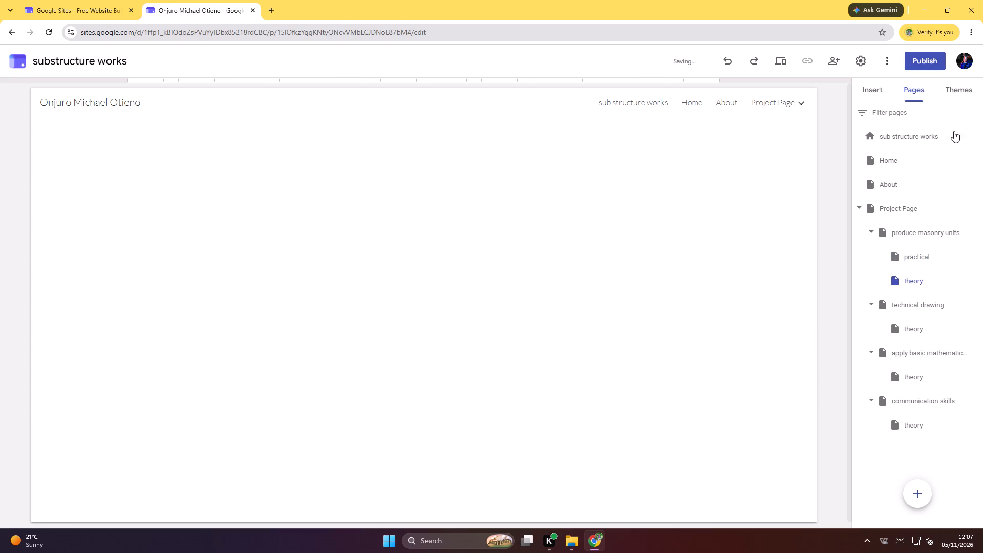
Add a subpage named "practical" under the sub structure works homepage.
left_click(980, 136)
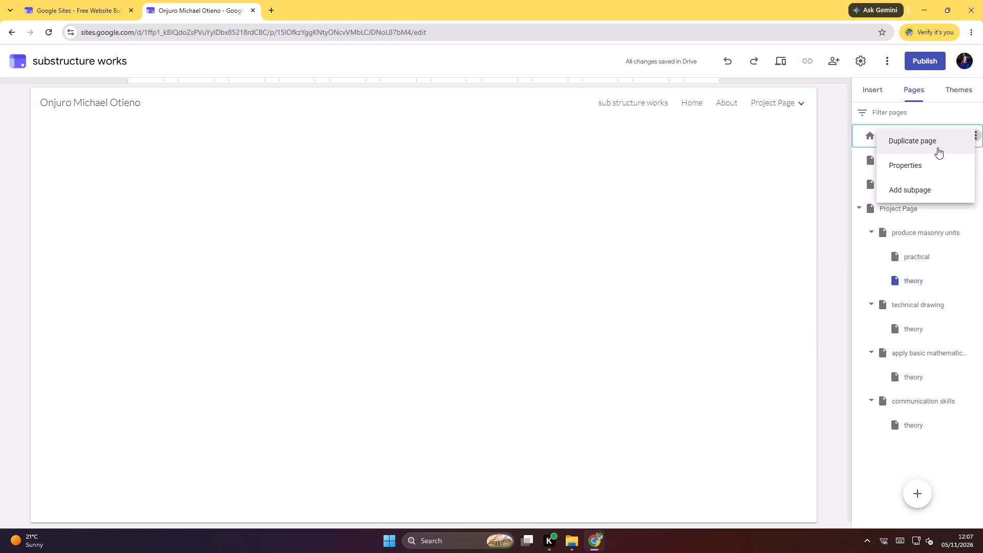
left_click(931, 187)
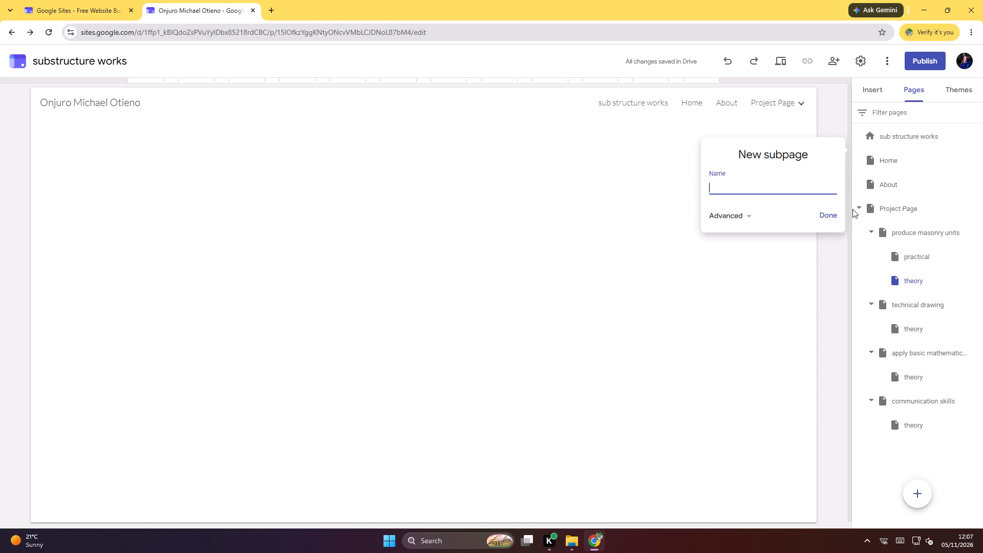
key("p")
key("r")
type("atical")
key("BackSpace")
key("BackSpace")
key("BackSpace")
key("BackSpace")
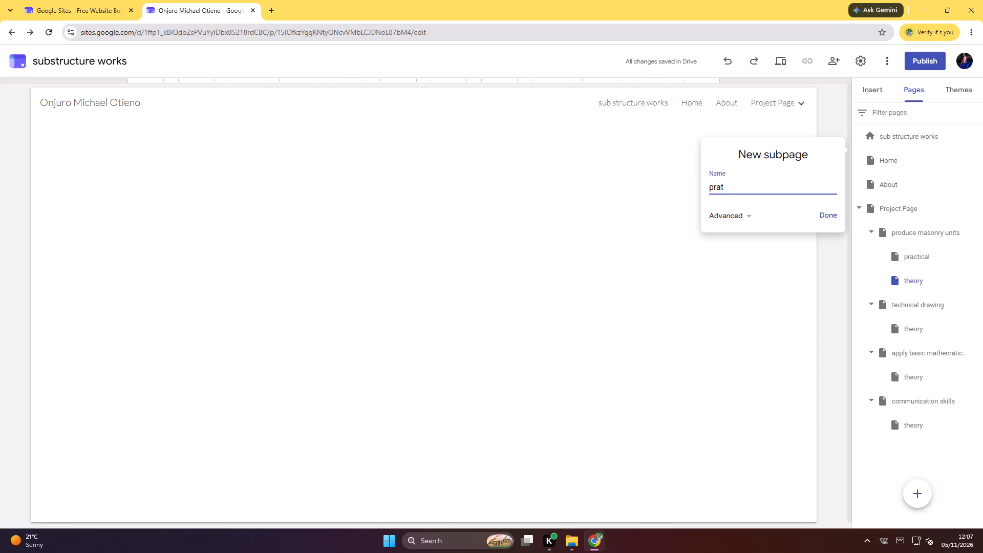
key("BackSpace")
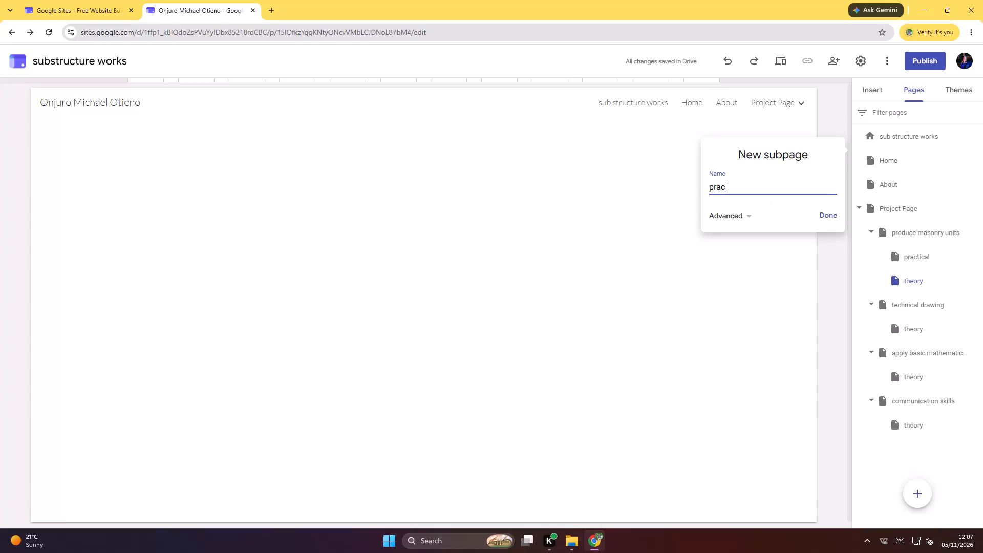
key("c")
type("ti")
type("cal")
left_click(817, 211)
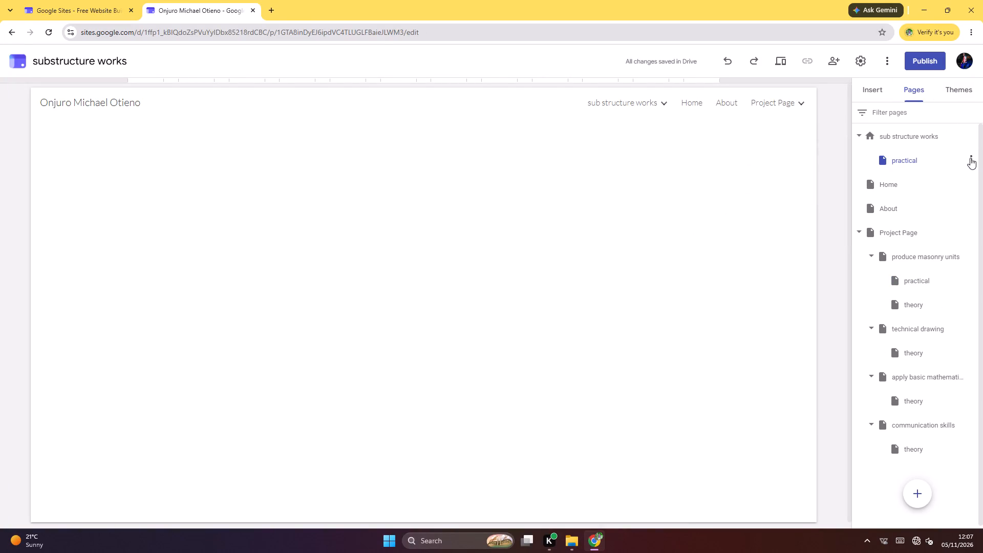
Add a second subpage, named "theory", under the sub structure works homepage.
left_click(970, 137)
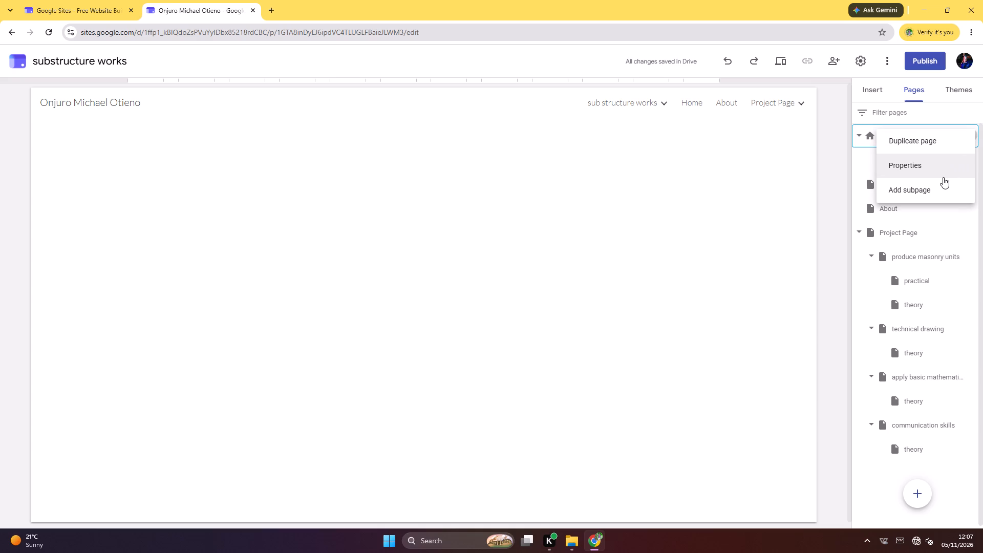
left_click(933, 187)
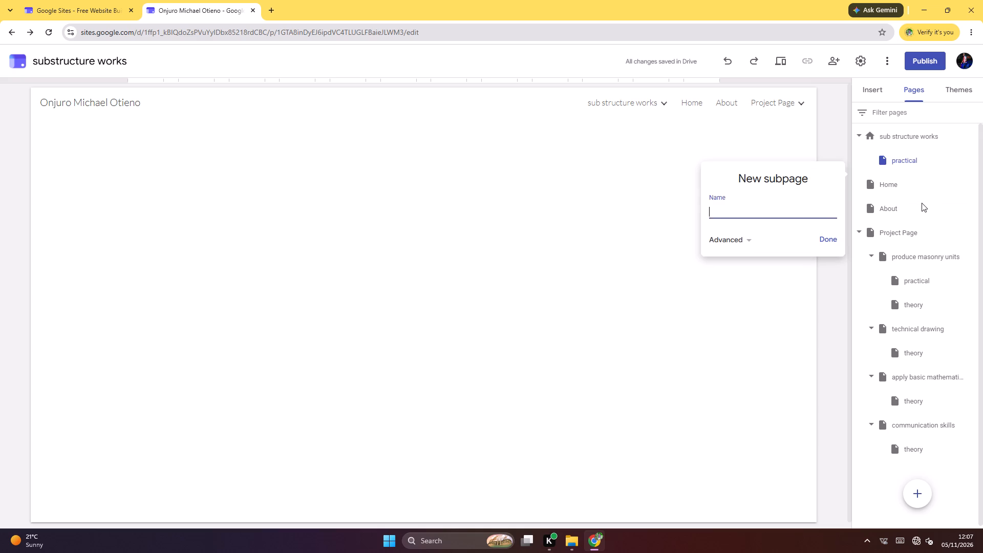
key("t")
key("h")
key("e")
key("o")
type("ry")
left_click(829, 238)
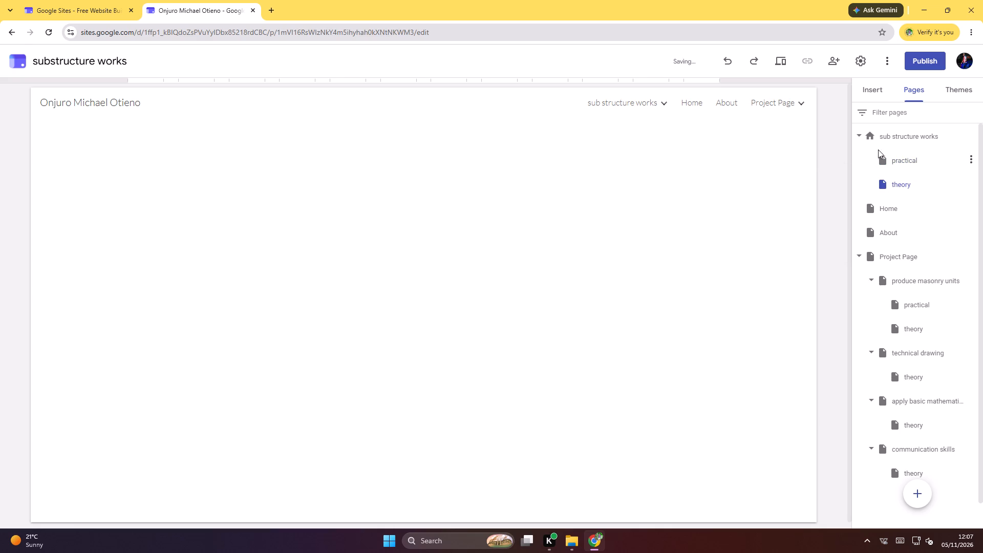
Review the site's page structure by viewing the sub structure works subpages, Home, Project Page and several of its unit pages.
left_click(908, 162)
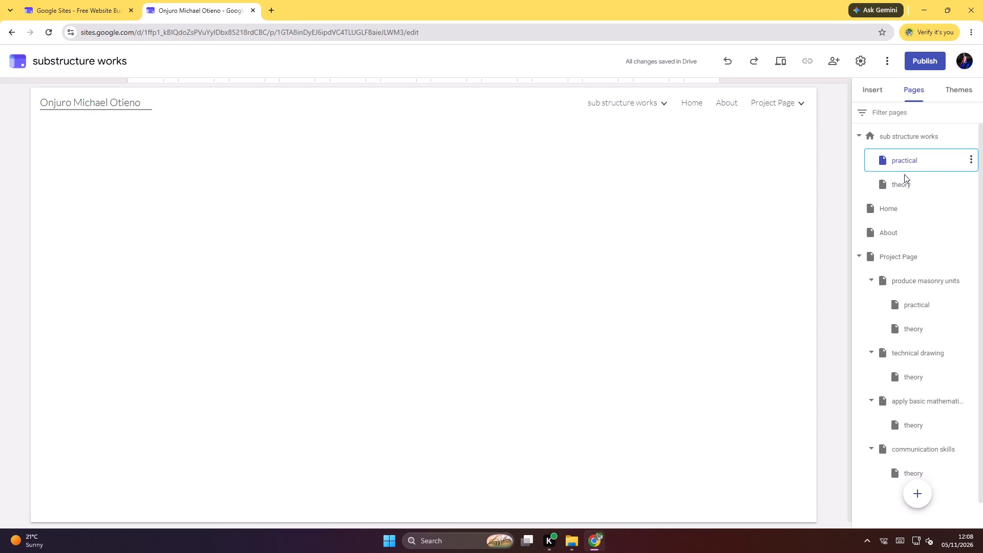
left_click(908, 182)
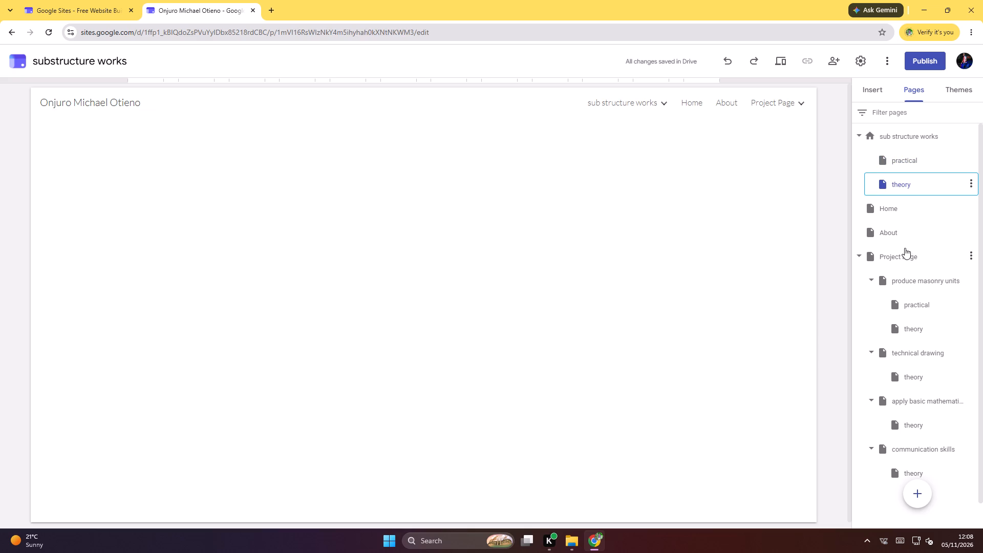
left_click(909, 280)
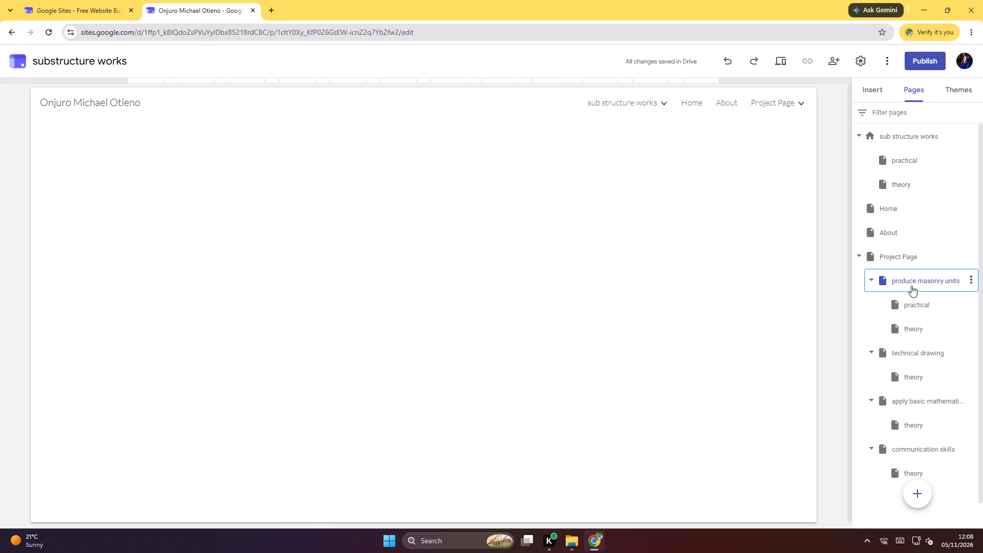
left_click(909, 300)
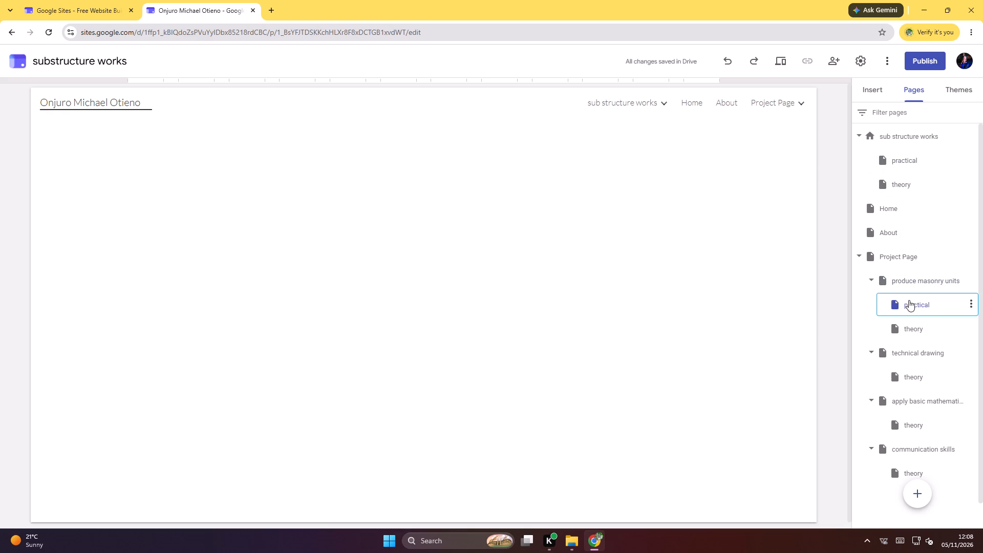
left_click(909, 300)
left_click(859, 135)
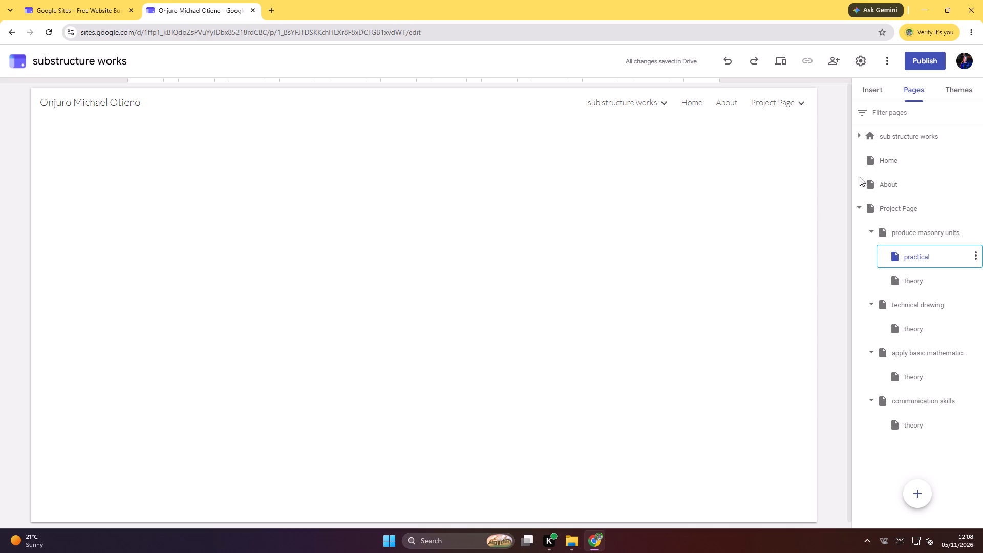
left_click(858, 133)
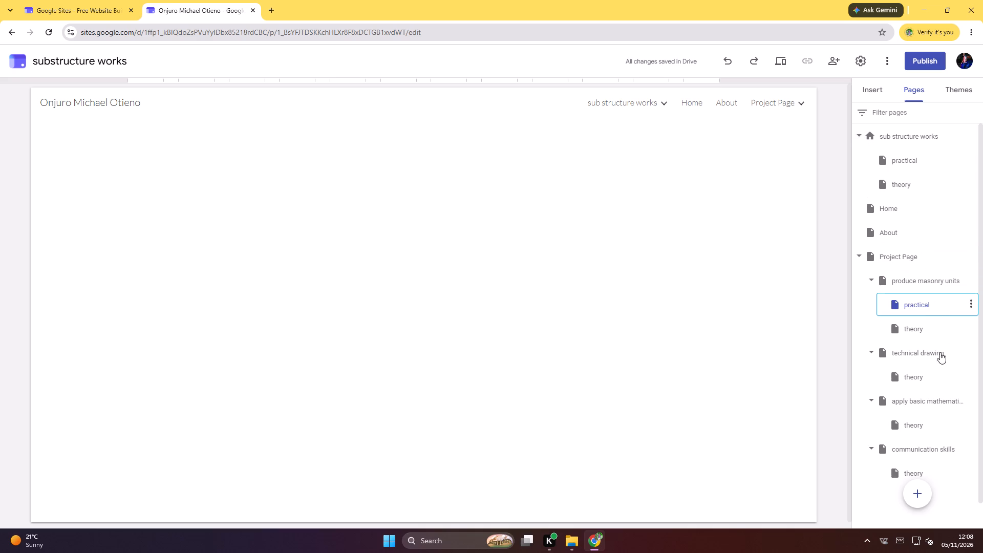
left_click(934, 400)
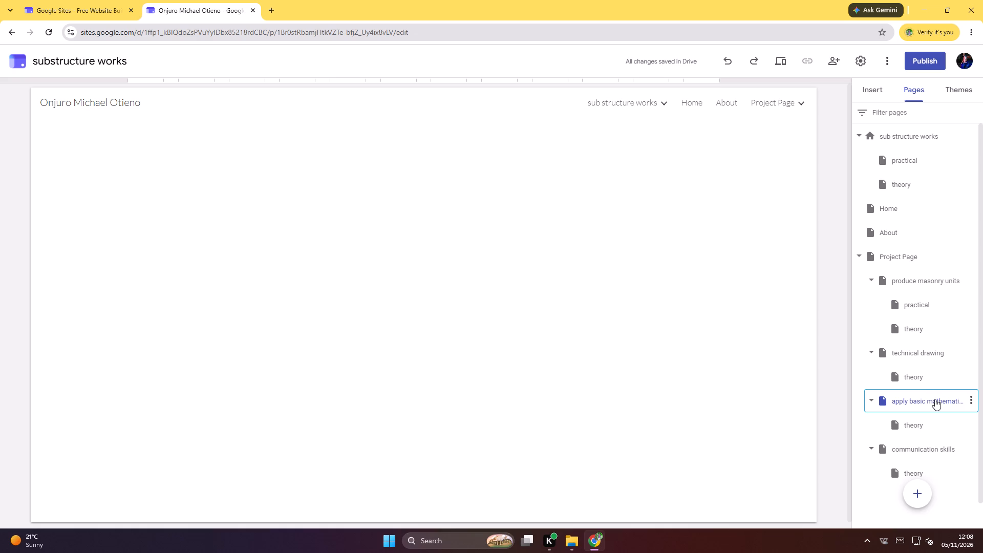
left_click(881, 210)
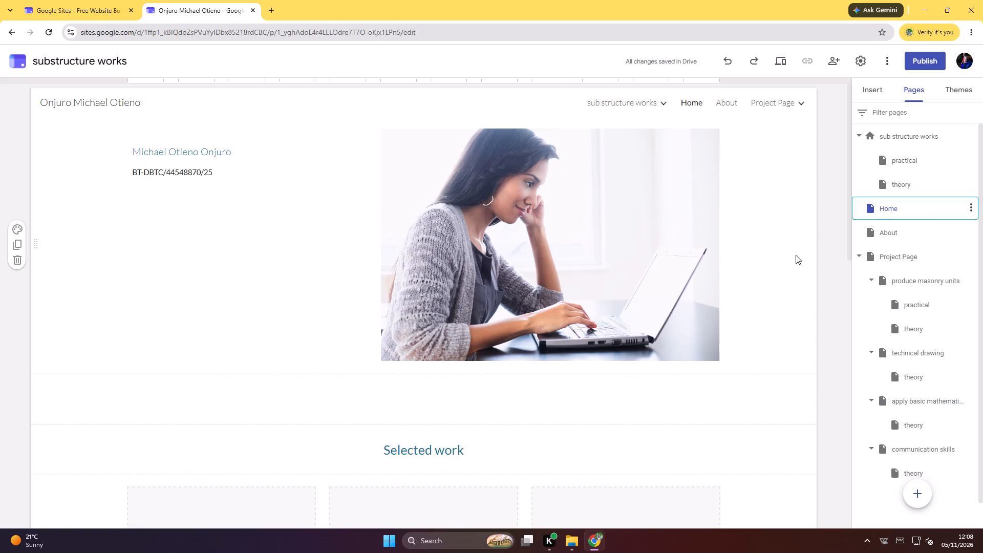
right_click(971, 206)
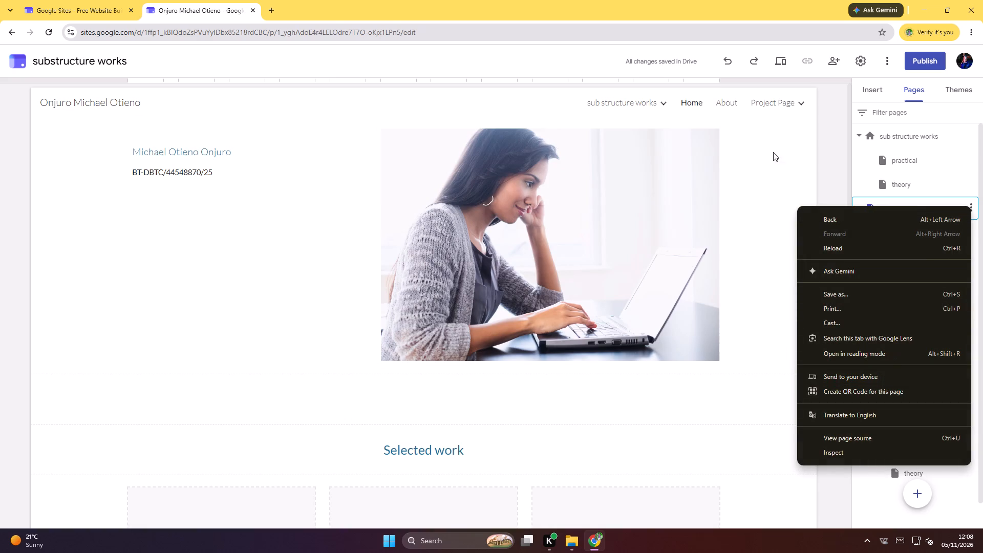
left_click(770, 135)
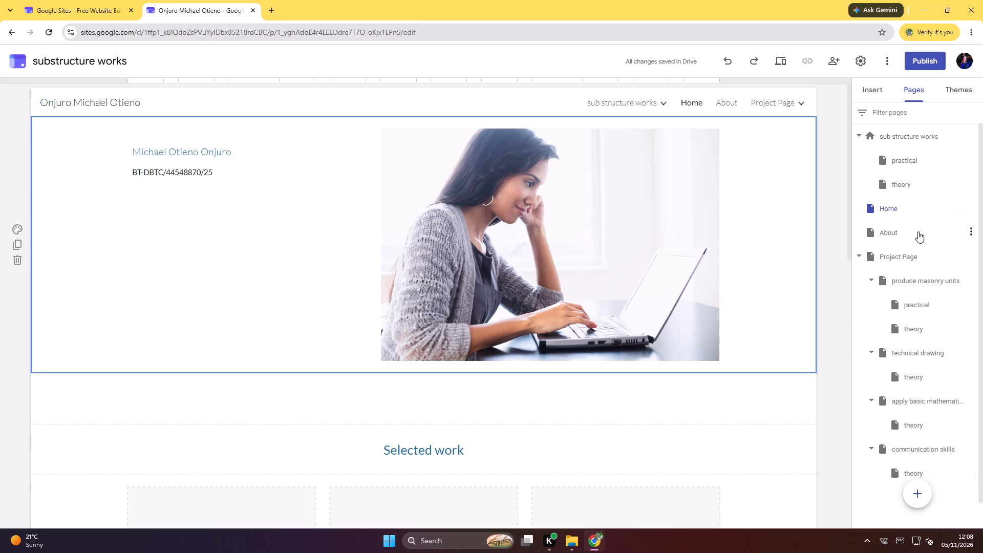
left_click(911, 255)
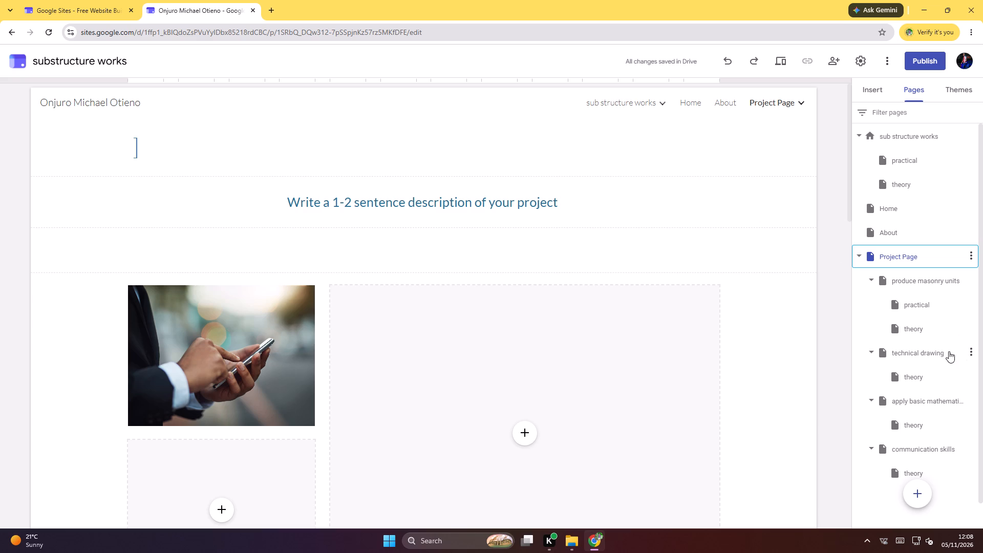
left_click(909, 305)
Collapse the produce masonry units page's subpages and make the technical drawing page the site's homepage.
left_click(871, 285)
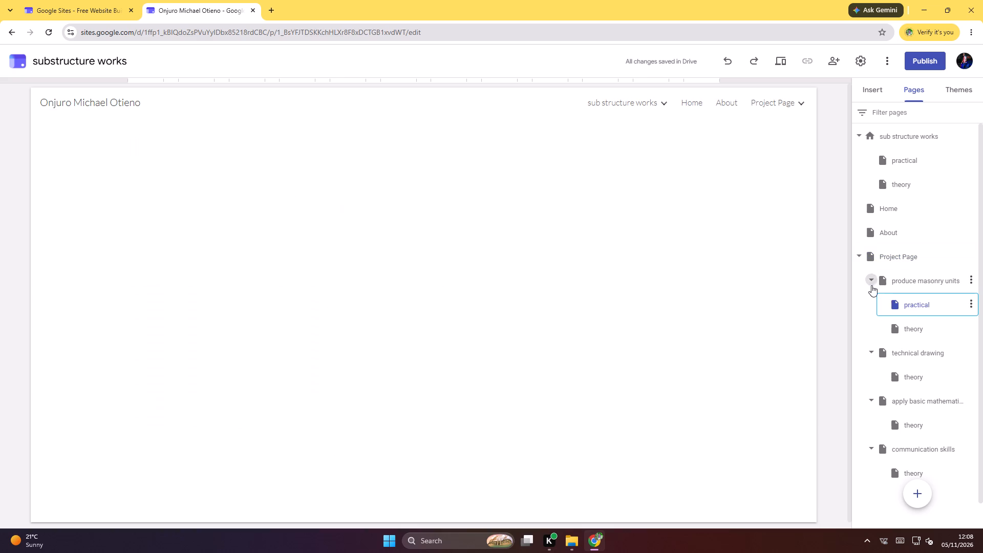
left_click(973, 305)
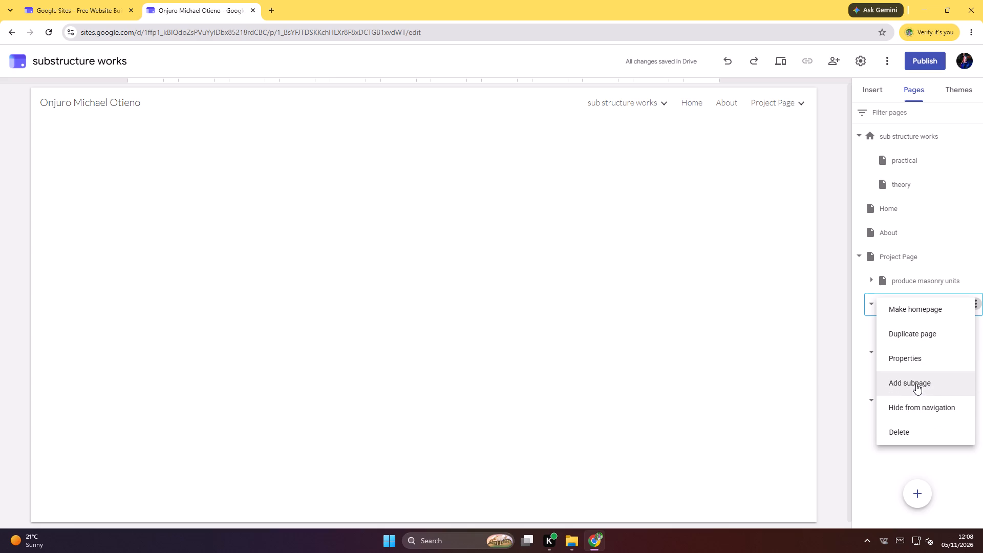
left_click(916, 313)
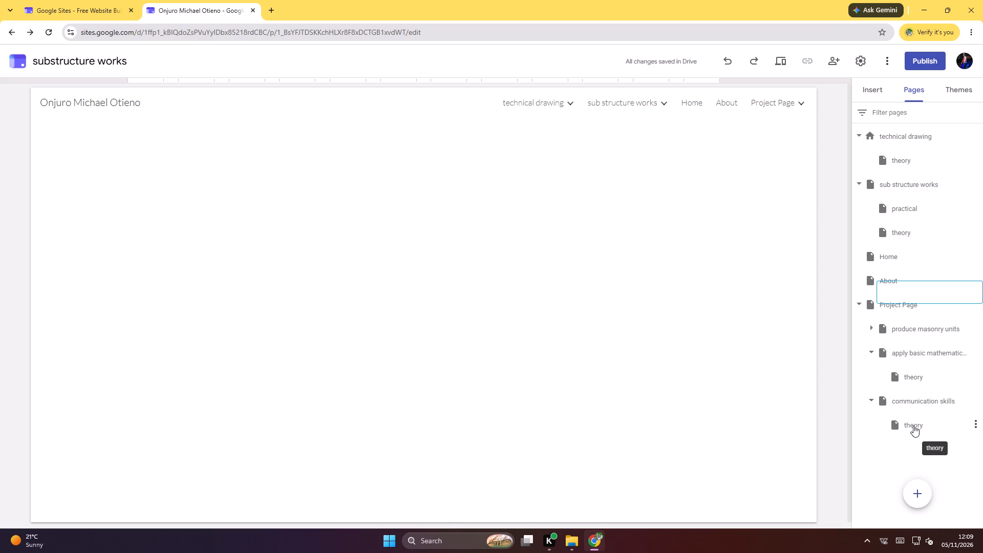
Look through the sub structure works page and its practical and theory subpages.
left_click(911, 180)
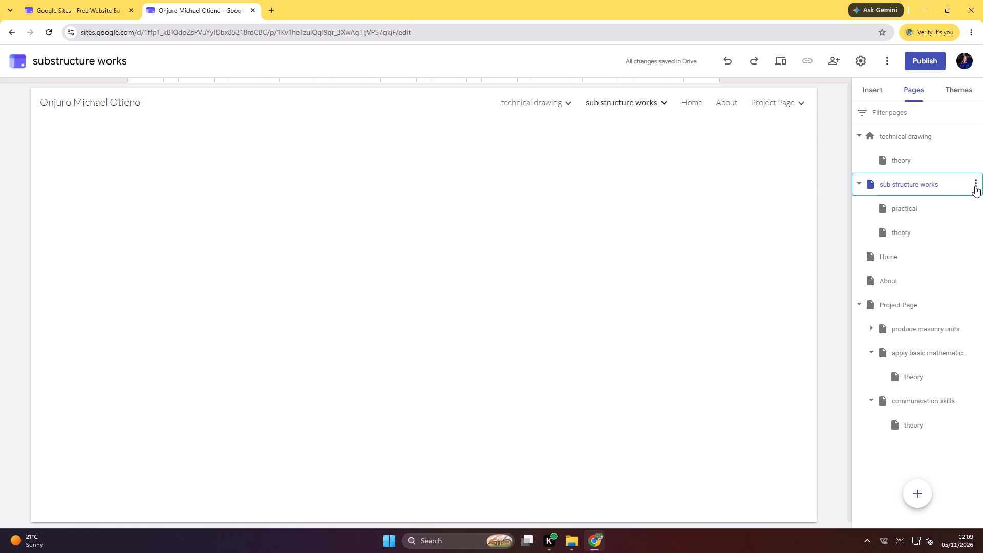
left_click(926, 206)
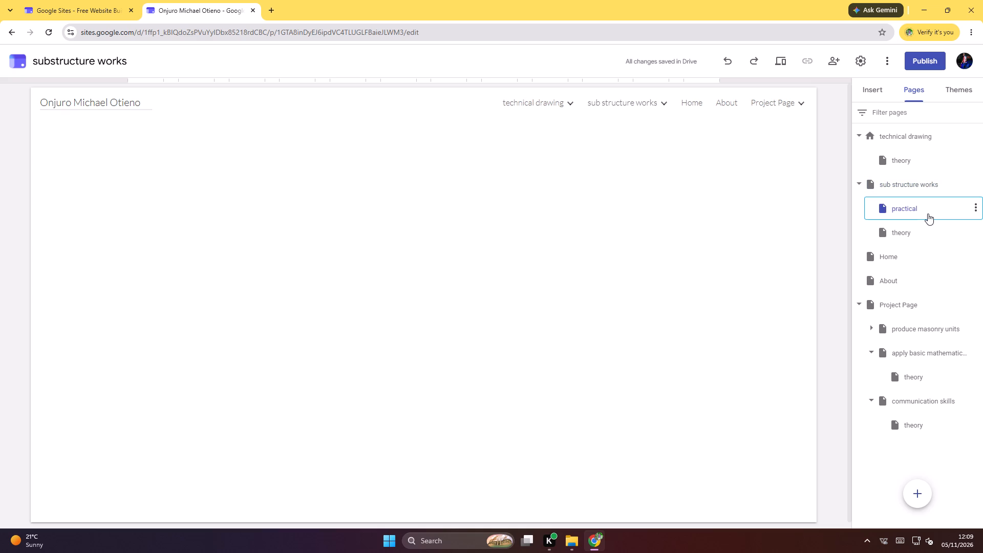
left_click(899, 231)
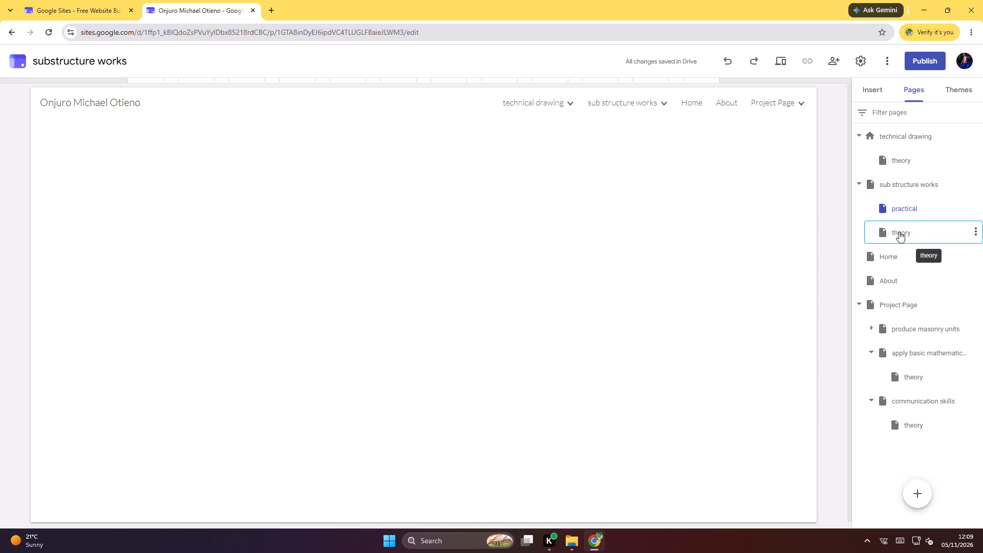
right_click(923, 205)
left_click_drag(569, 164, 602, 168)
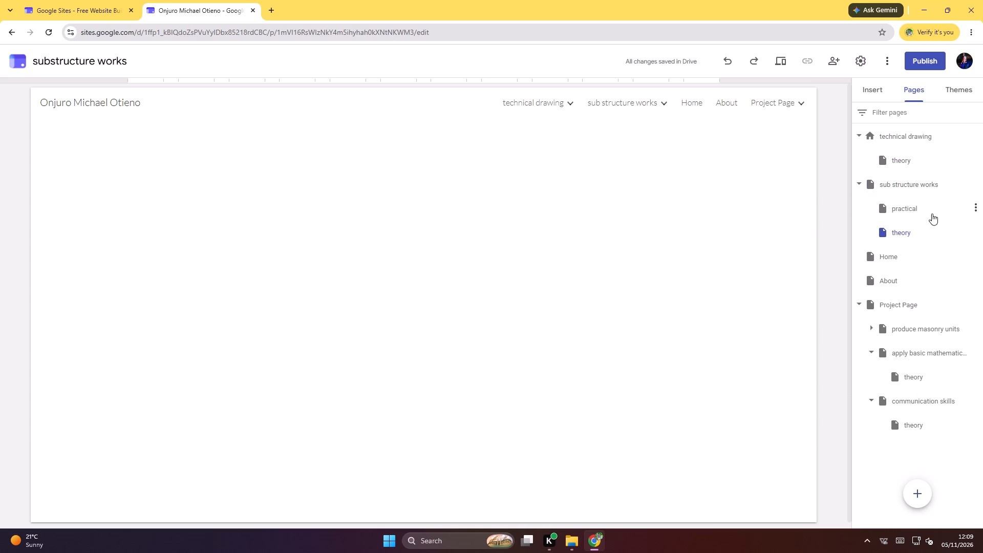
left_click(932, 214)
left_click(920, 210)
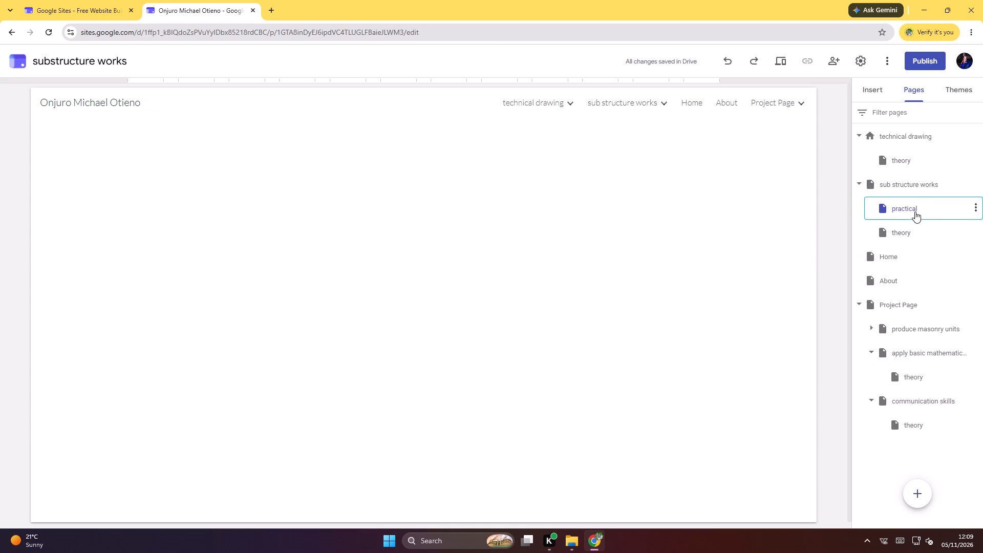
left_click(931, 187)
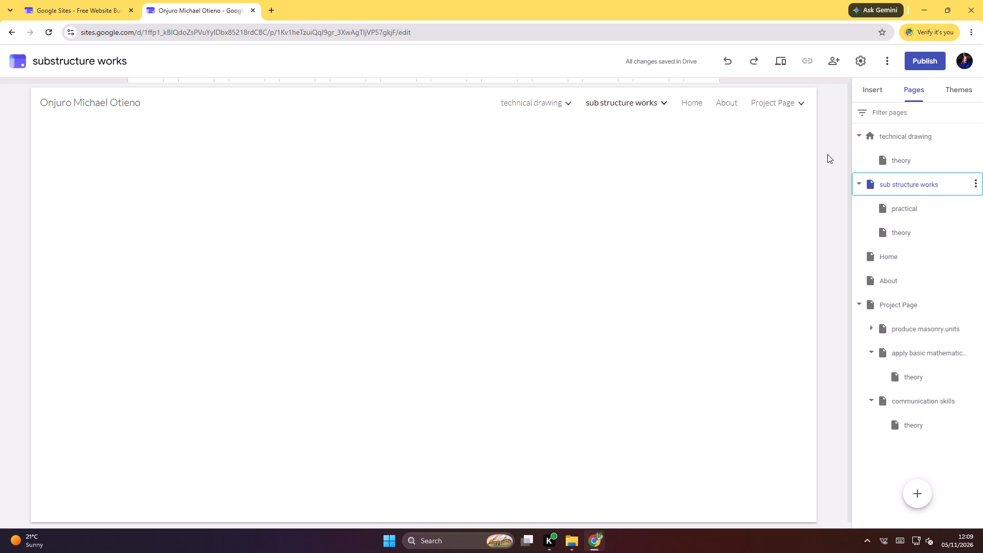
View the technical drawing and sub structure works pages, ending on the technical drawing page's theory subpage.
left_click(555, 104)
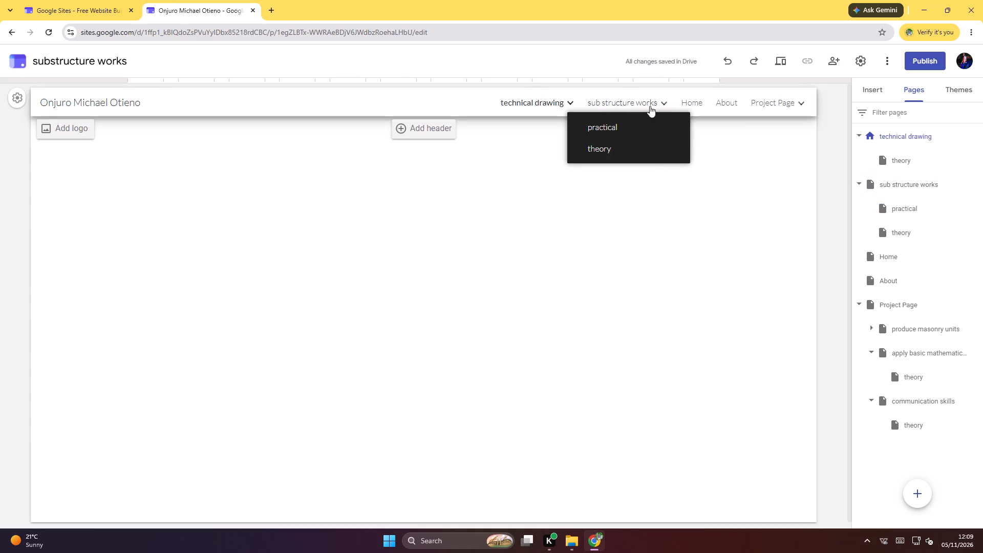
left_click(636, 104)
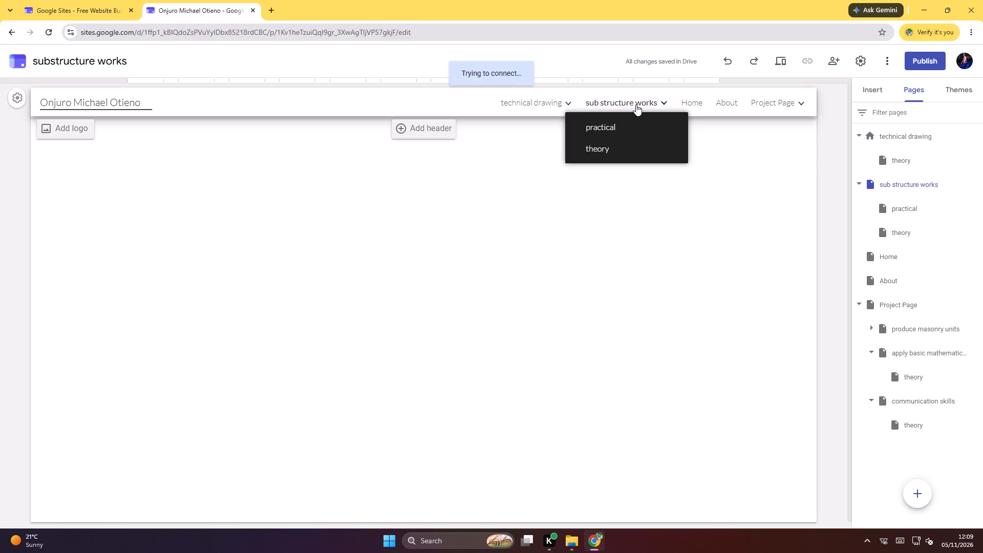
left_click(639, 100)
left_click(545, 102)
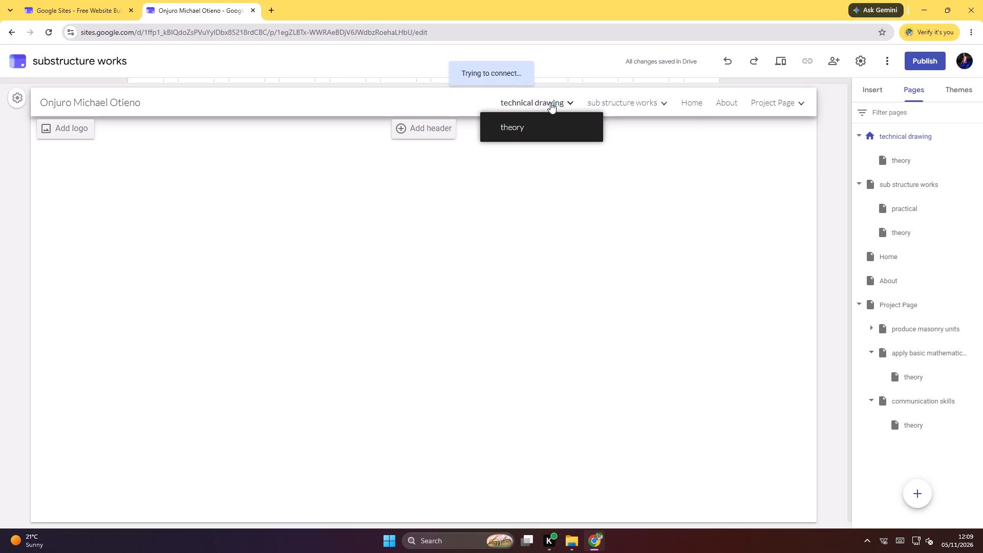
left_click(568, 118)
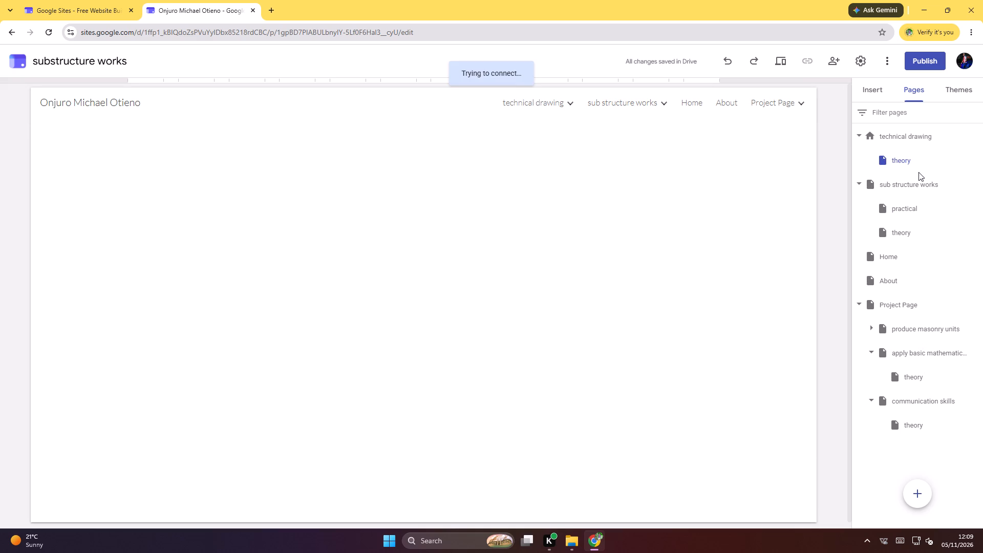
scroll(918, 172, "up", 3)
Make the sub structure works page the site's homepage.
left_click(908, 184)
left_click(975, 179)
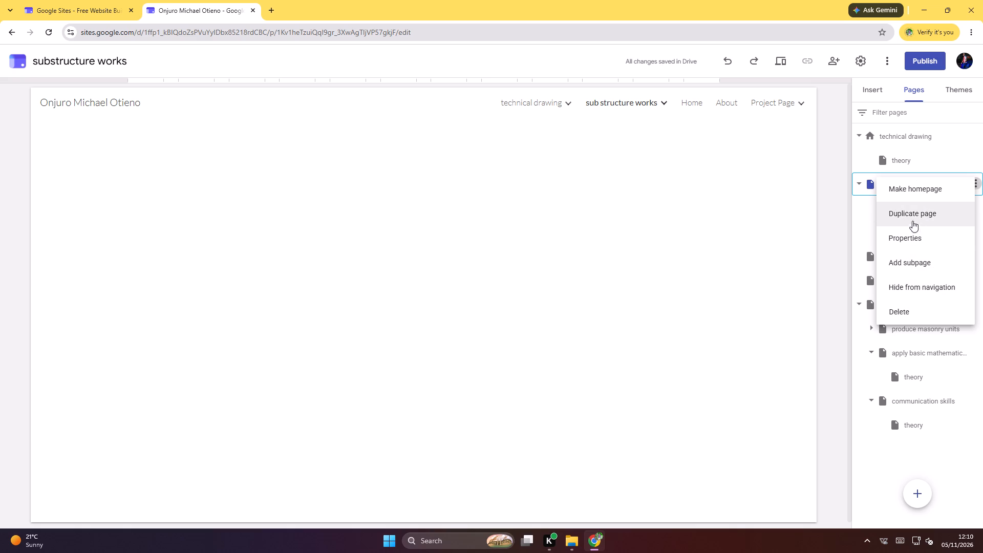
left_click(903, 194)
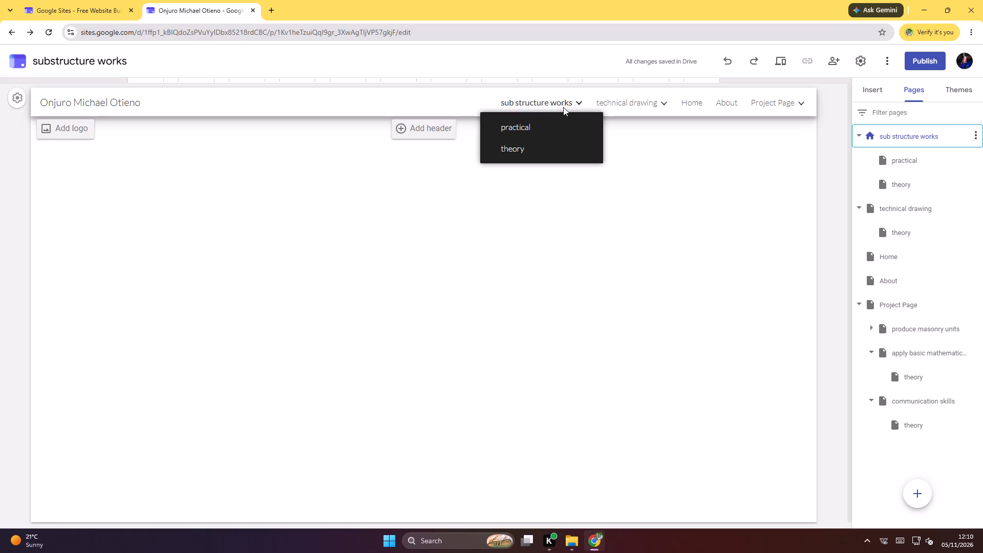
View the practical and theory subpages of sub structure works through the site navigation.
left_click(537, 130)
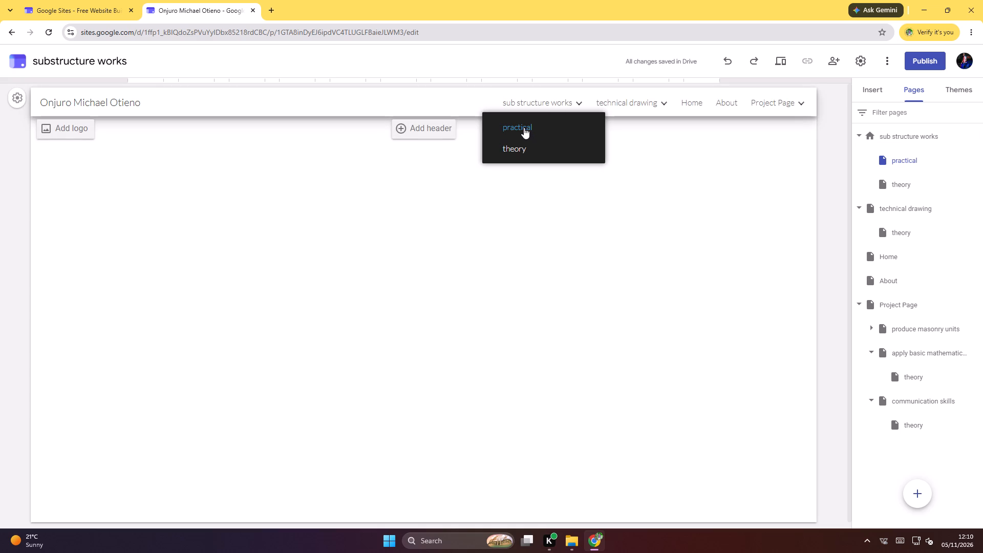
left_click(527, 129)
left_click(527, 129)
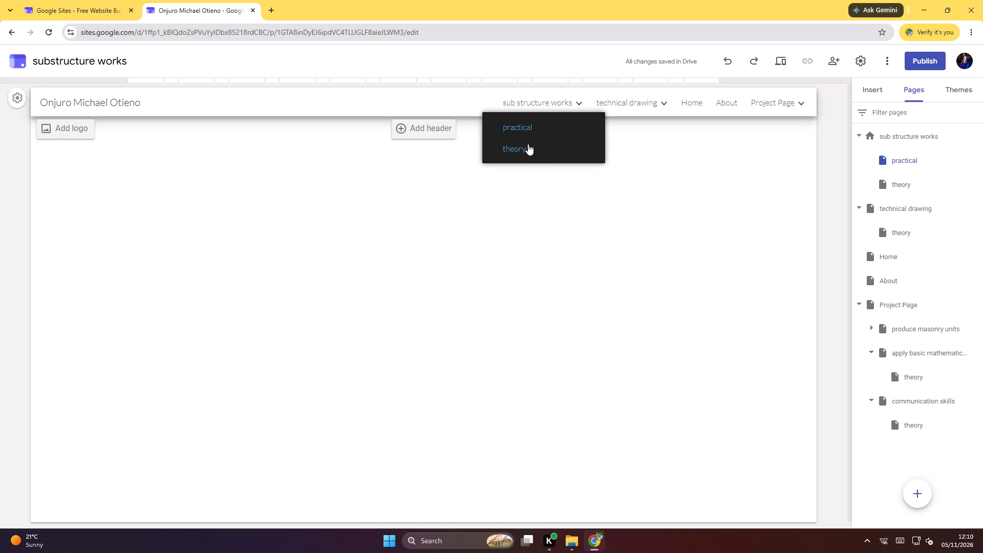
left_click(520, 147)
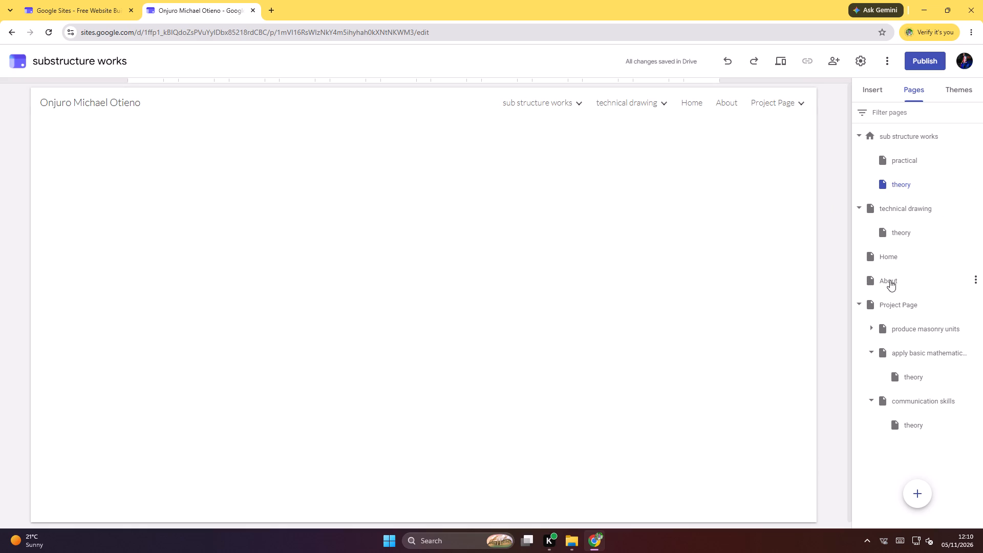
Make the produce masonry units page under Project Page the site's homepage.
left_click(914, 331)
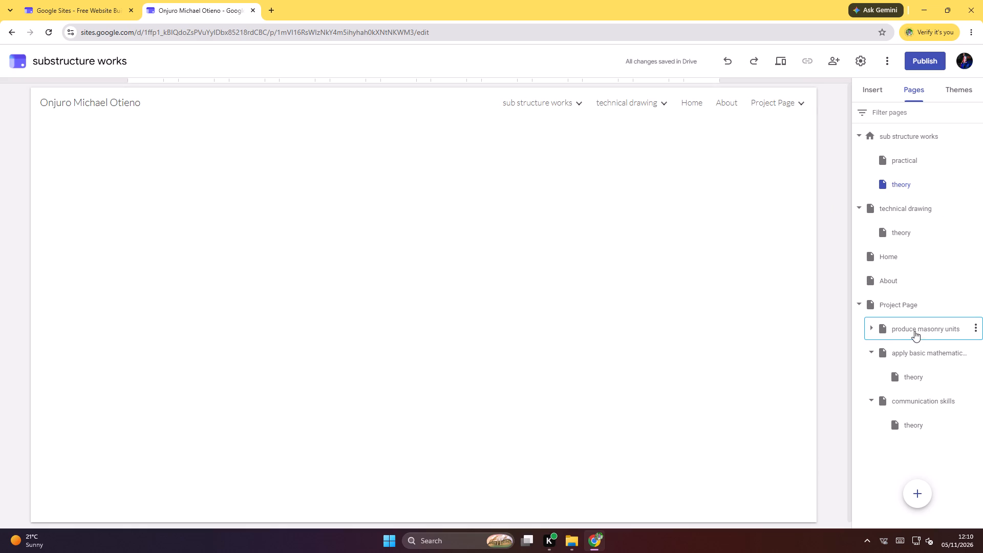
left_click(973, 328)
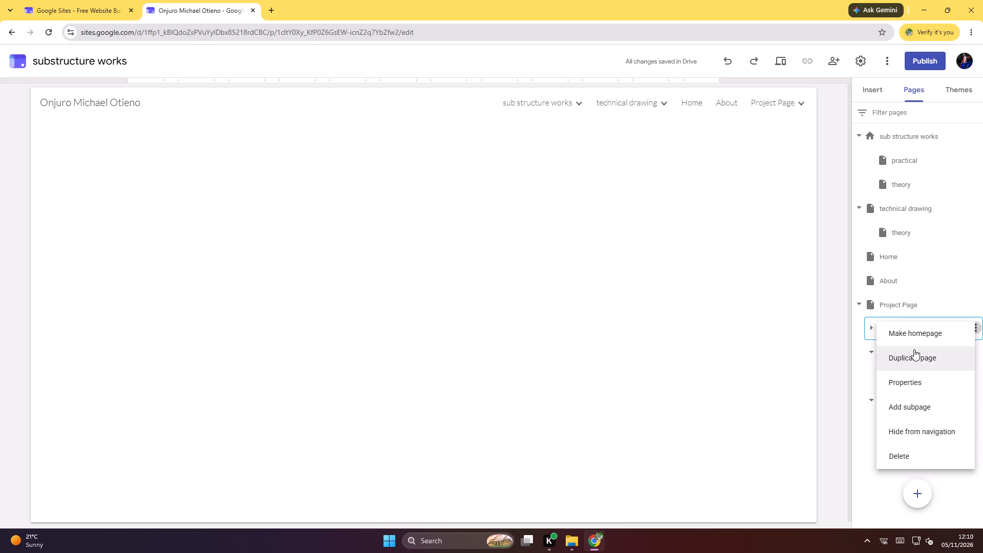
left_click(910, 336)
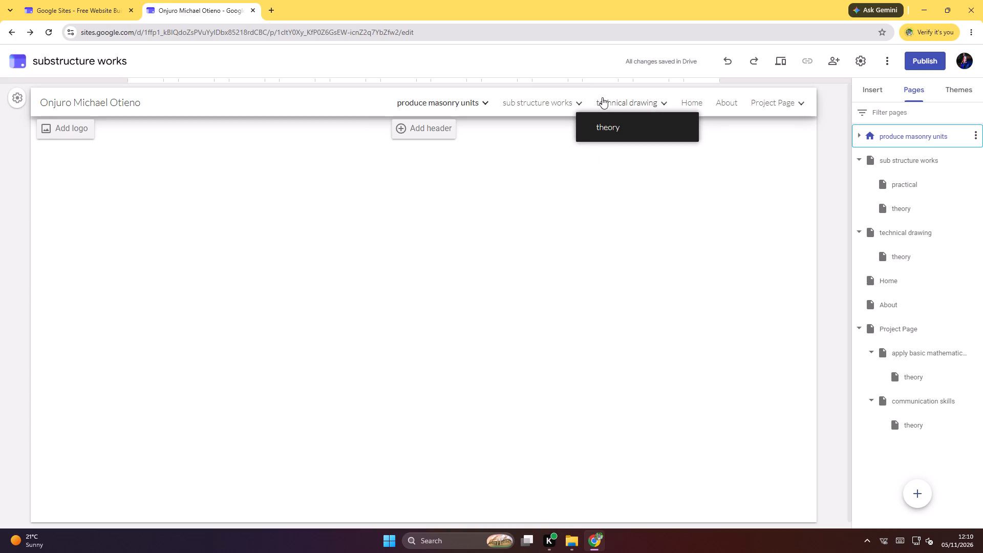
Make the communication skills page under Project Page the site's homepage.
left_click(978, 399)
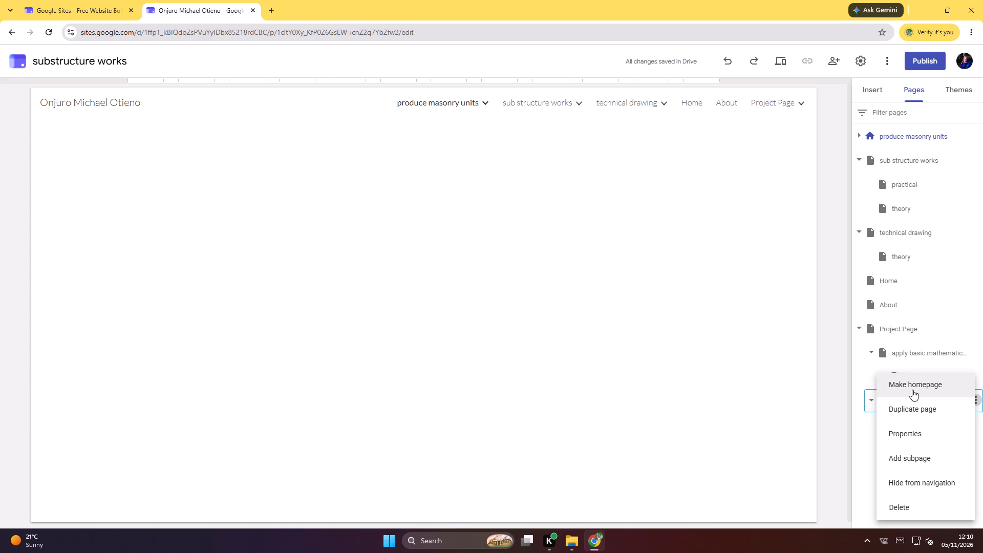
left_click(912, 388)
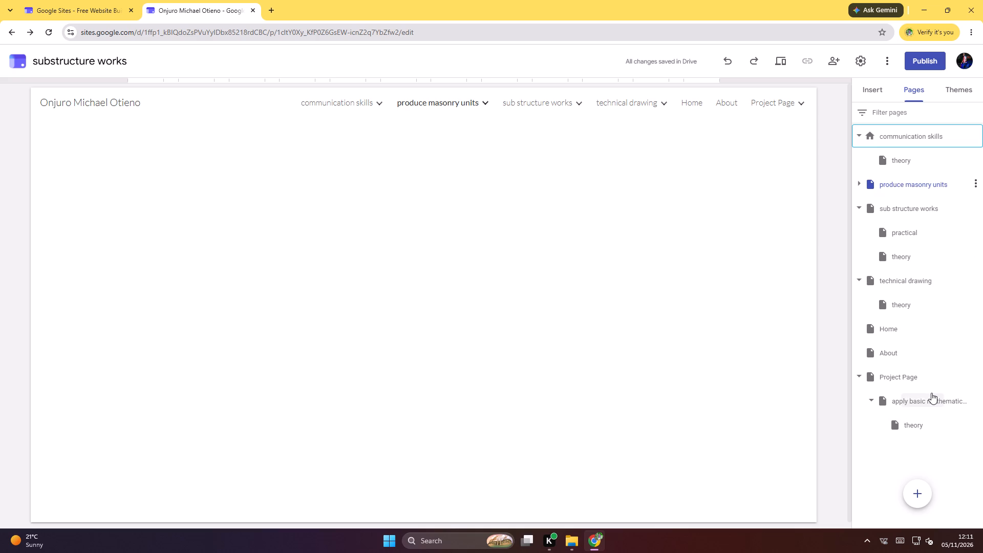
Make the apply basic mathematics 1 page under Project Page the site's homepage.
left_click(973, 400)
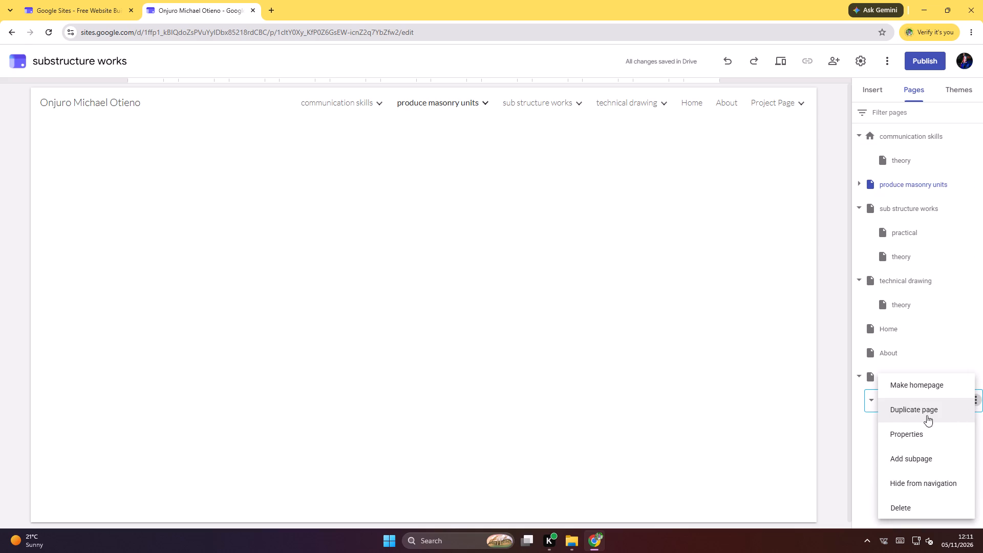
left_click(921, 384)
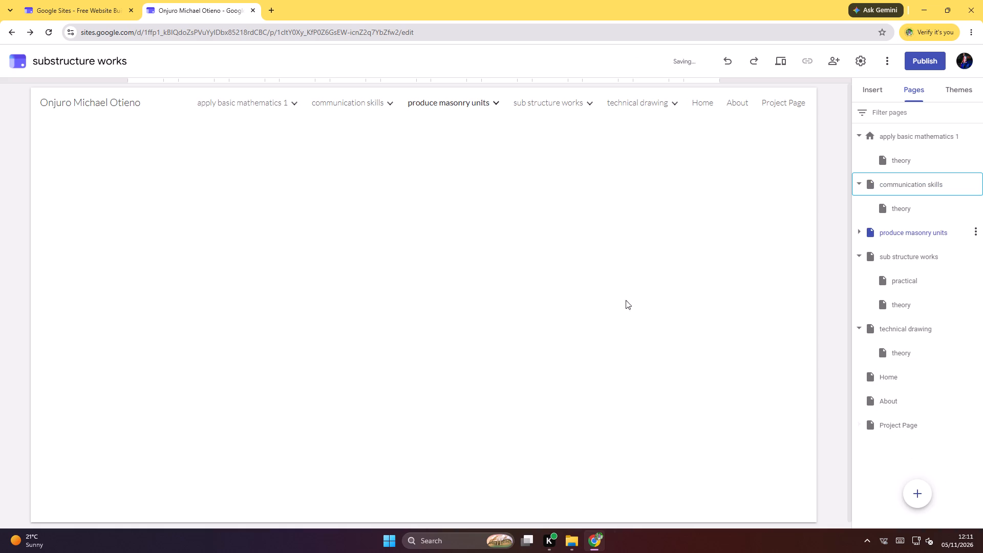
Review the site navigation by viewing the apply basic mathematics 1 page and the practical subpage of sub structure works.
scroll(437, 276, "up", 3)
scroll(595, 267, "down", 3)
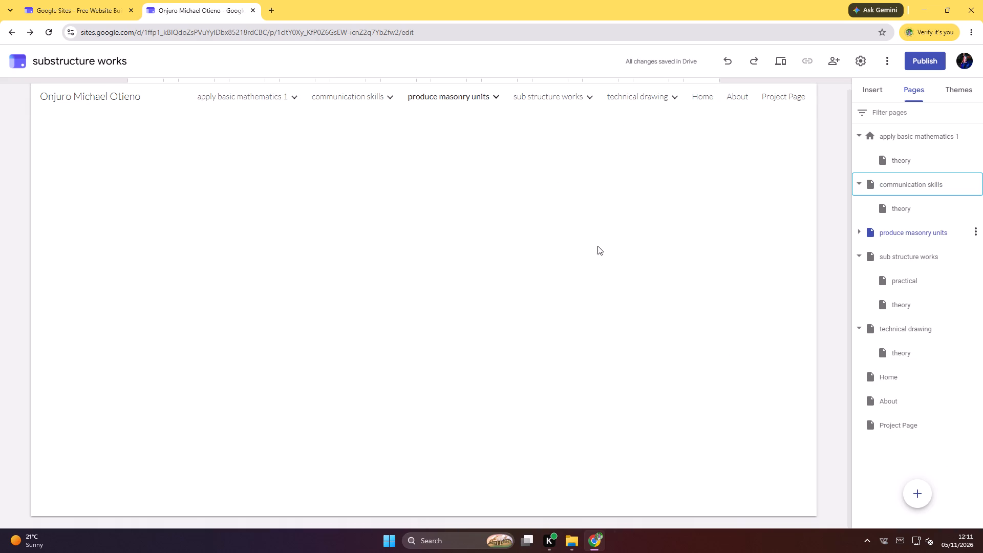
scroll(597, 245, "up", 10)
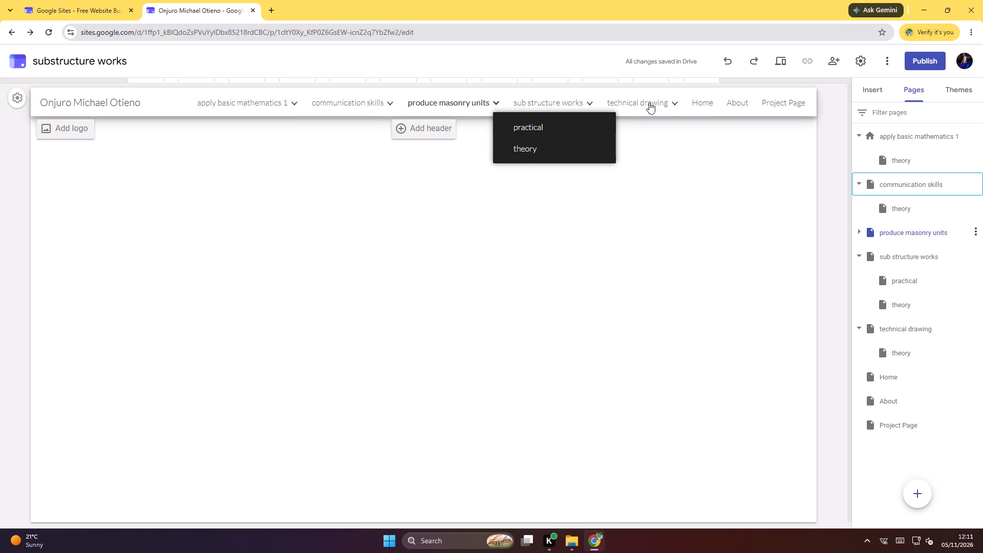
left_click(277, 105)
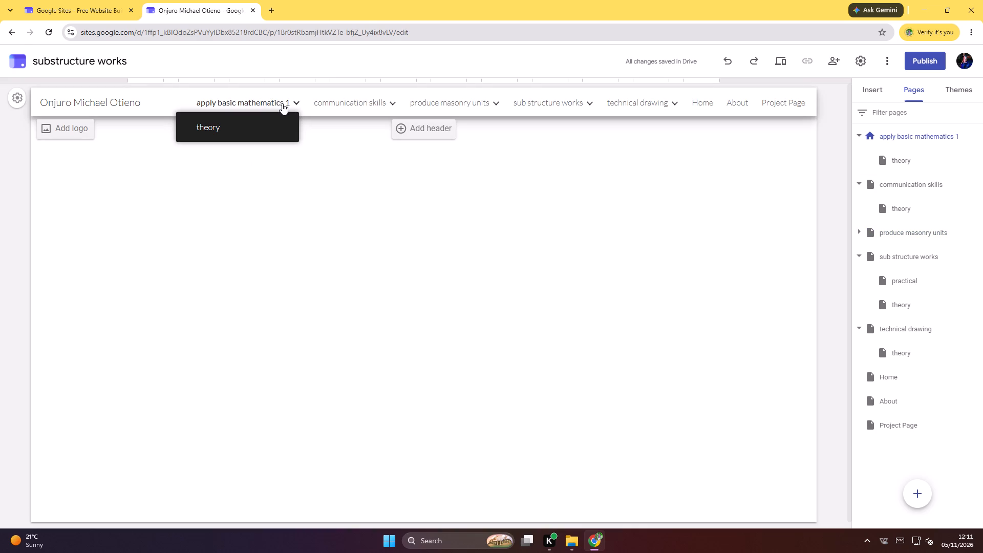
left_click(294, 100)
left_click(299, 102)
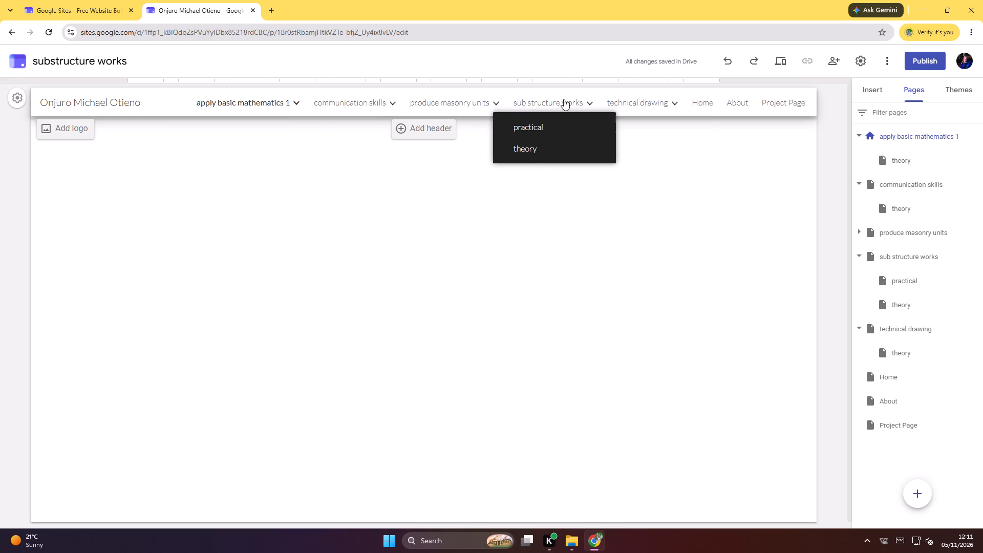
left_click(588, 105)
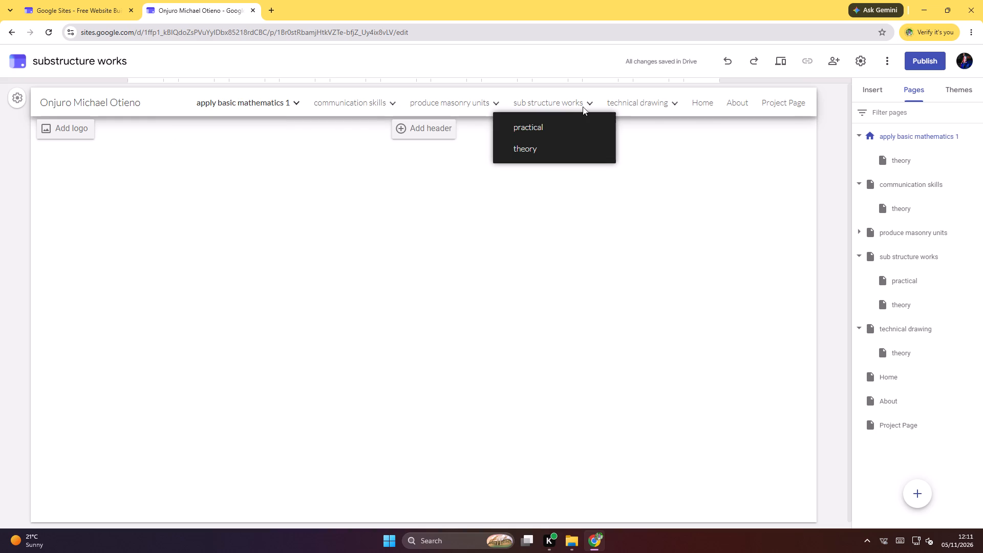
left_click(584, 104)
left_click(546, 128)
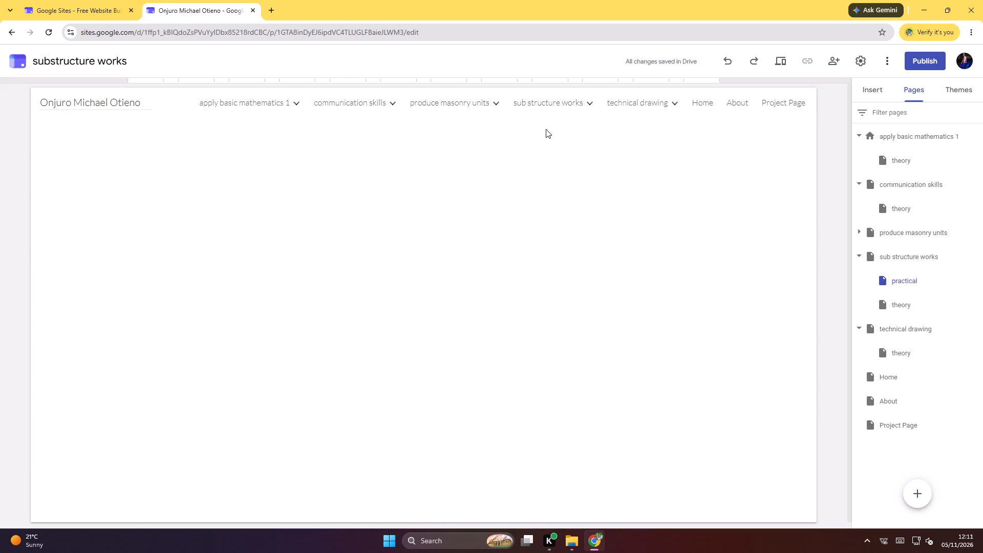
left_click(346, 197)
right_click(344, 195)
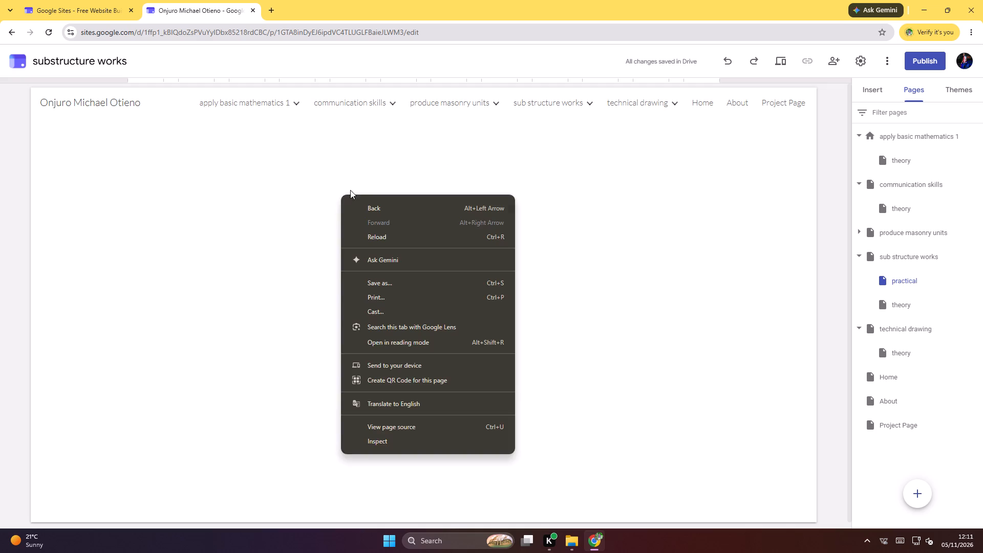
left_click(625, 230)
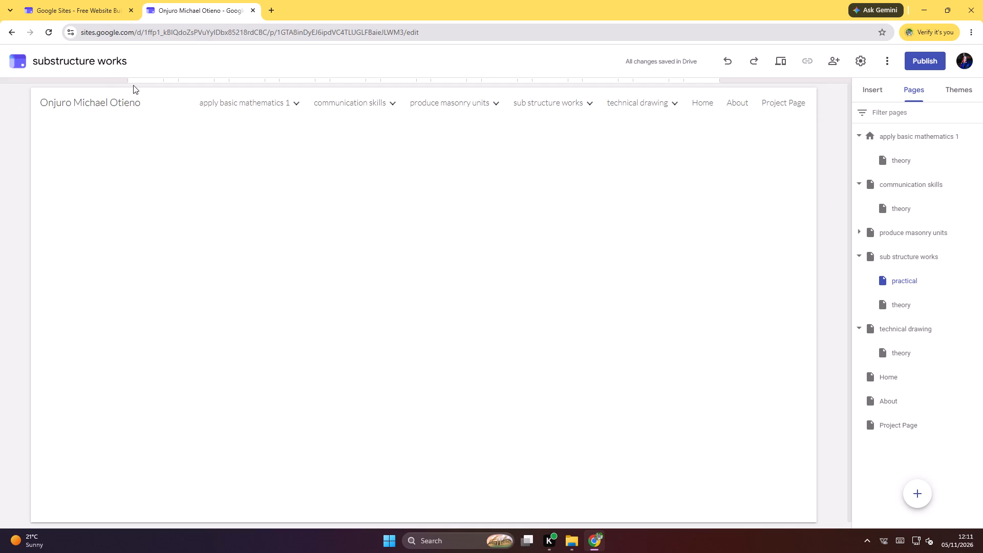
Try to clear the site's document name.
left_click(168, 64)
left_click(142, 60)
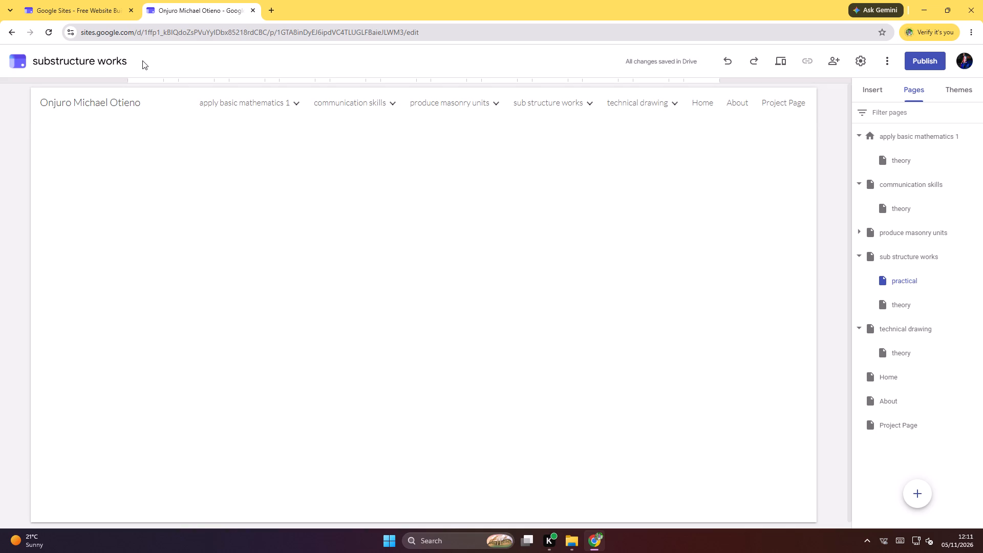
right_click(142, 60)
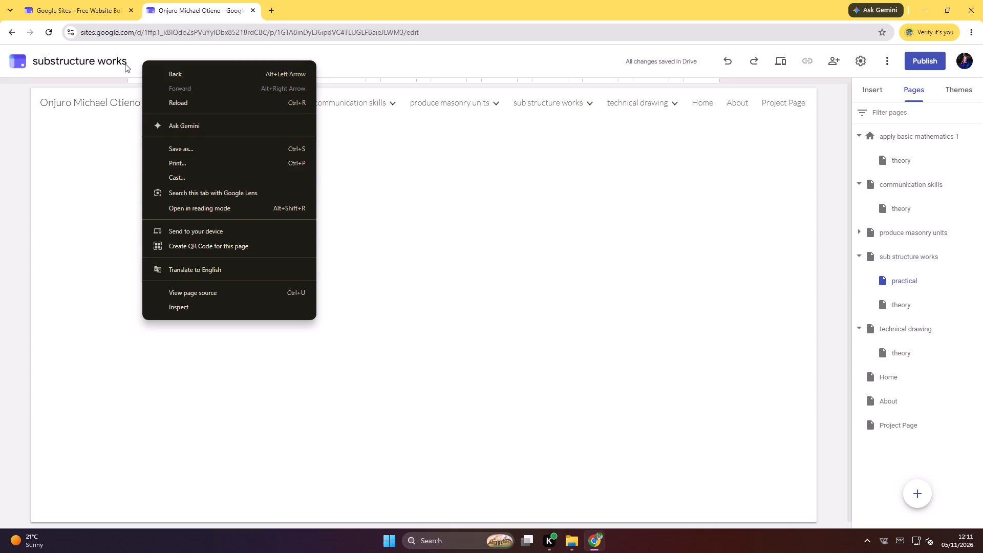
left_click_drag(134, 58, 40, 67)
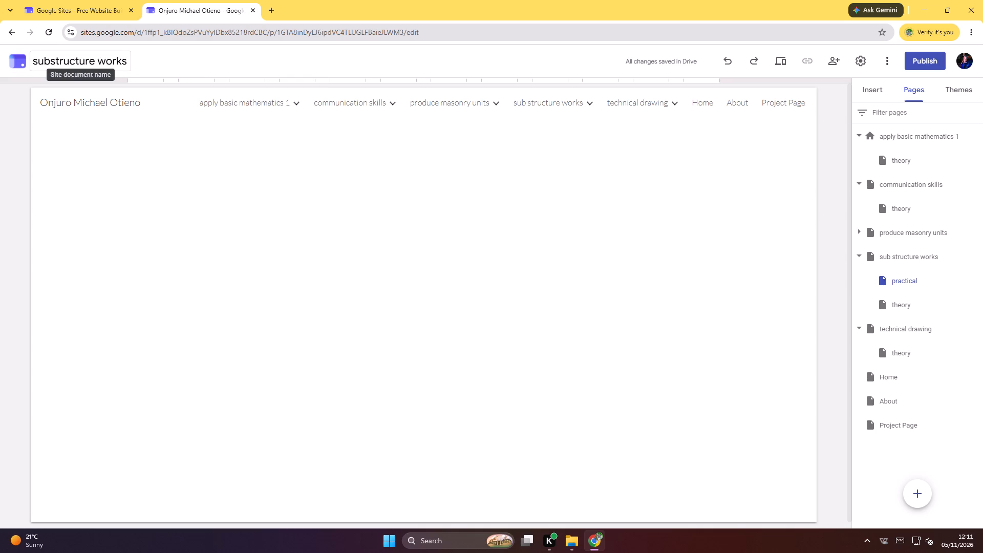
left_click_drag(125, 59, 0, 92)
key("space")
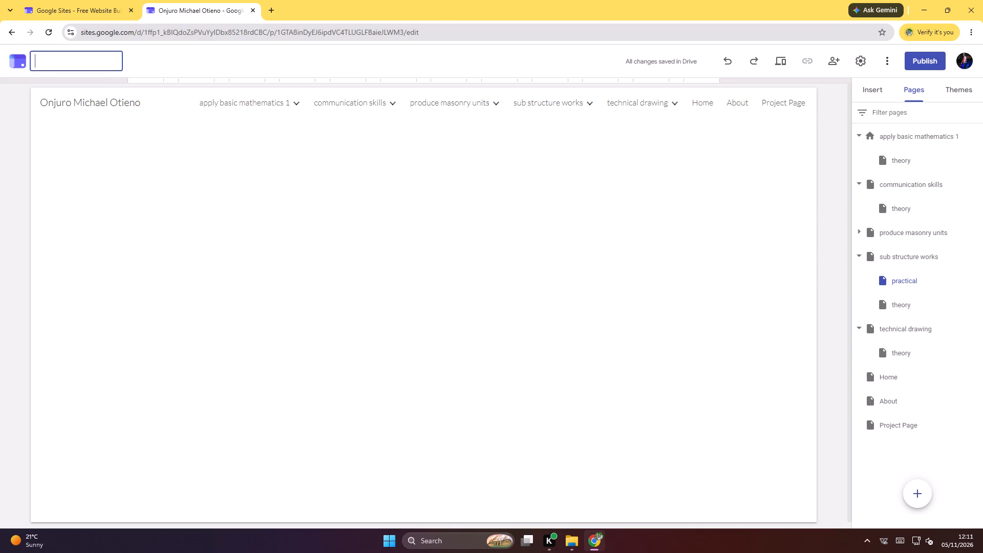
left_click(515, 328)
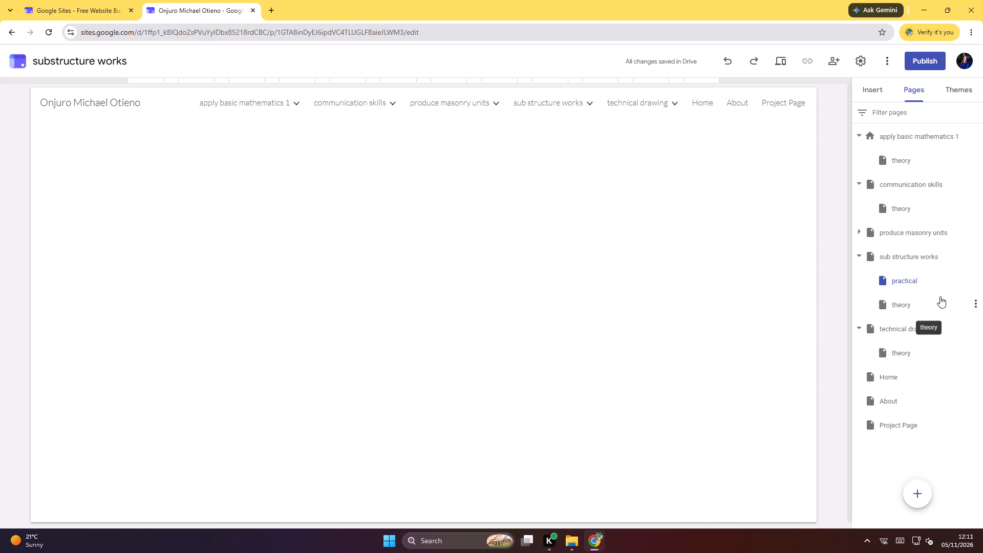
Leave the site editor and return to the Sites home page listing the recent sites.
left_click(12, 29)
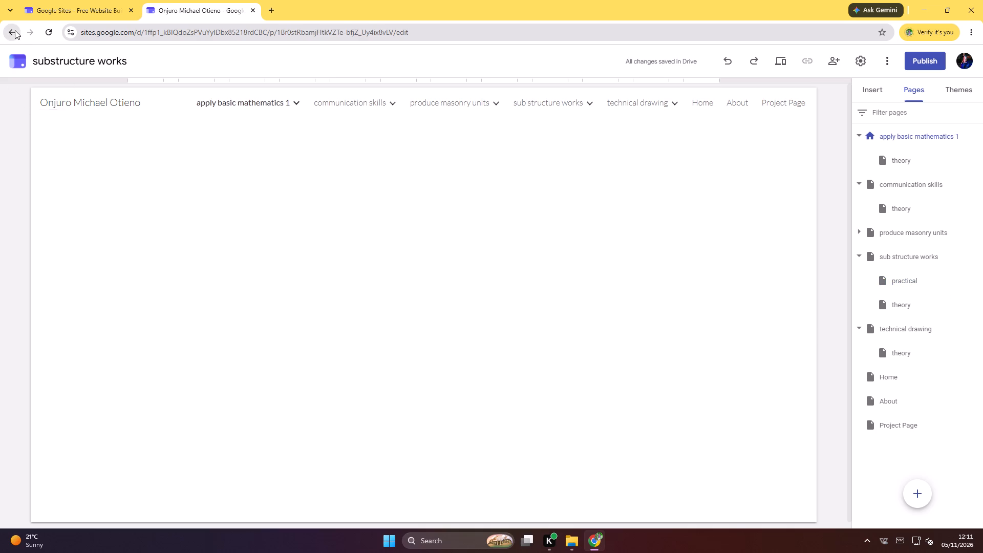
left_click(9, 29)
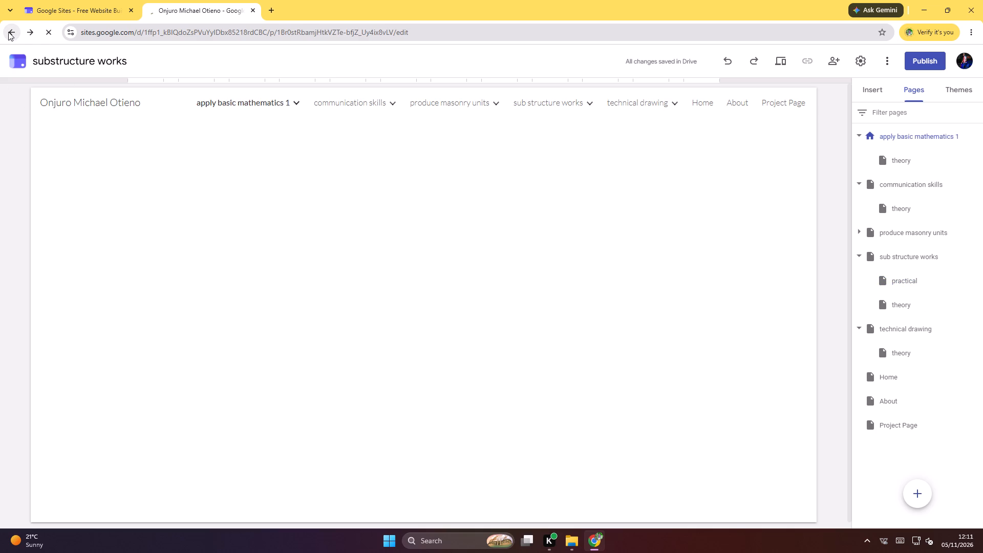
left_click(7, 30)
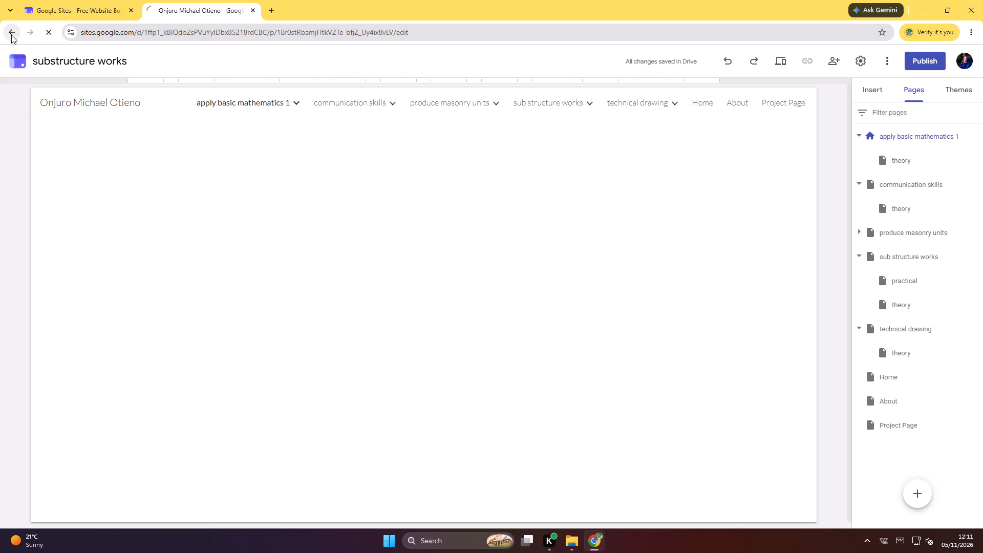
left_click(11, 35)
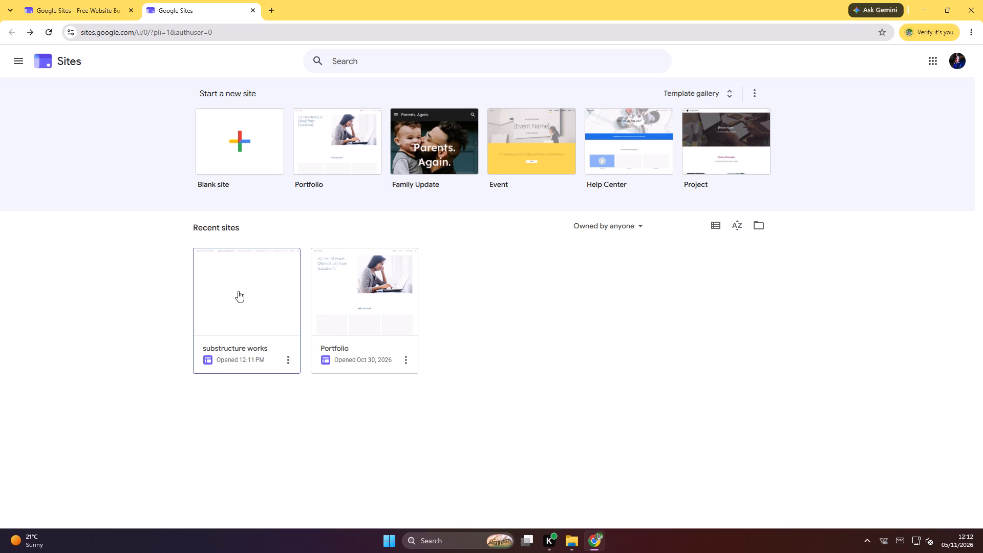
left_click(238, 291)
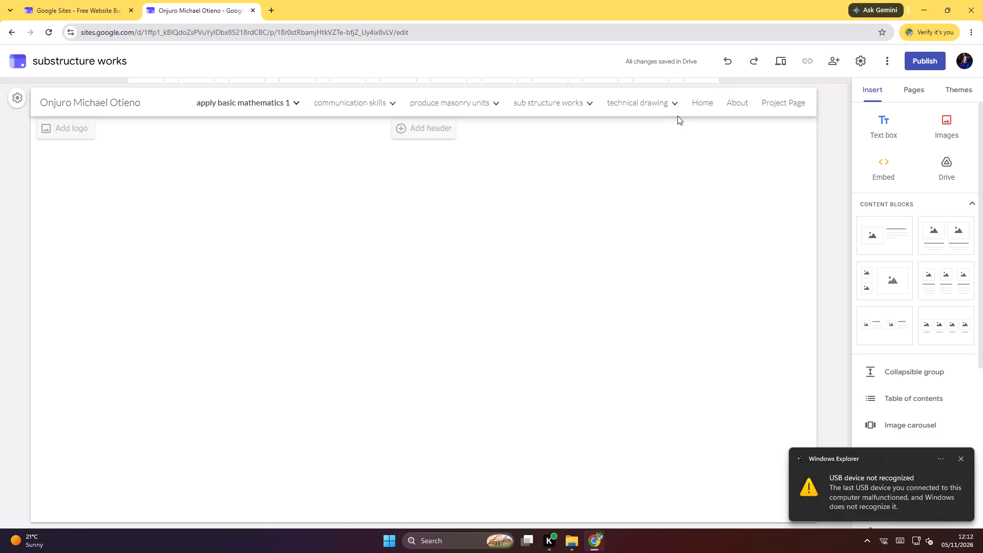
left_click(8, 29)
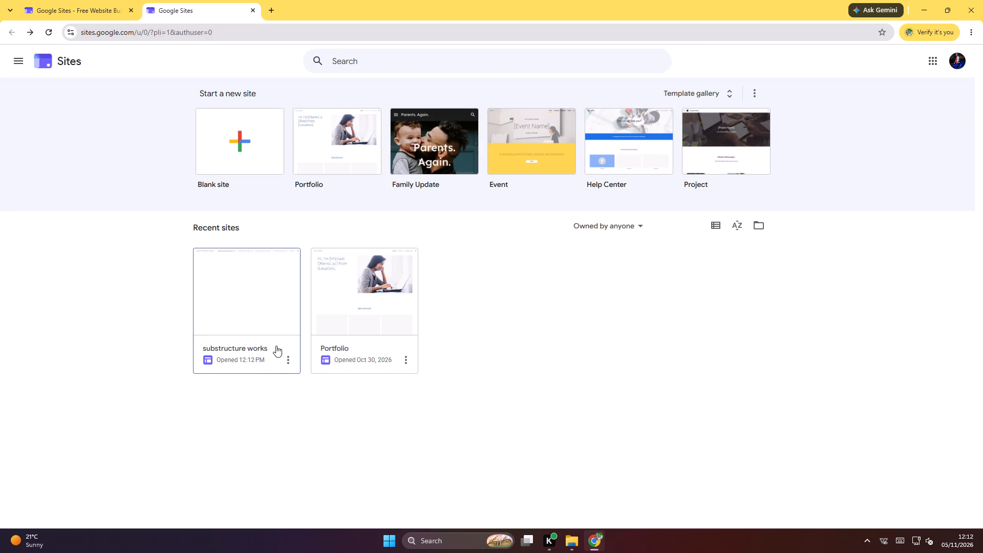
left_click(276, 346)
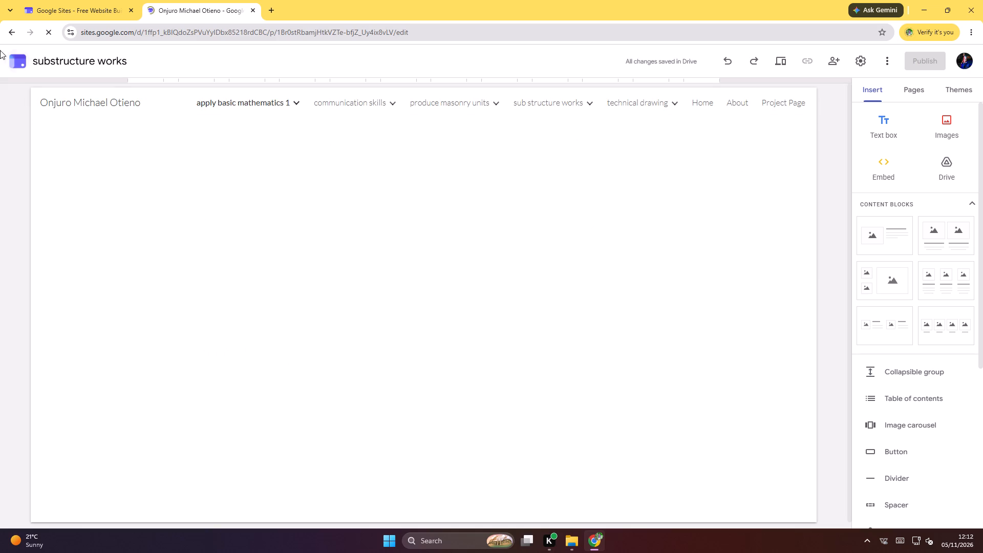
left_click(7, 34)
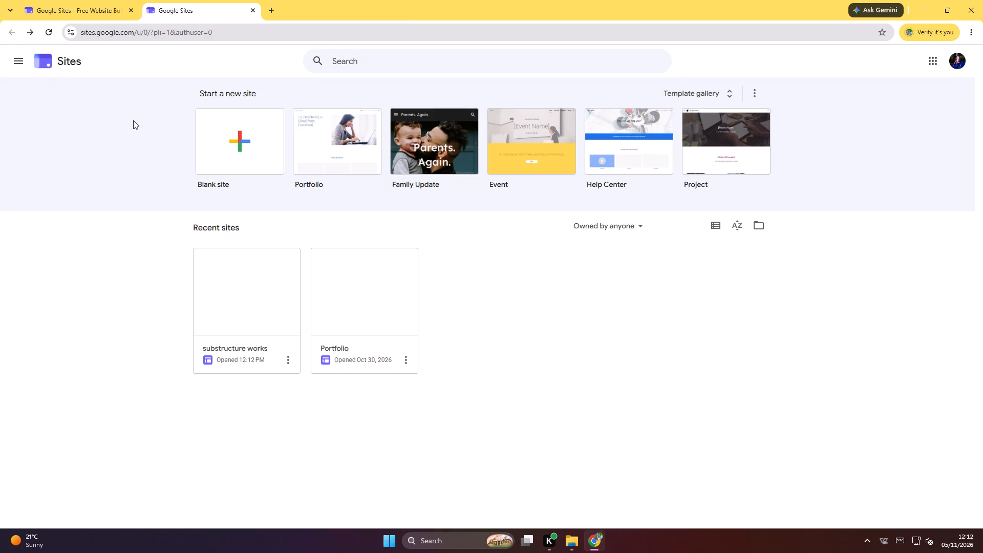
Rename the substructure works site as "module 3" from the recent sites list.
left_click(288, 362)
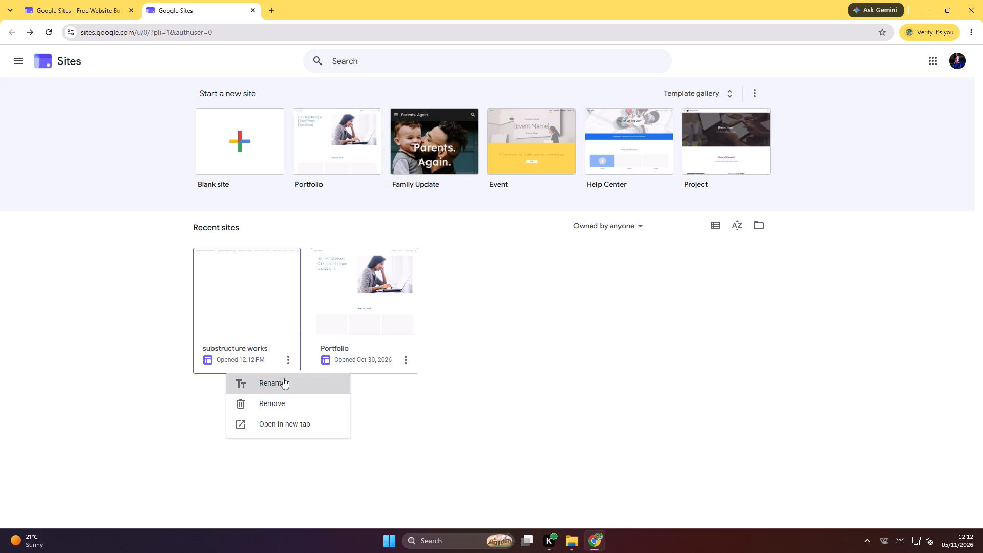
left_click(281, 385)
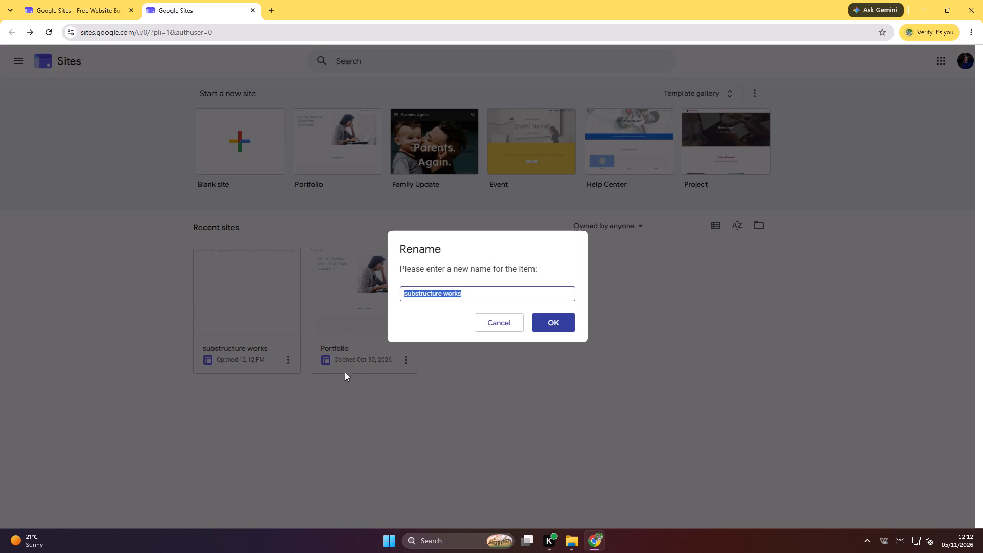
key("space")
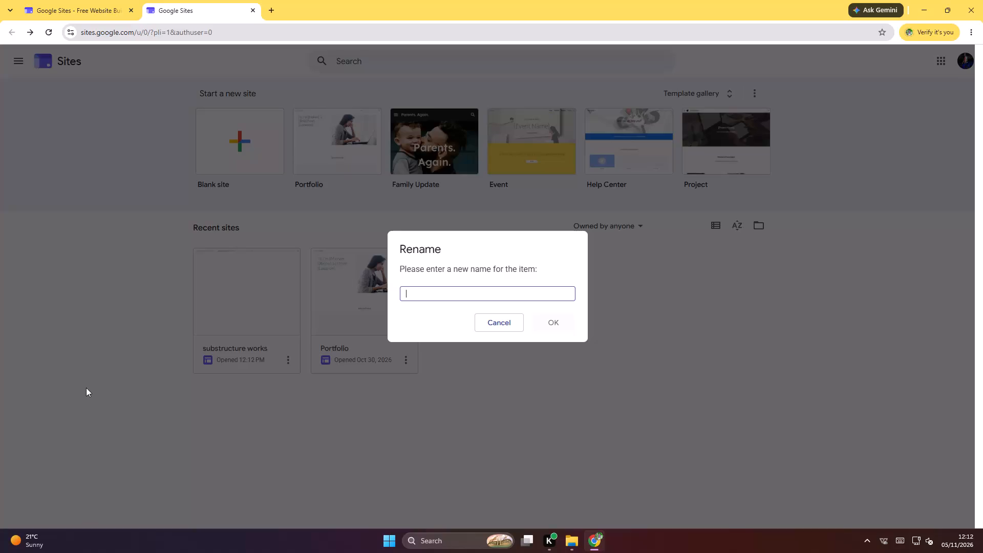
key("m")
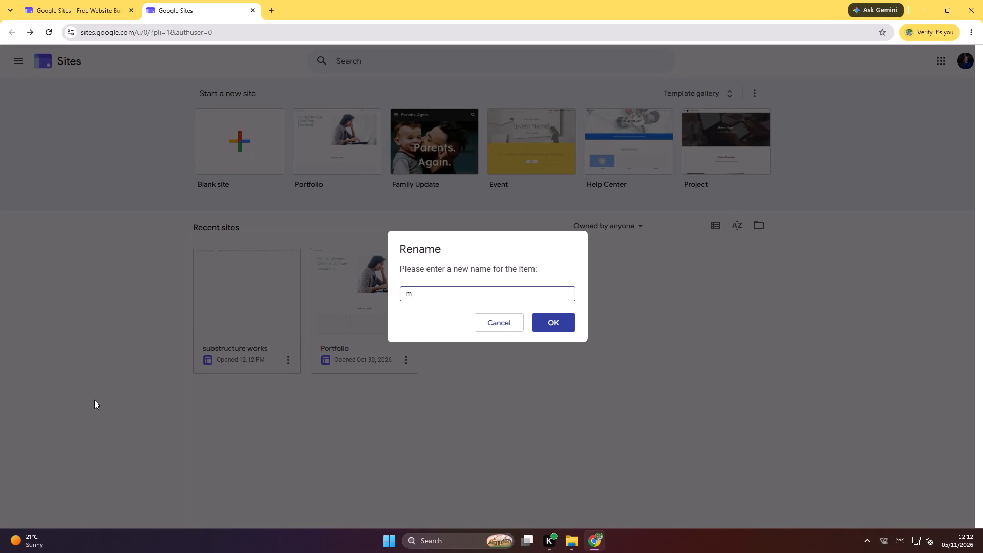
key("o")
key("d")
key("u")
type("le")
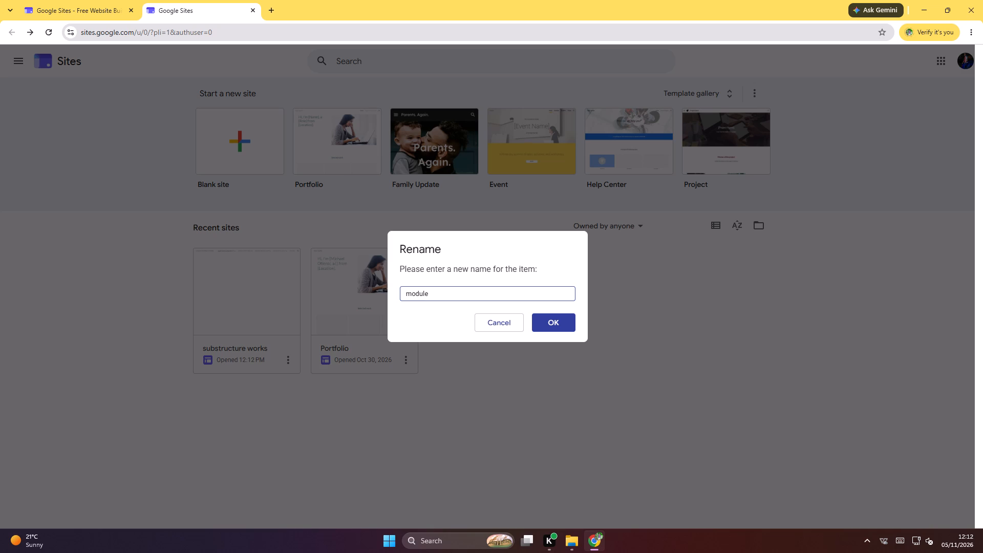
key("space")
key("3")
left_click(555, 327)
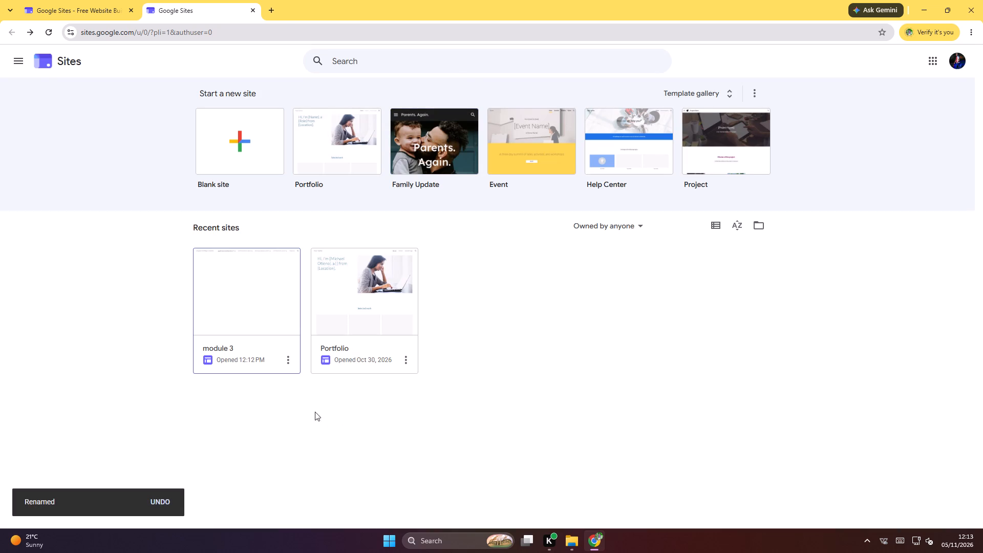
Open the module 3 site for editing.
left_click(248, 362)
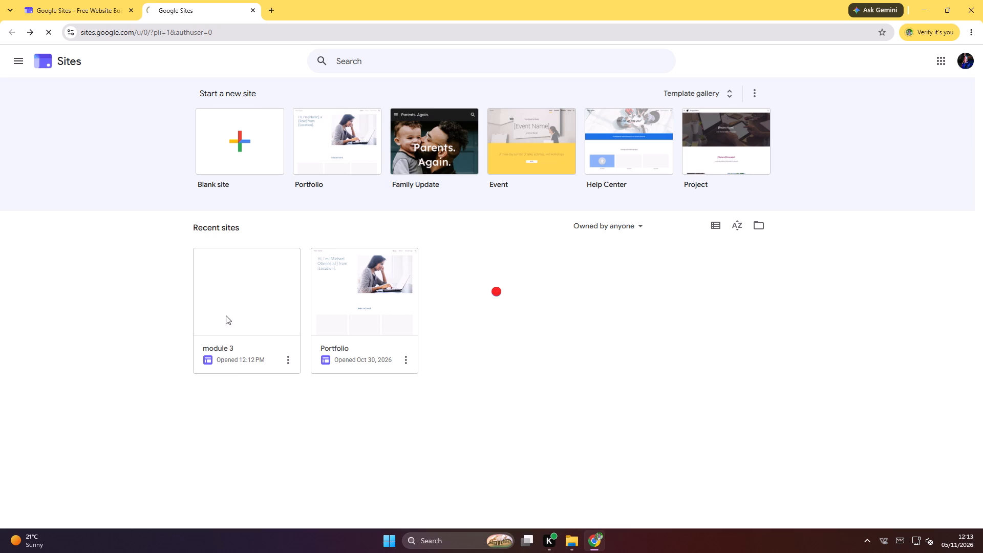
left_click(226, 300)
left_click(206, 420)
left_click(228, 308)
left_click(234, 289)
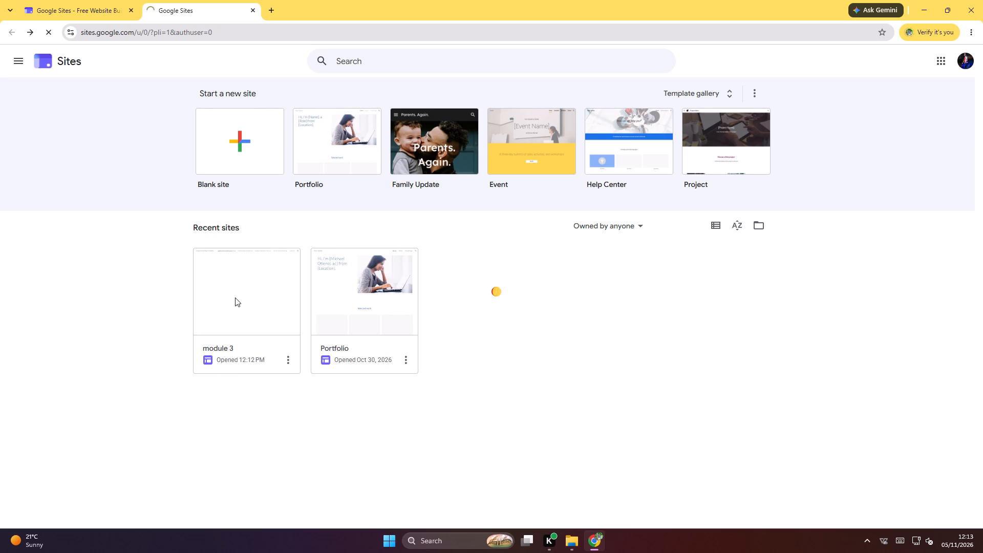
double_click(235, 297)
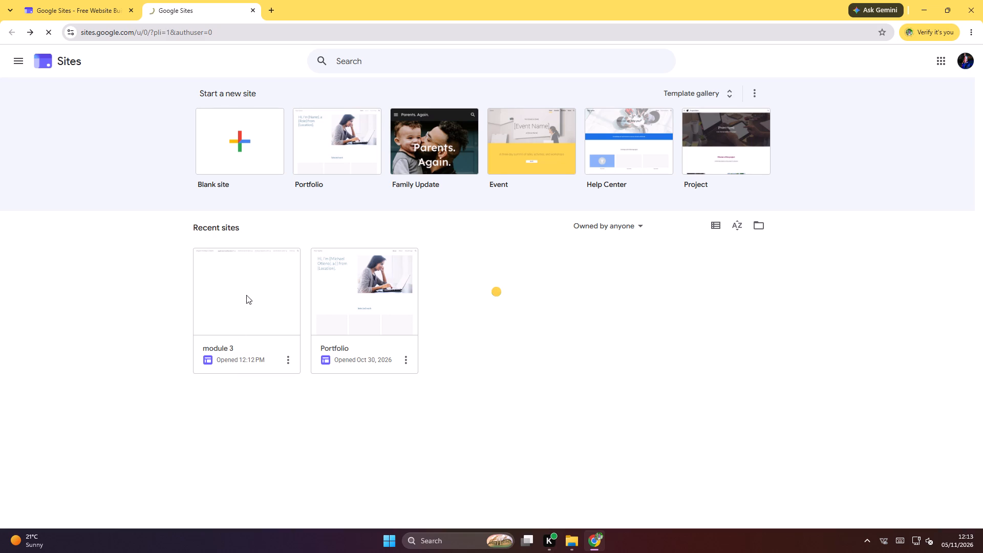
left_click(248, 291)
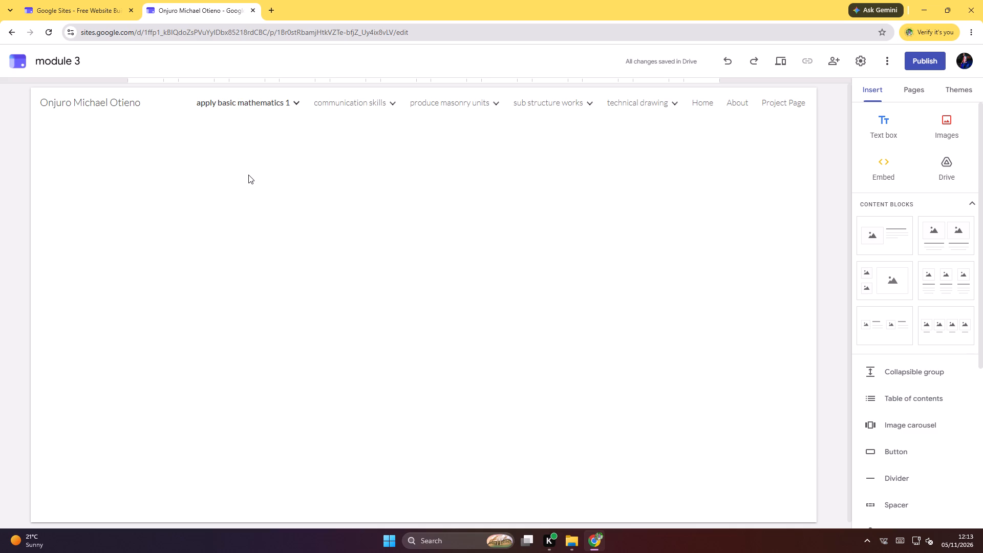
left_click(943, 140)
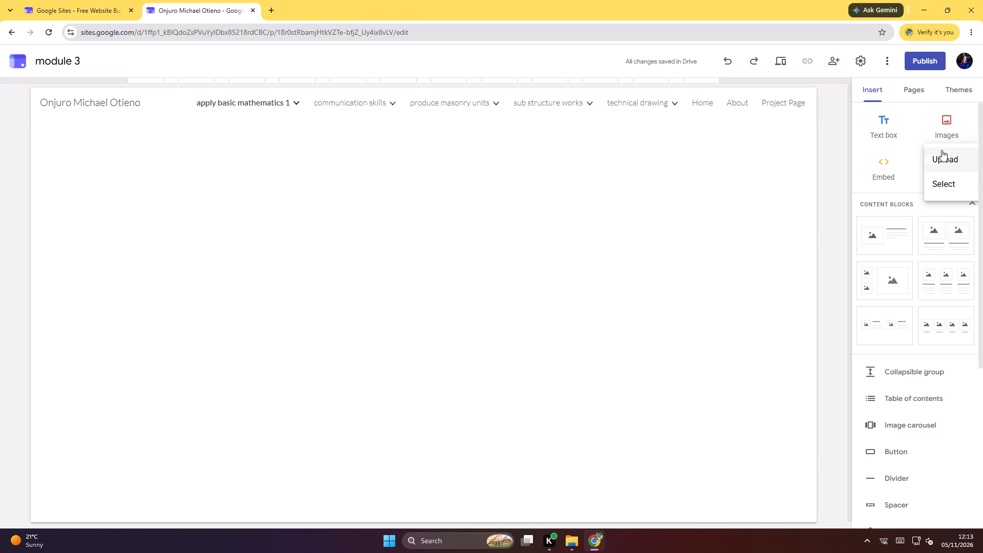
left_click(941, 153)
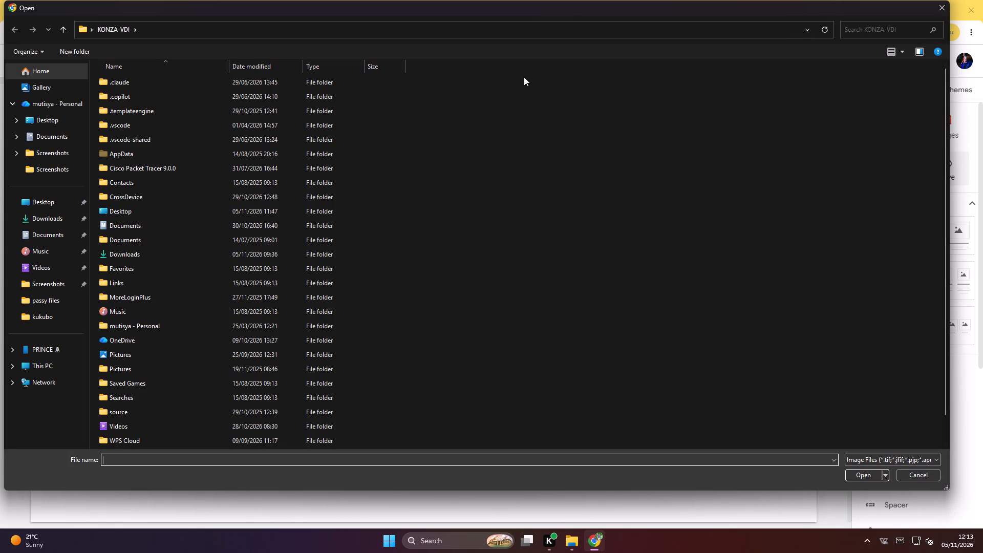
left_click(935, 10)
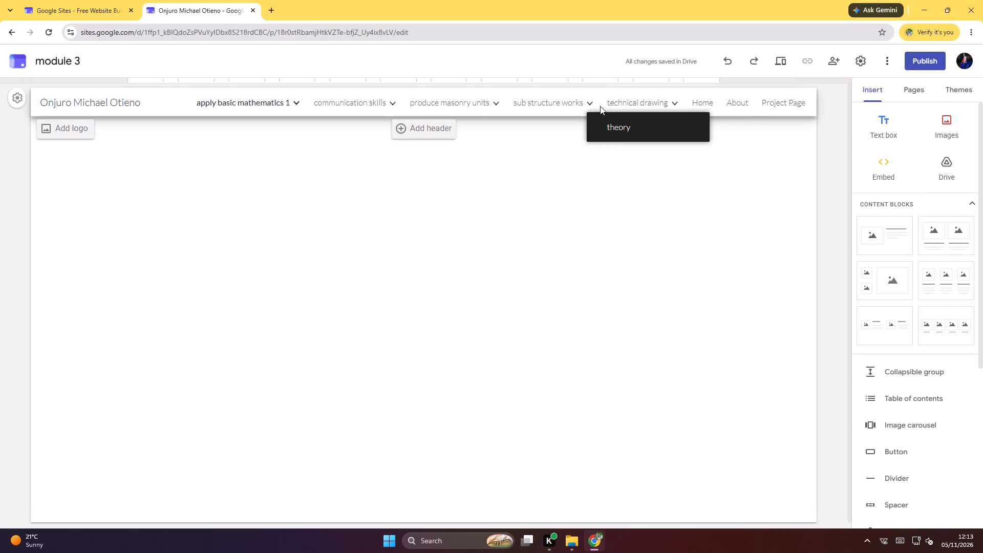
Open the first subpage under sub structure works.
left_click(545, 129)
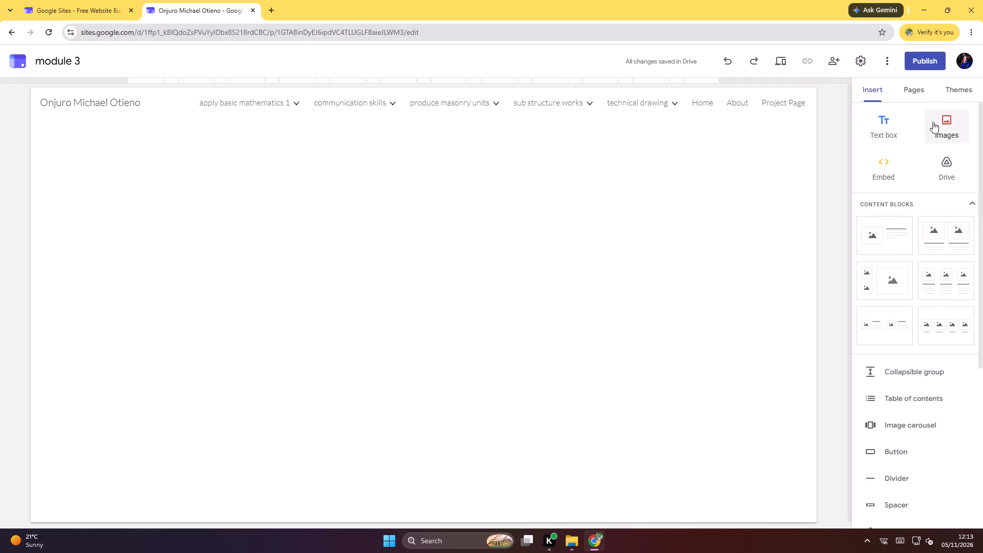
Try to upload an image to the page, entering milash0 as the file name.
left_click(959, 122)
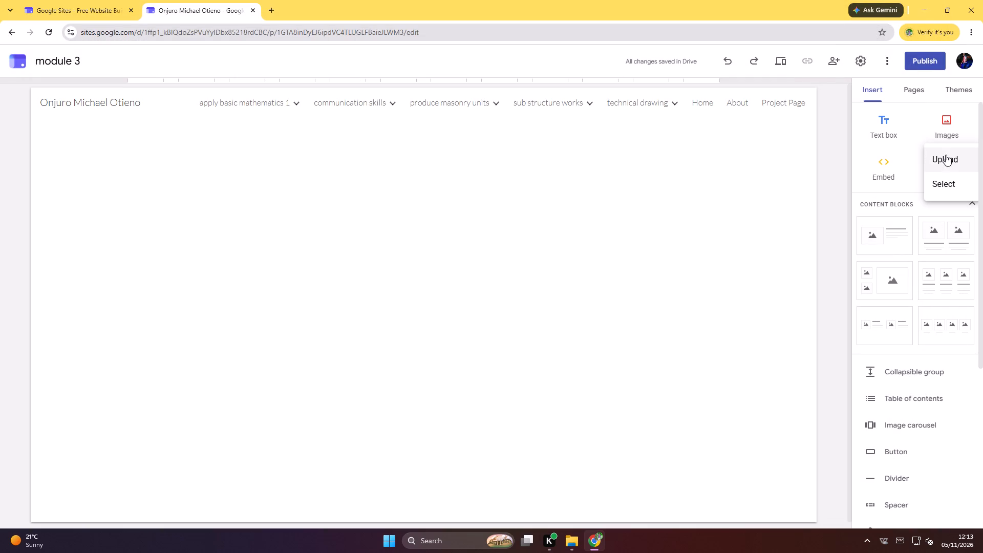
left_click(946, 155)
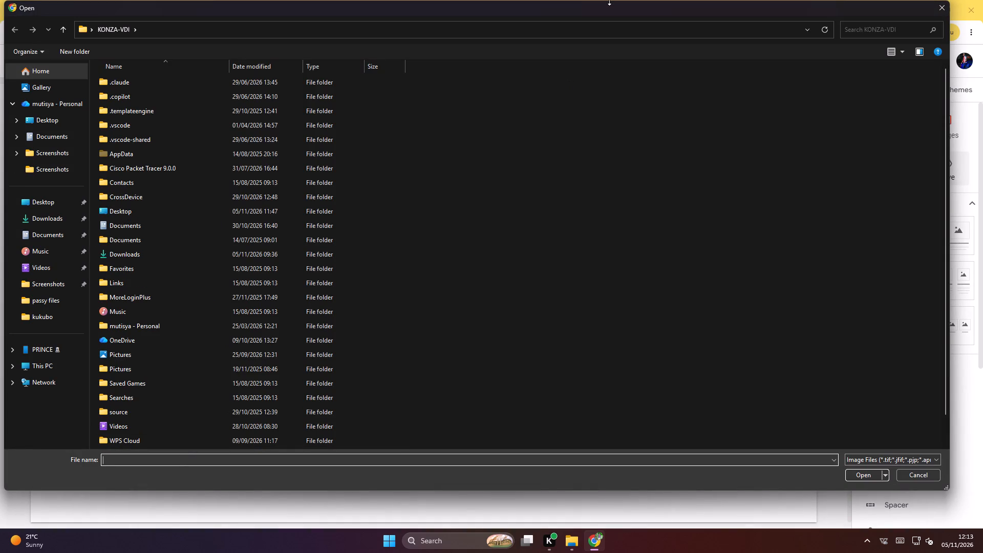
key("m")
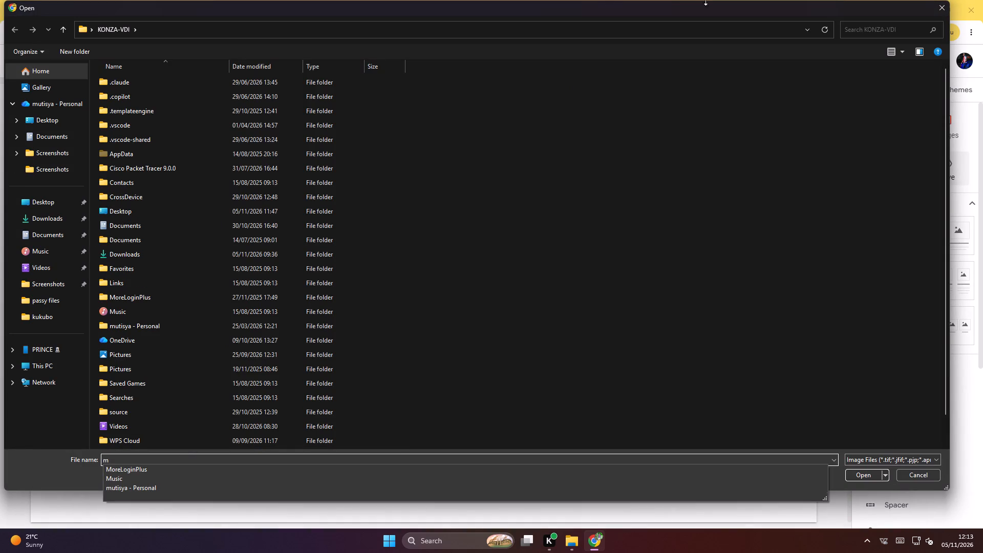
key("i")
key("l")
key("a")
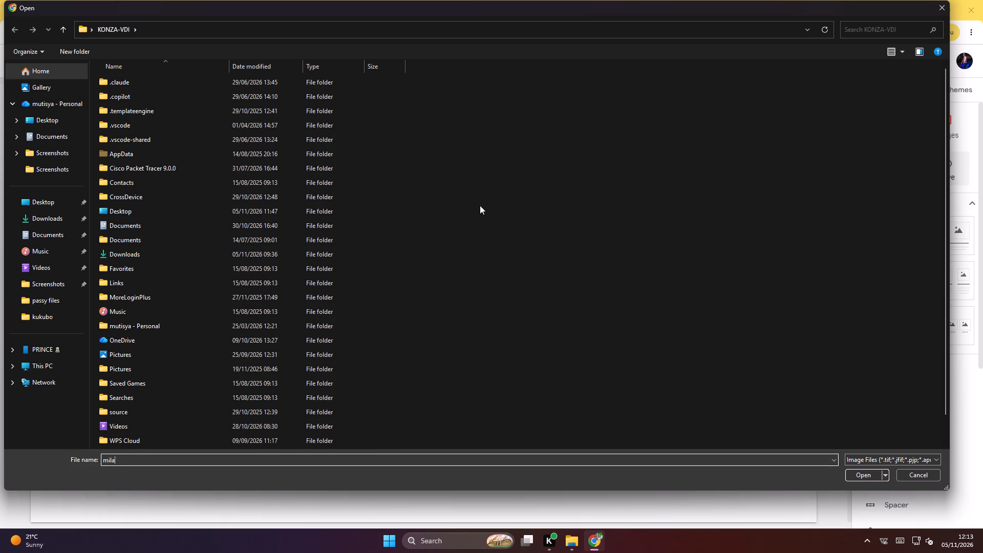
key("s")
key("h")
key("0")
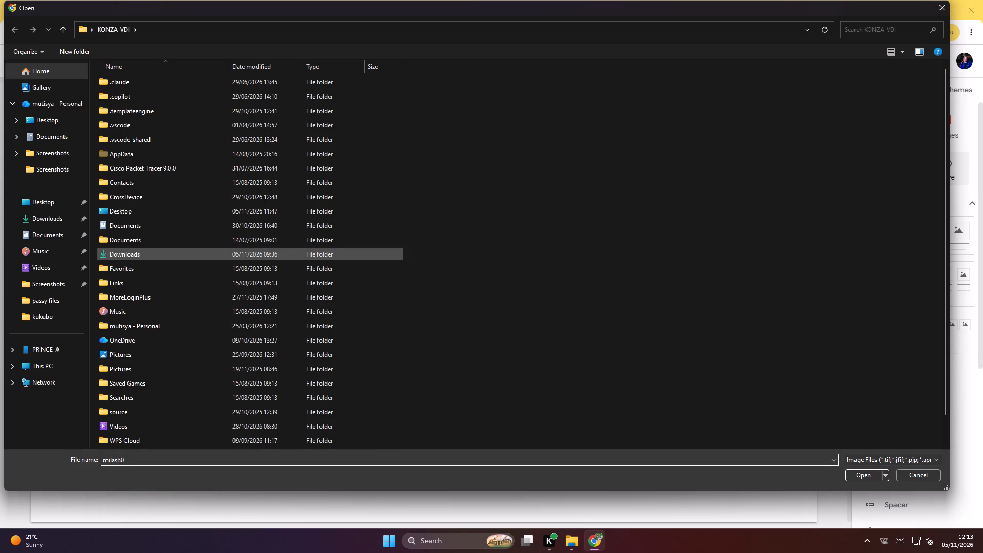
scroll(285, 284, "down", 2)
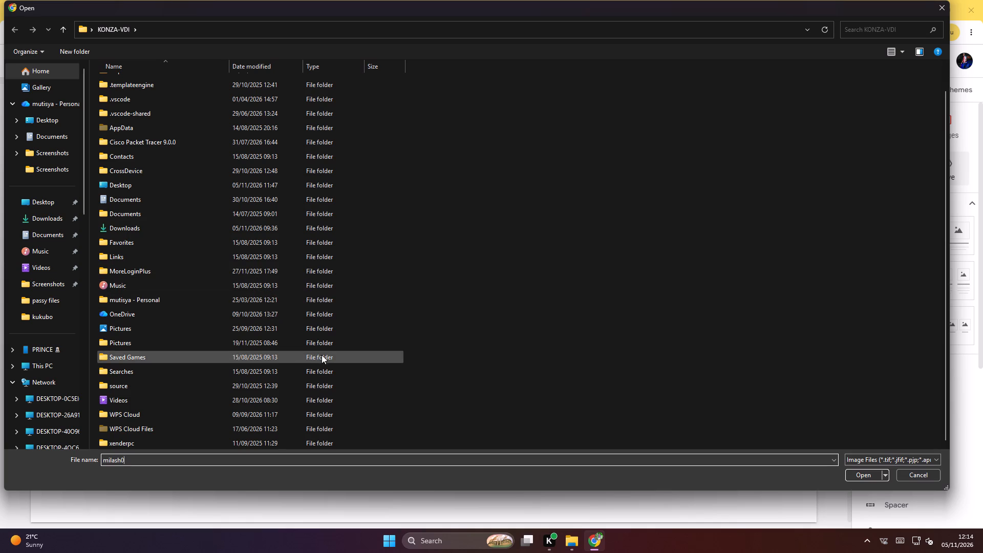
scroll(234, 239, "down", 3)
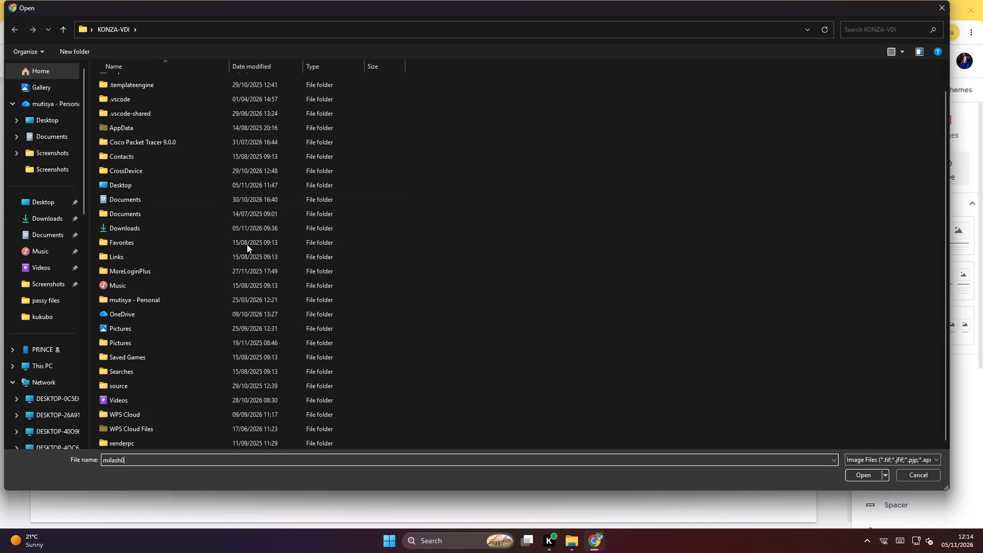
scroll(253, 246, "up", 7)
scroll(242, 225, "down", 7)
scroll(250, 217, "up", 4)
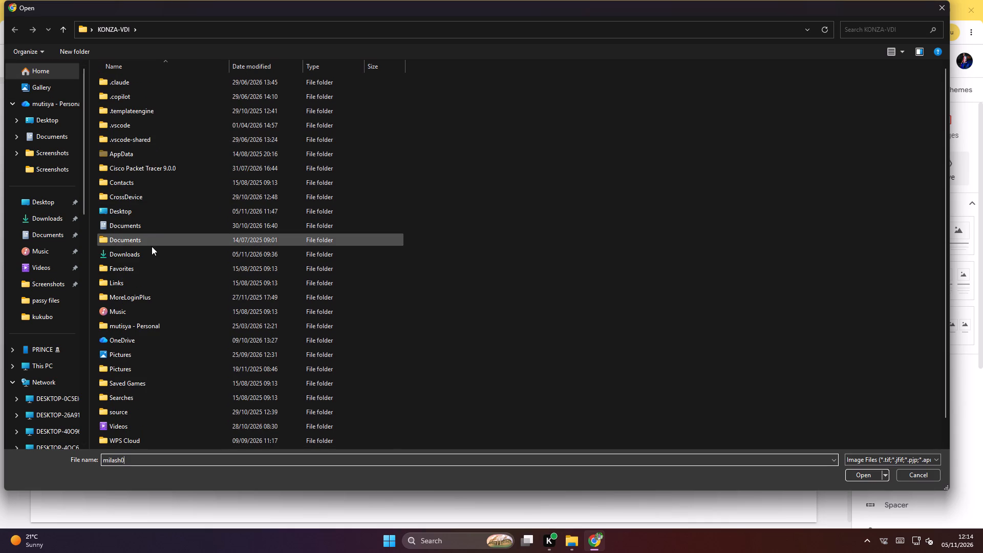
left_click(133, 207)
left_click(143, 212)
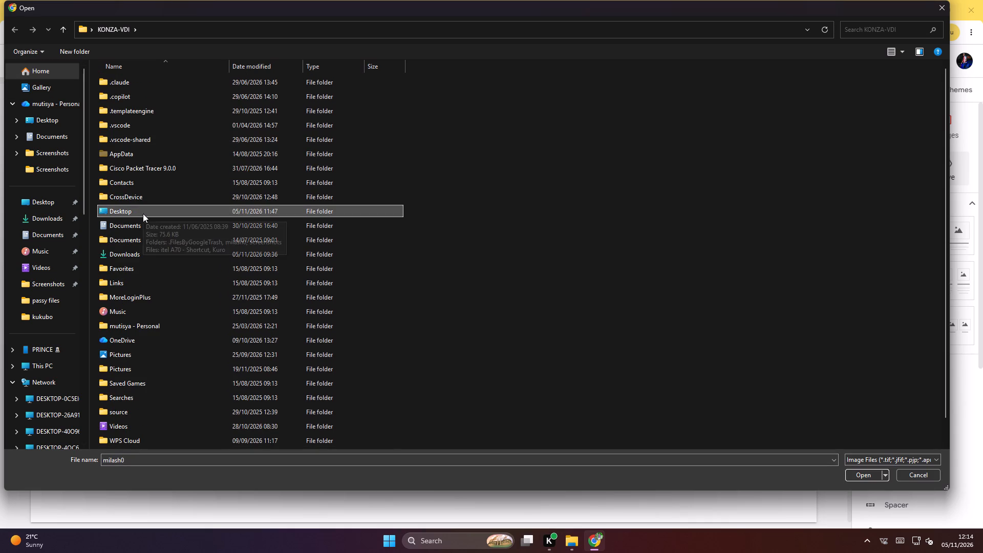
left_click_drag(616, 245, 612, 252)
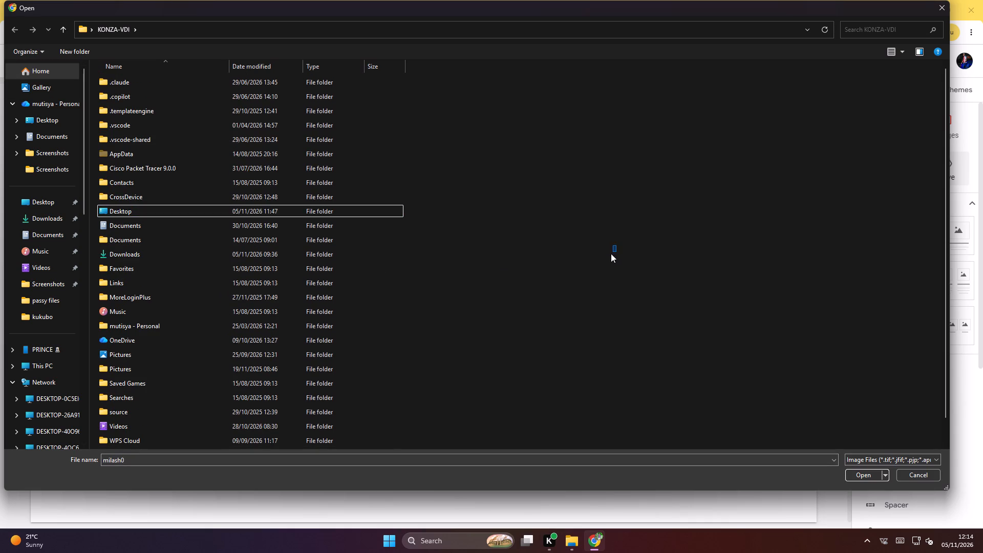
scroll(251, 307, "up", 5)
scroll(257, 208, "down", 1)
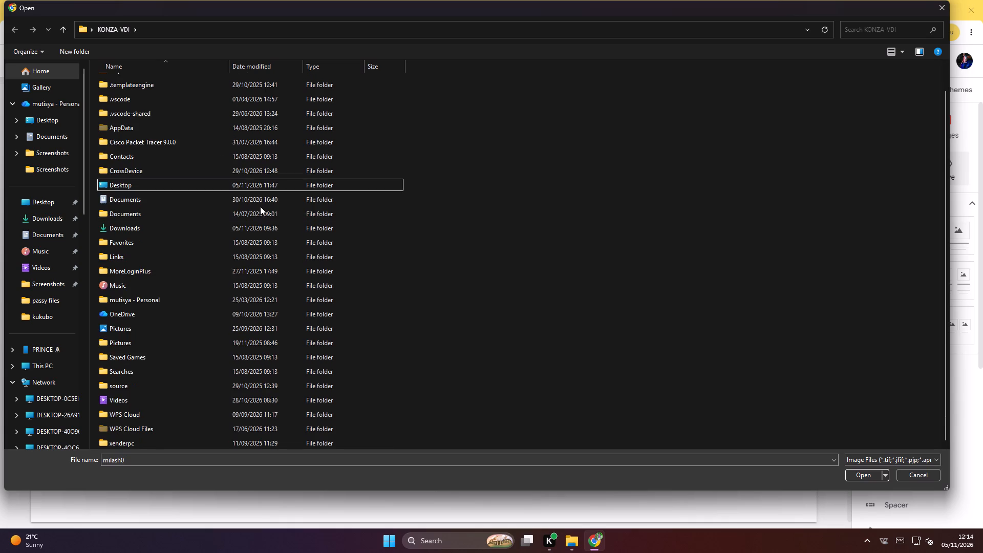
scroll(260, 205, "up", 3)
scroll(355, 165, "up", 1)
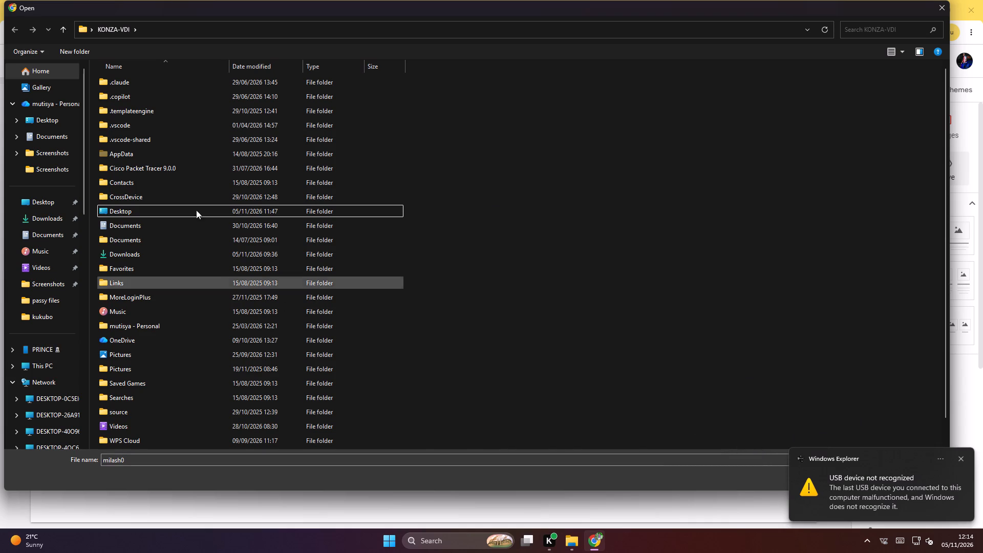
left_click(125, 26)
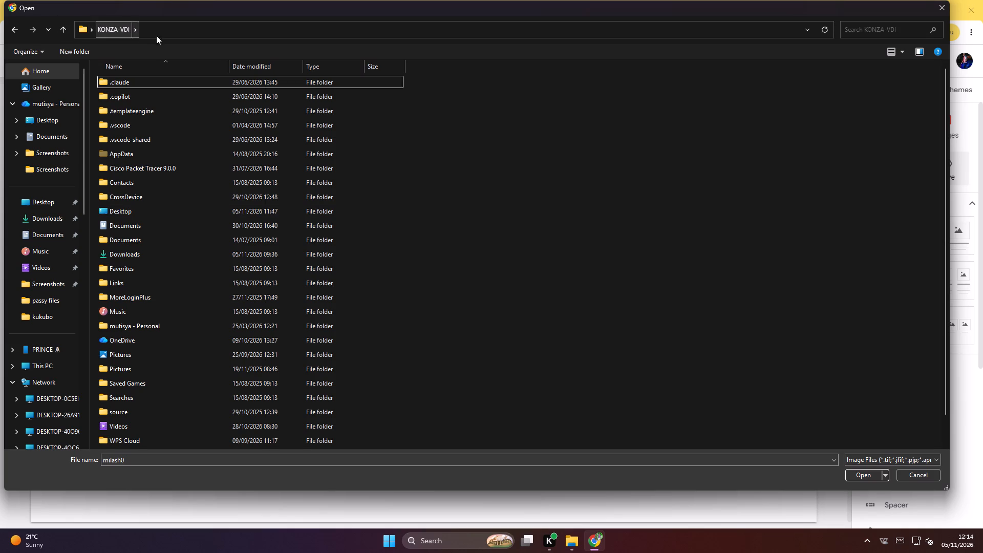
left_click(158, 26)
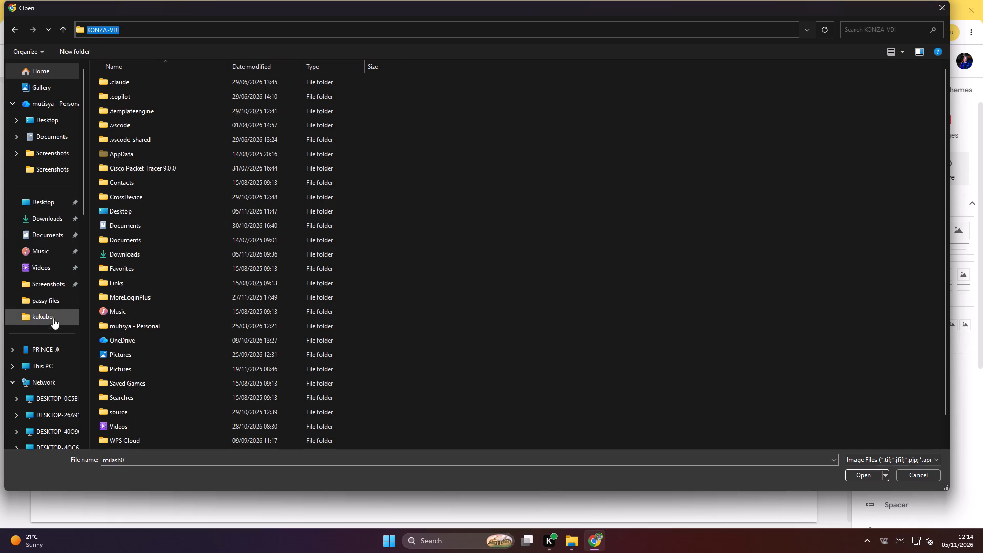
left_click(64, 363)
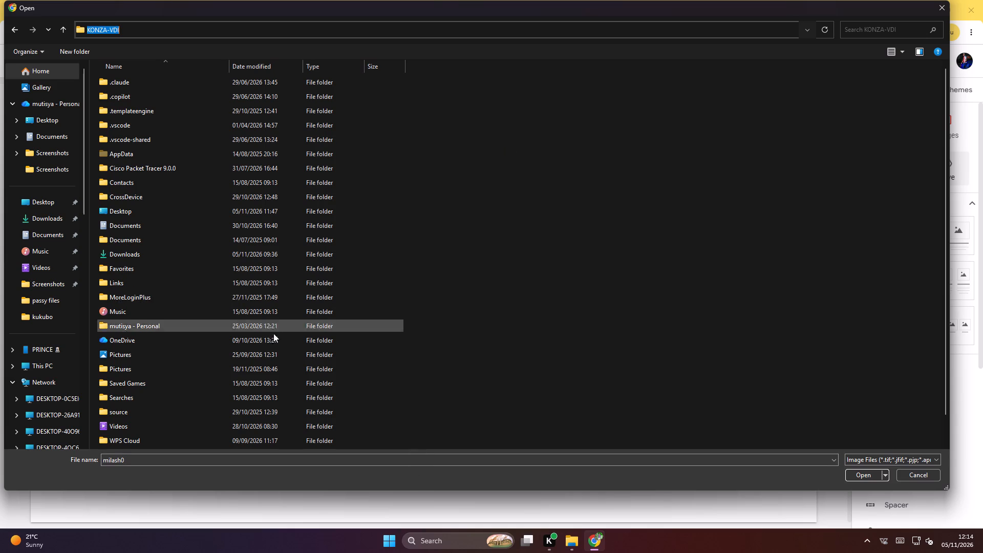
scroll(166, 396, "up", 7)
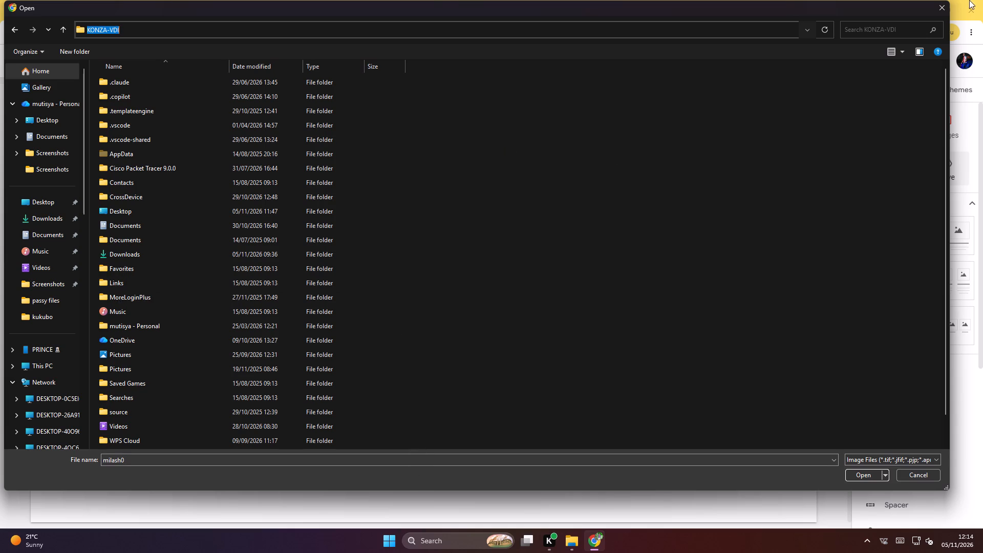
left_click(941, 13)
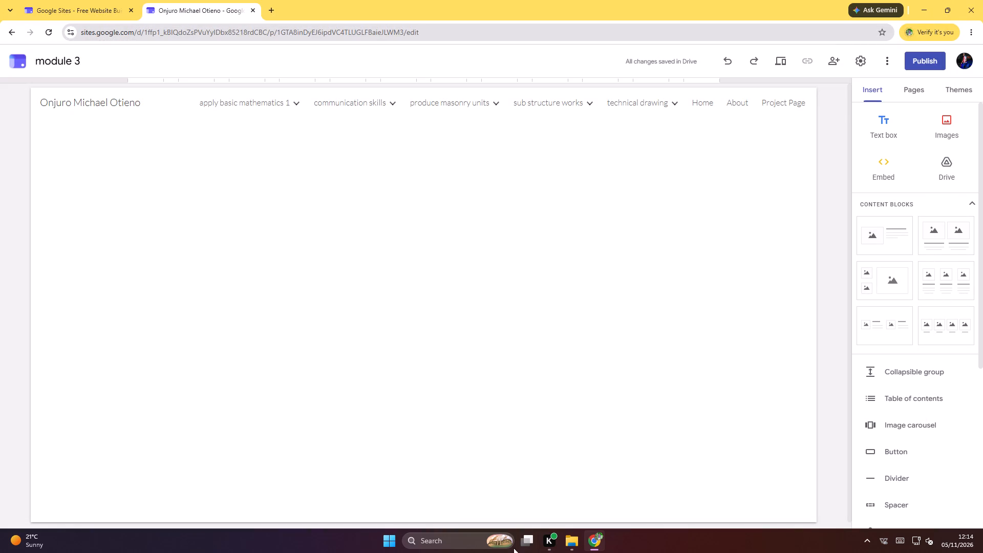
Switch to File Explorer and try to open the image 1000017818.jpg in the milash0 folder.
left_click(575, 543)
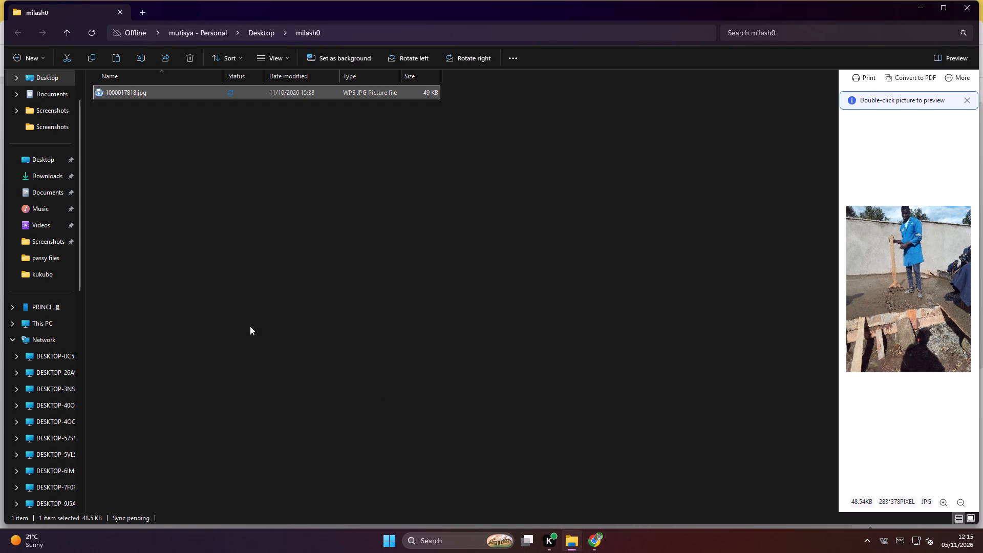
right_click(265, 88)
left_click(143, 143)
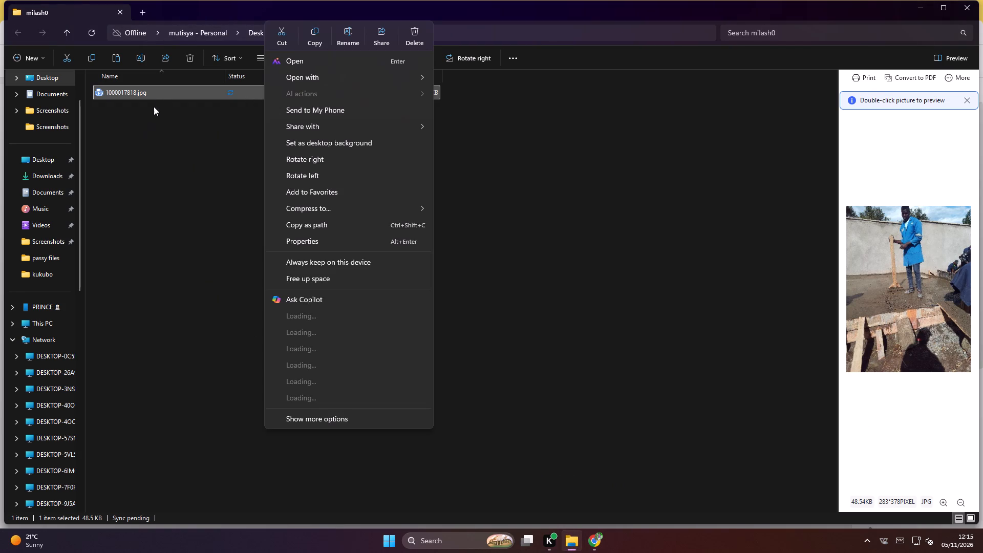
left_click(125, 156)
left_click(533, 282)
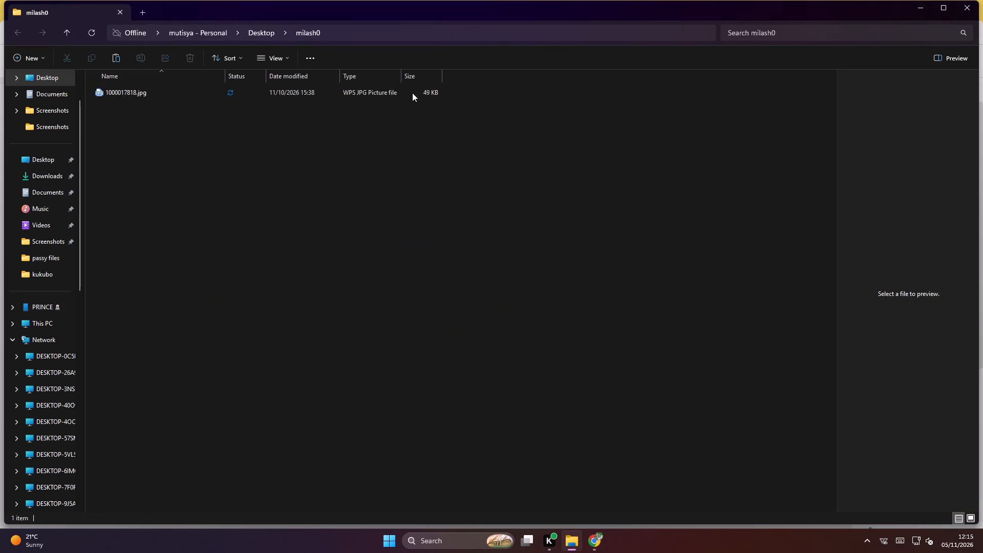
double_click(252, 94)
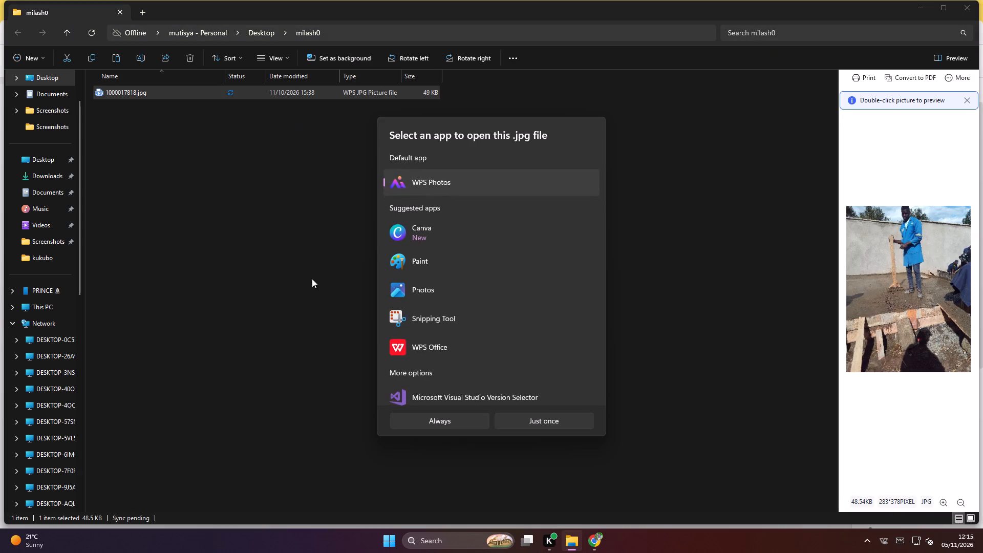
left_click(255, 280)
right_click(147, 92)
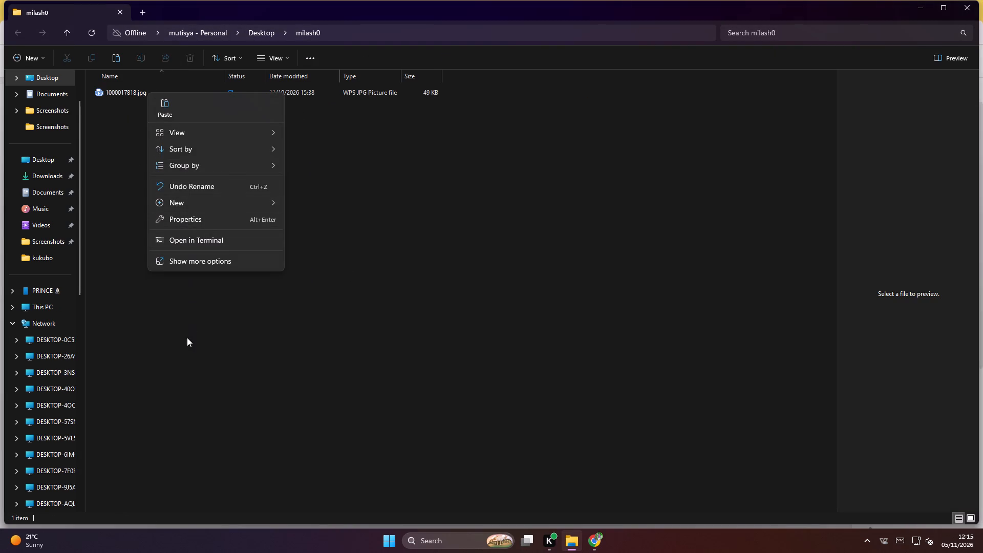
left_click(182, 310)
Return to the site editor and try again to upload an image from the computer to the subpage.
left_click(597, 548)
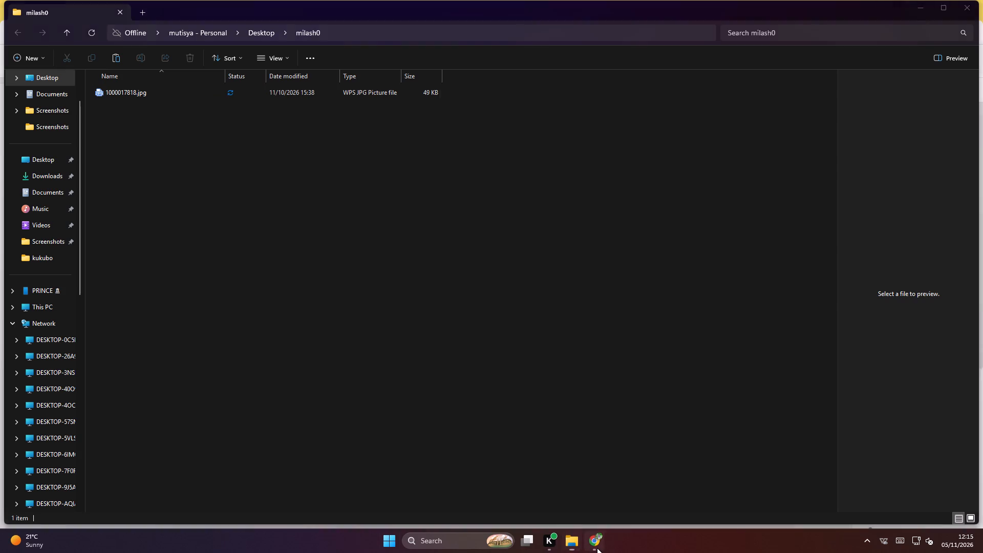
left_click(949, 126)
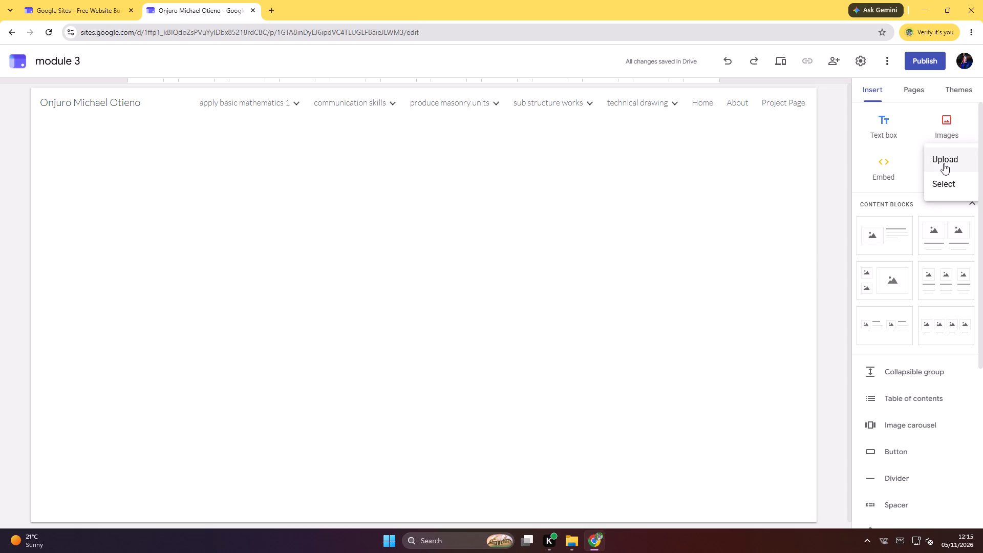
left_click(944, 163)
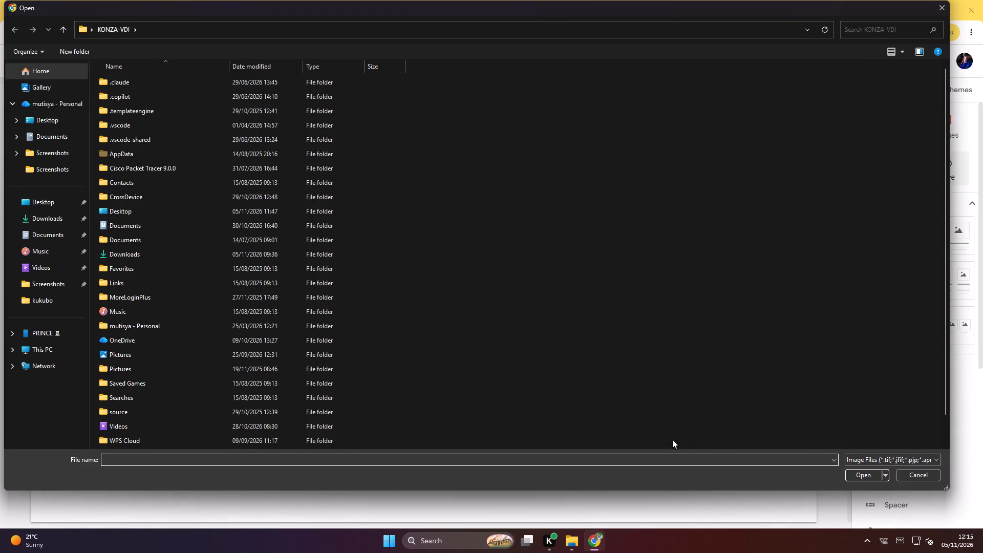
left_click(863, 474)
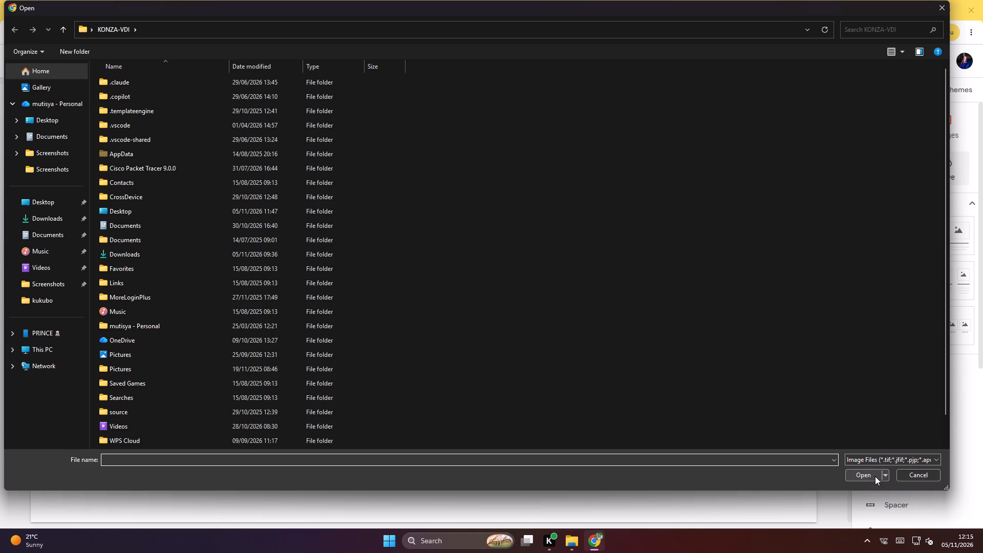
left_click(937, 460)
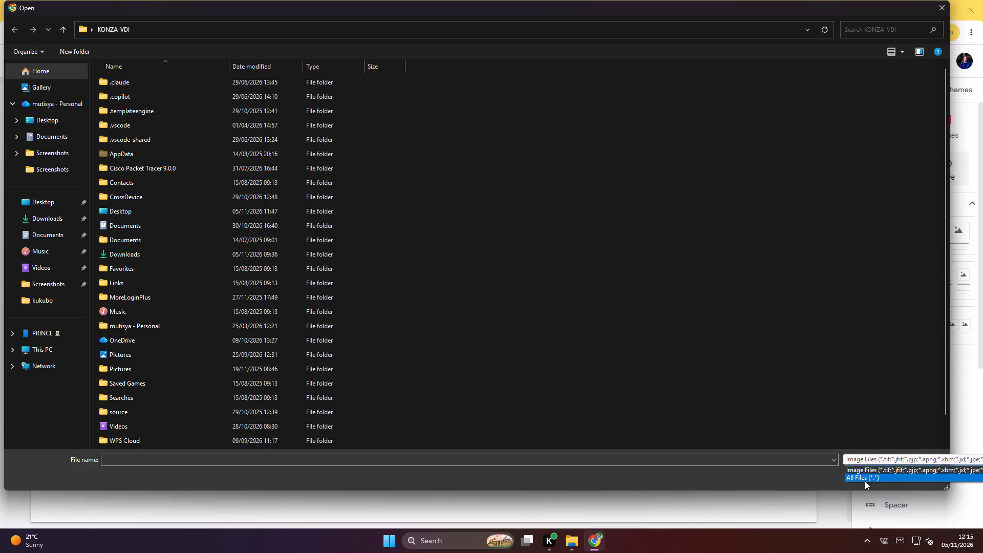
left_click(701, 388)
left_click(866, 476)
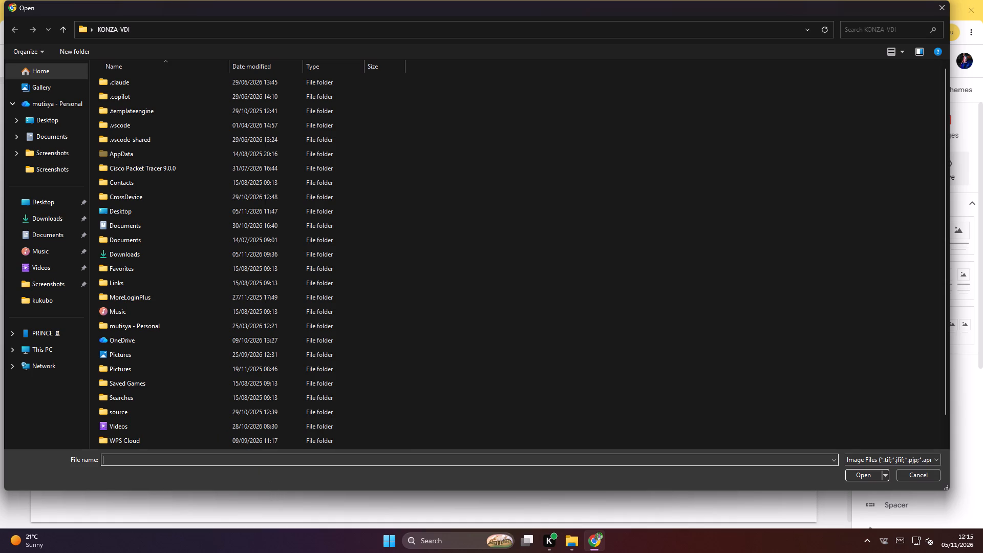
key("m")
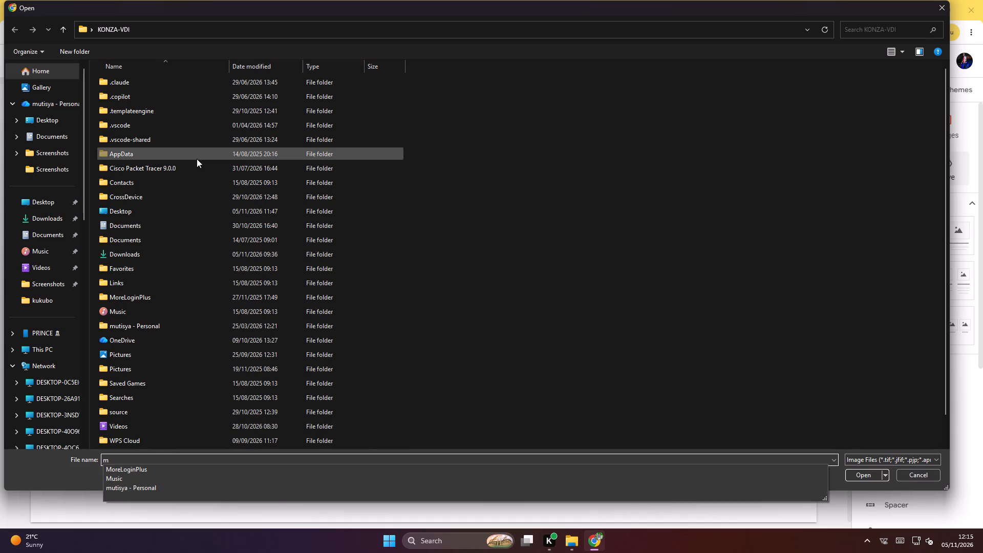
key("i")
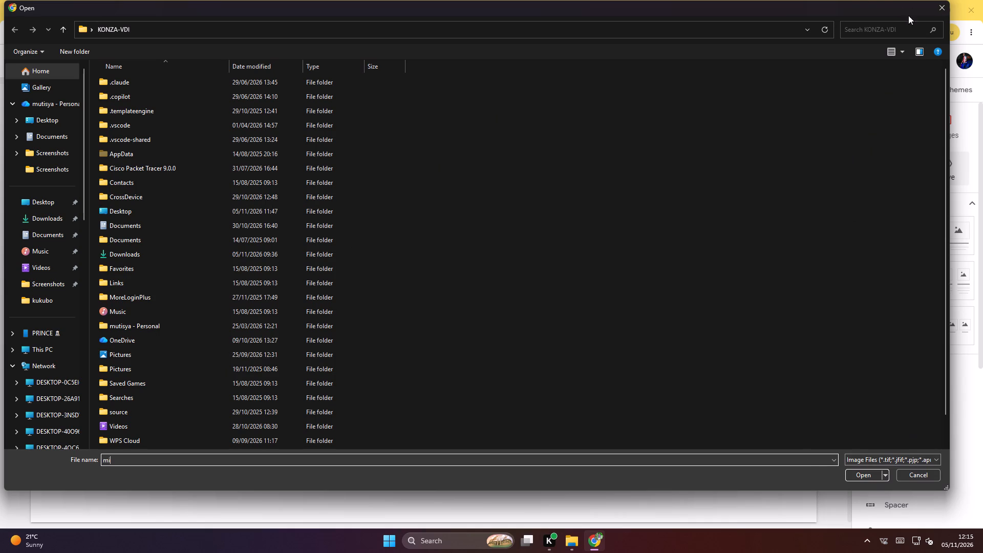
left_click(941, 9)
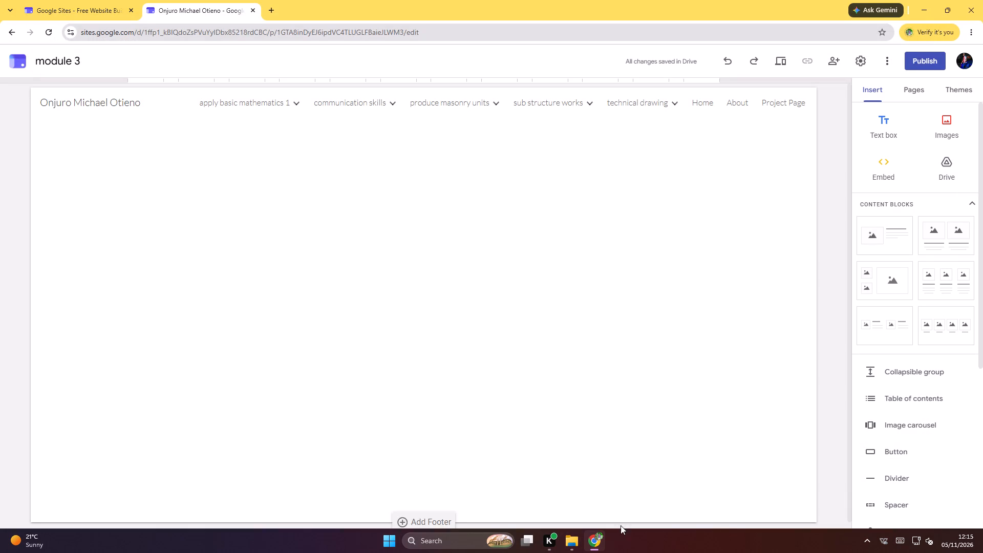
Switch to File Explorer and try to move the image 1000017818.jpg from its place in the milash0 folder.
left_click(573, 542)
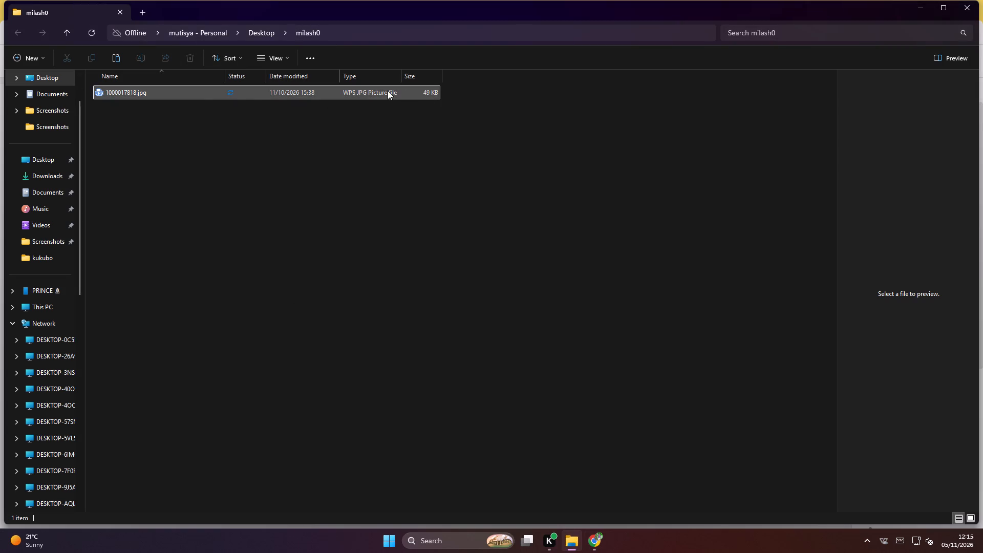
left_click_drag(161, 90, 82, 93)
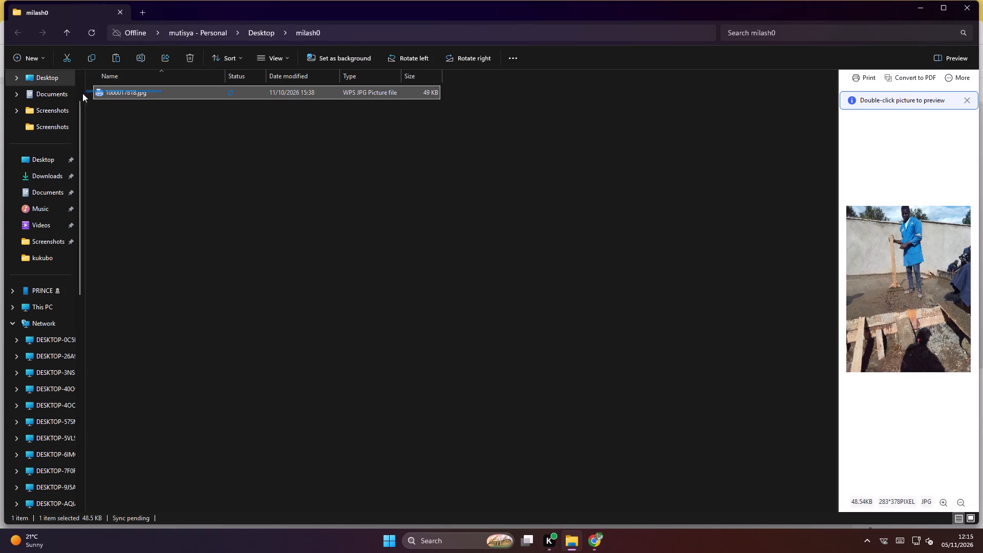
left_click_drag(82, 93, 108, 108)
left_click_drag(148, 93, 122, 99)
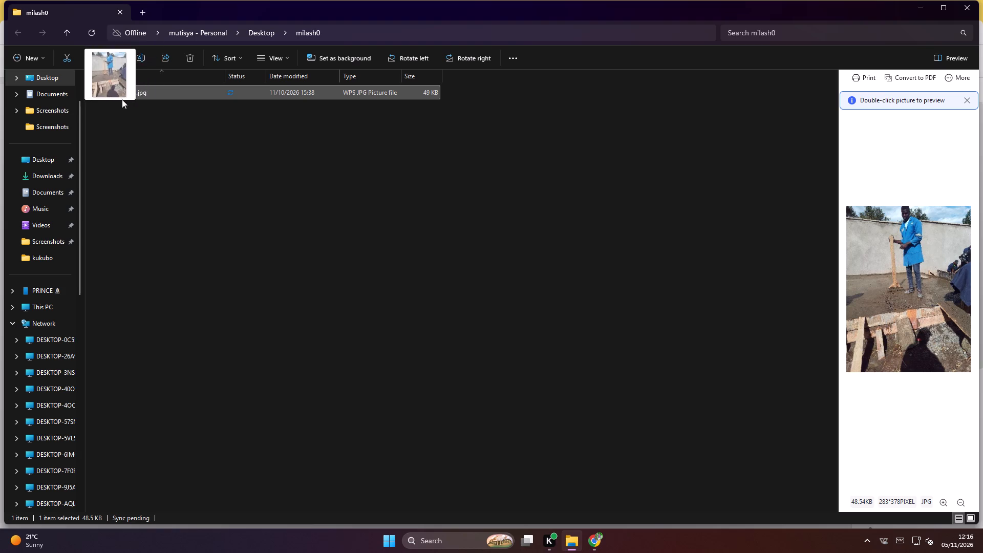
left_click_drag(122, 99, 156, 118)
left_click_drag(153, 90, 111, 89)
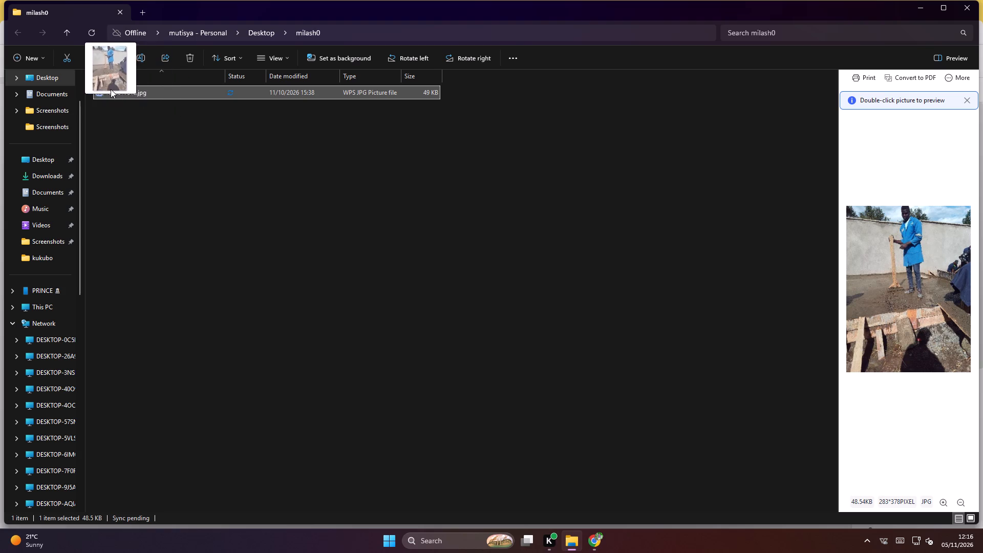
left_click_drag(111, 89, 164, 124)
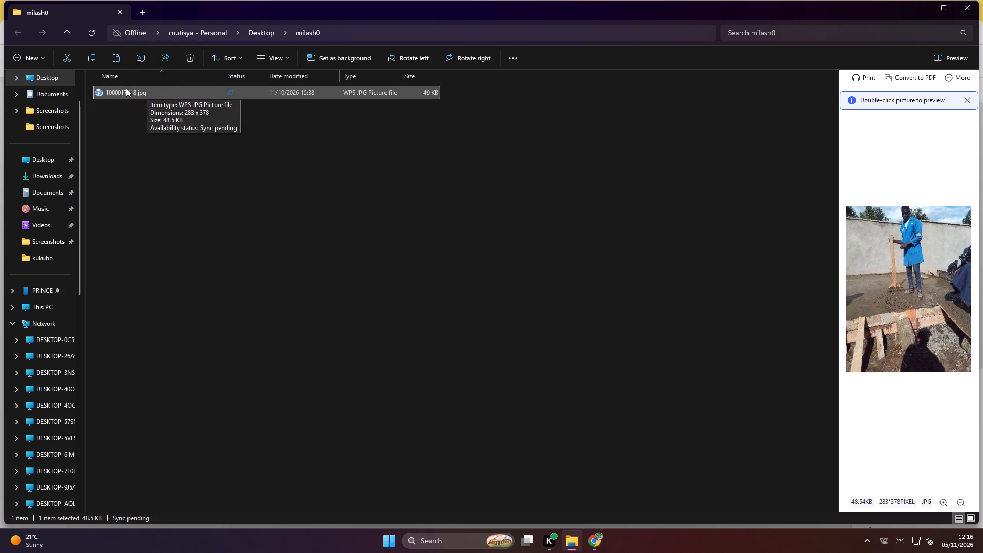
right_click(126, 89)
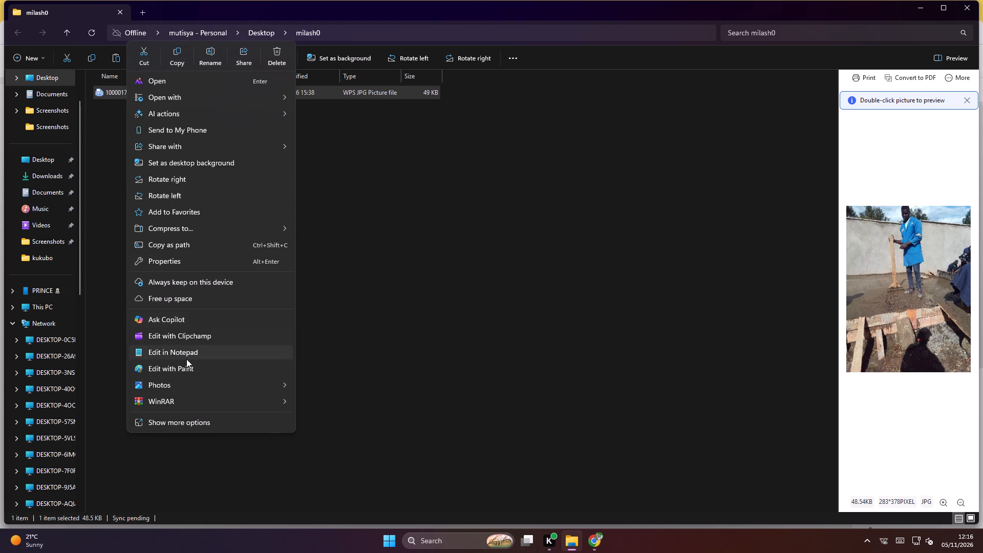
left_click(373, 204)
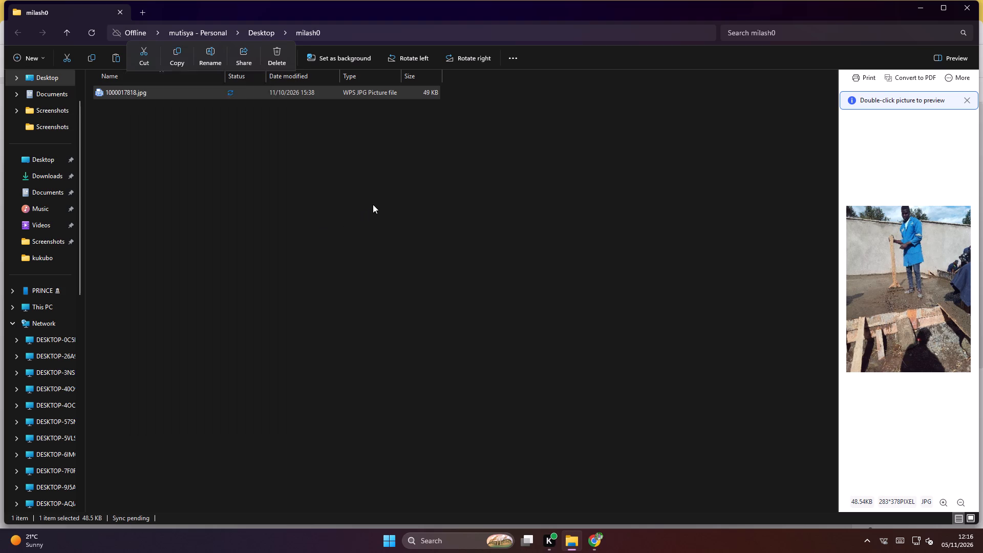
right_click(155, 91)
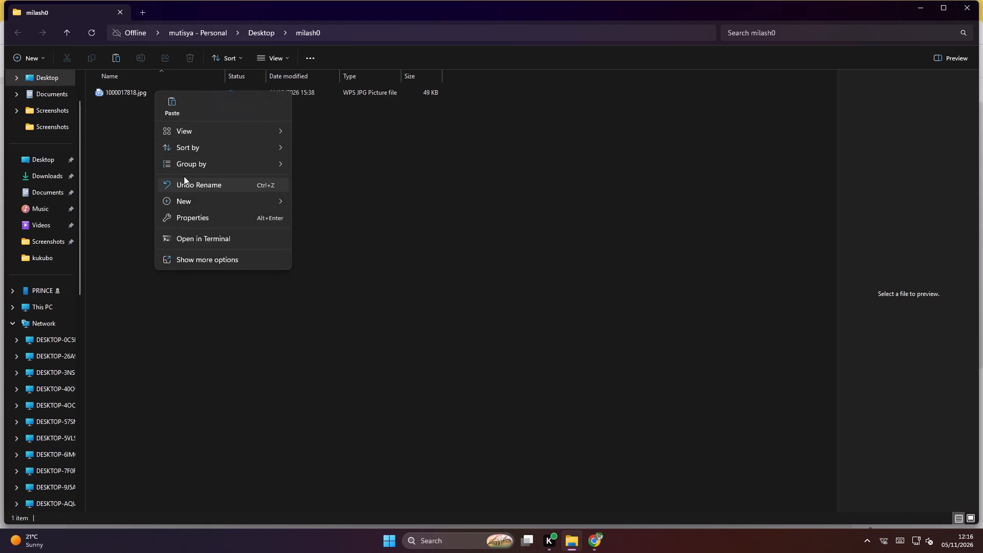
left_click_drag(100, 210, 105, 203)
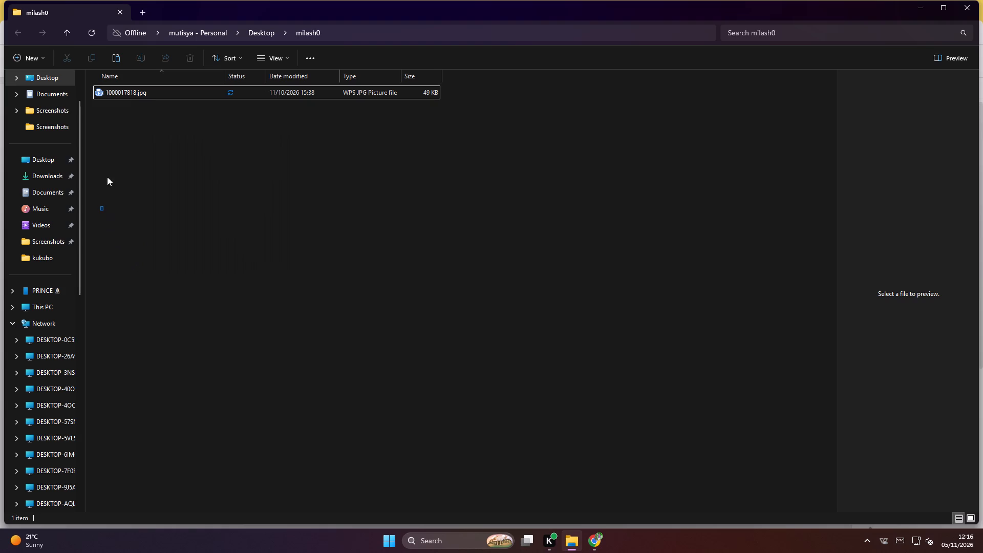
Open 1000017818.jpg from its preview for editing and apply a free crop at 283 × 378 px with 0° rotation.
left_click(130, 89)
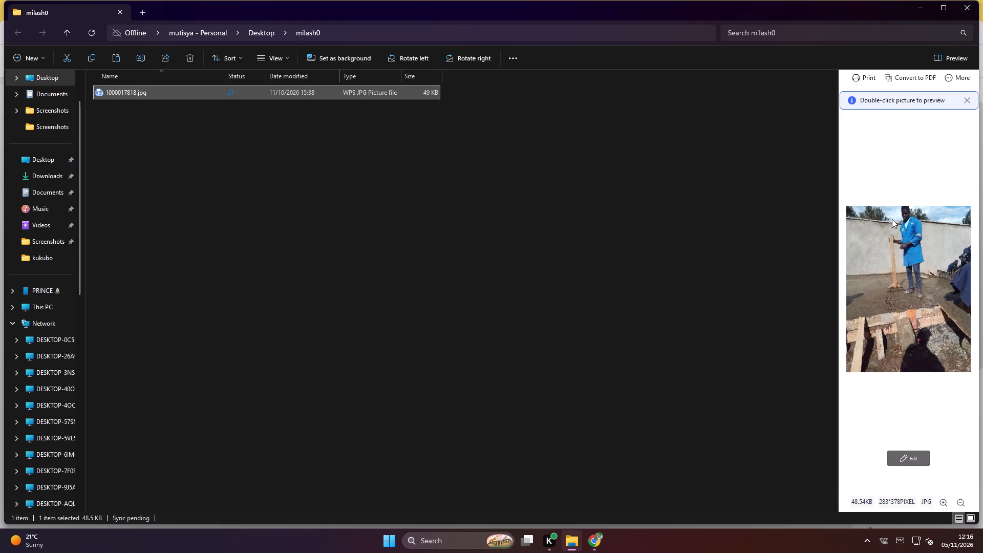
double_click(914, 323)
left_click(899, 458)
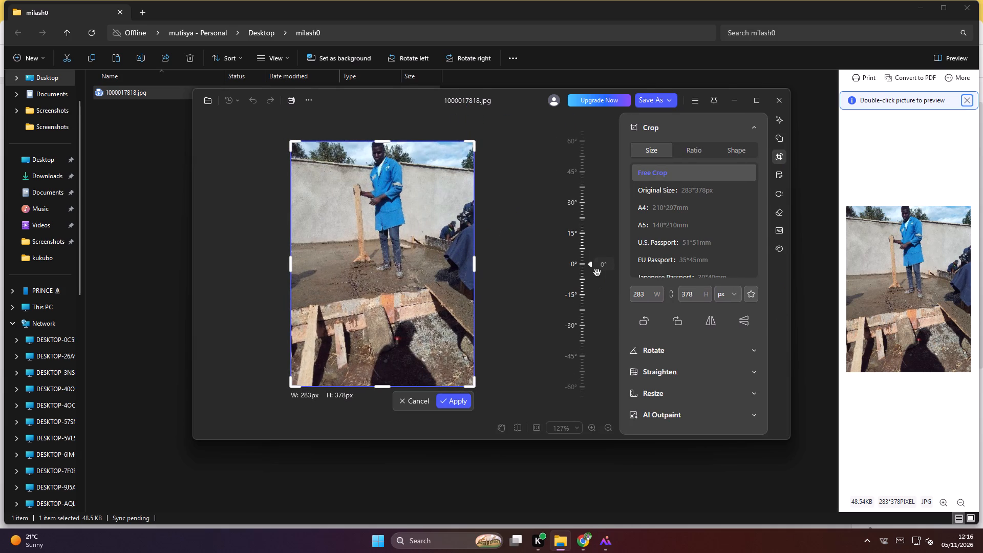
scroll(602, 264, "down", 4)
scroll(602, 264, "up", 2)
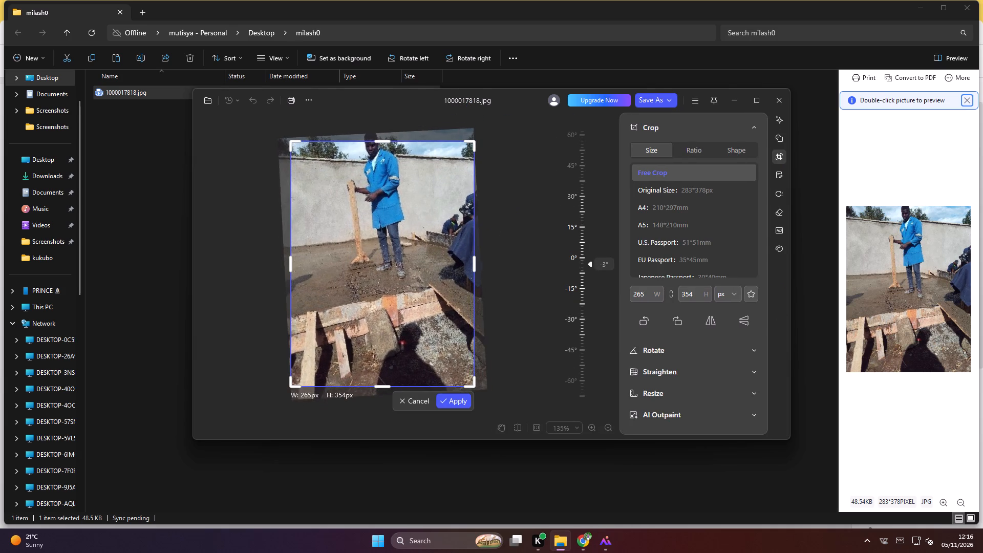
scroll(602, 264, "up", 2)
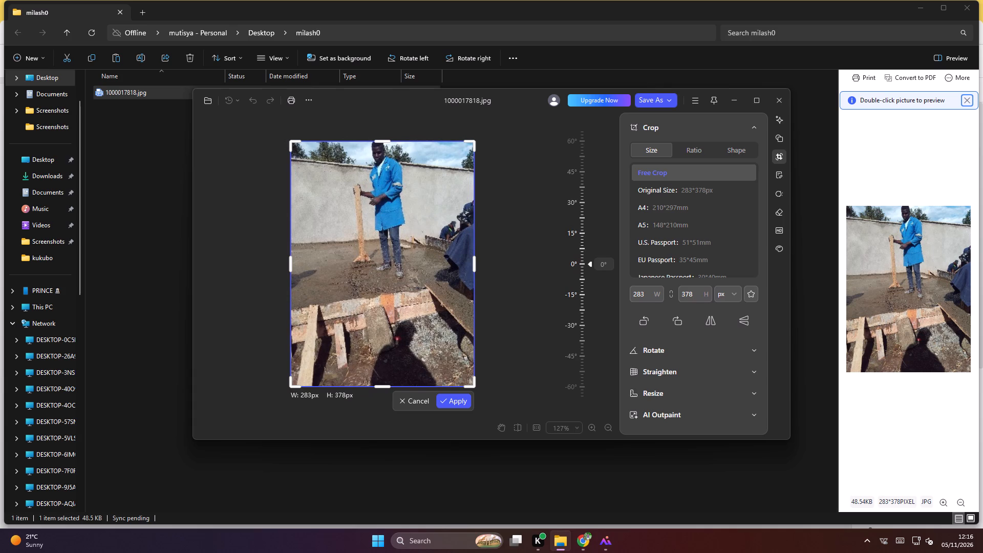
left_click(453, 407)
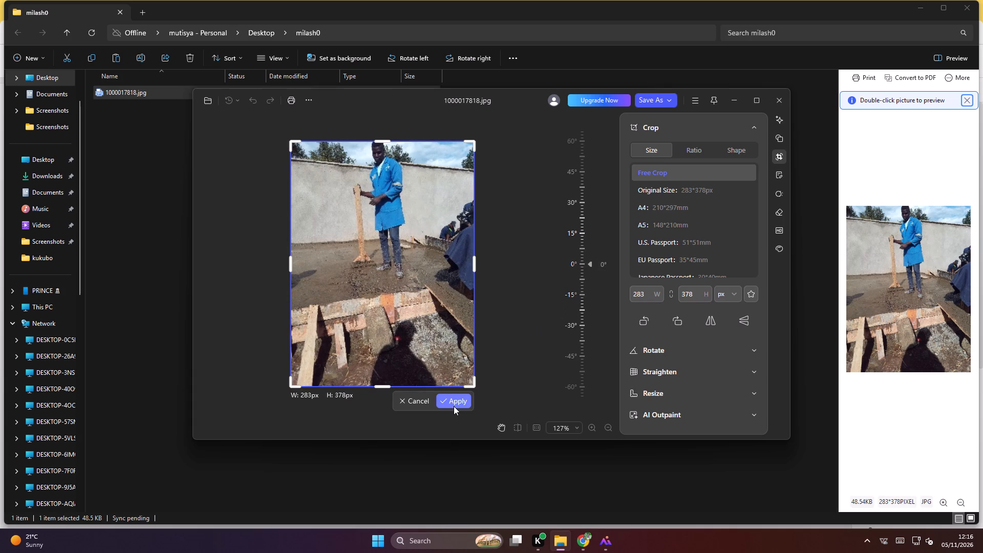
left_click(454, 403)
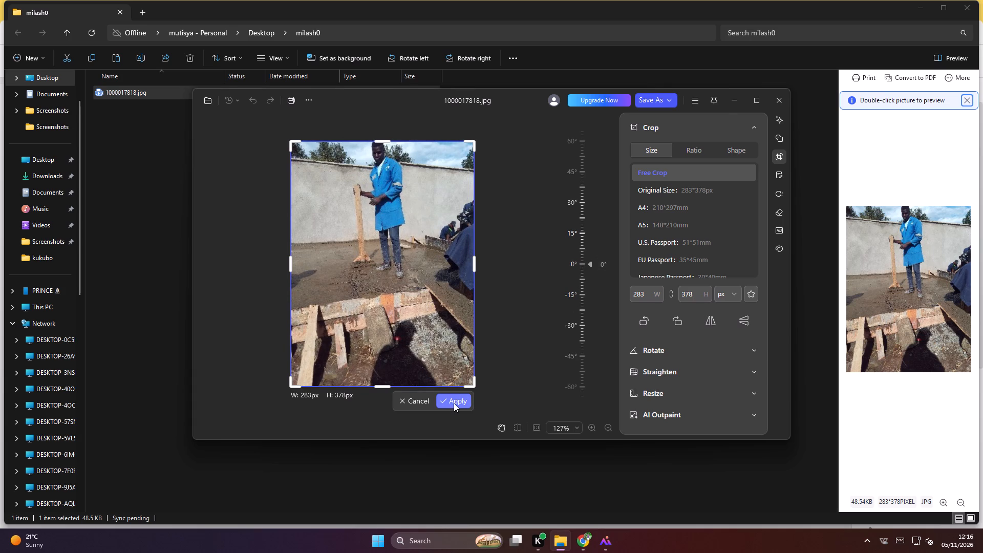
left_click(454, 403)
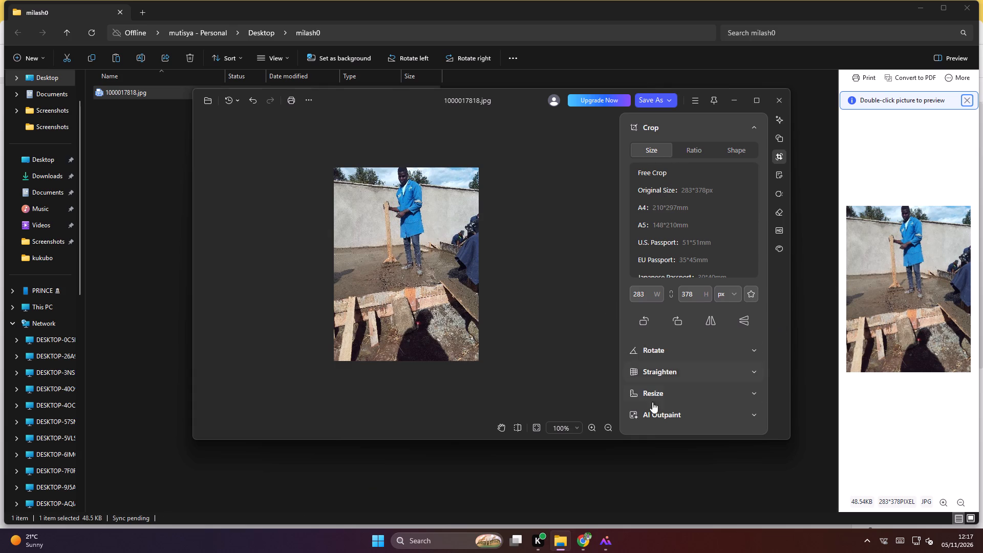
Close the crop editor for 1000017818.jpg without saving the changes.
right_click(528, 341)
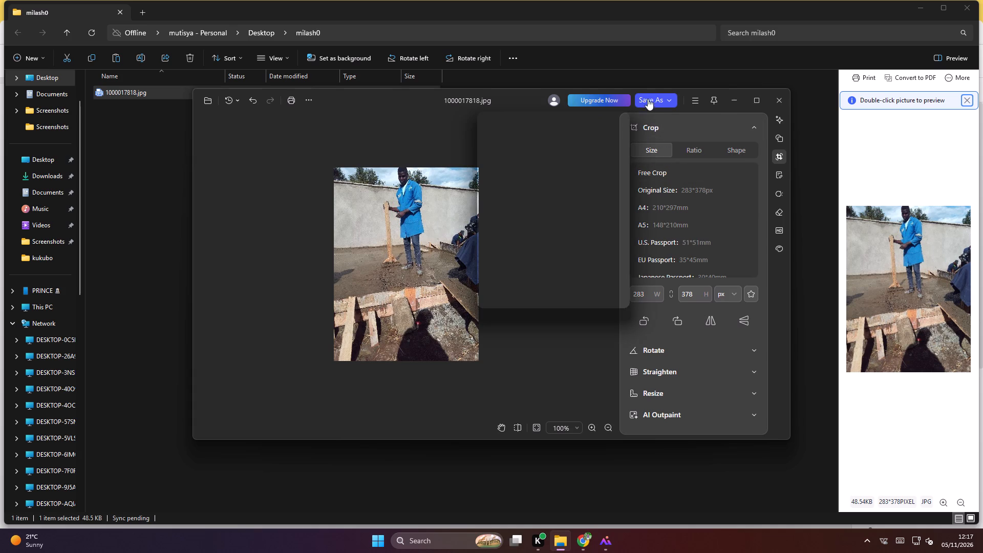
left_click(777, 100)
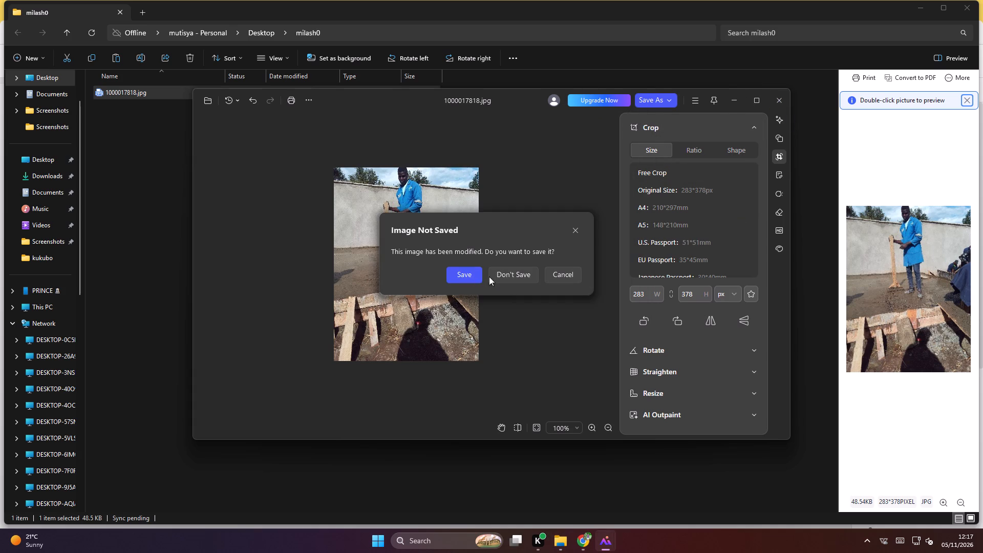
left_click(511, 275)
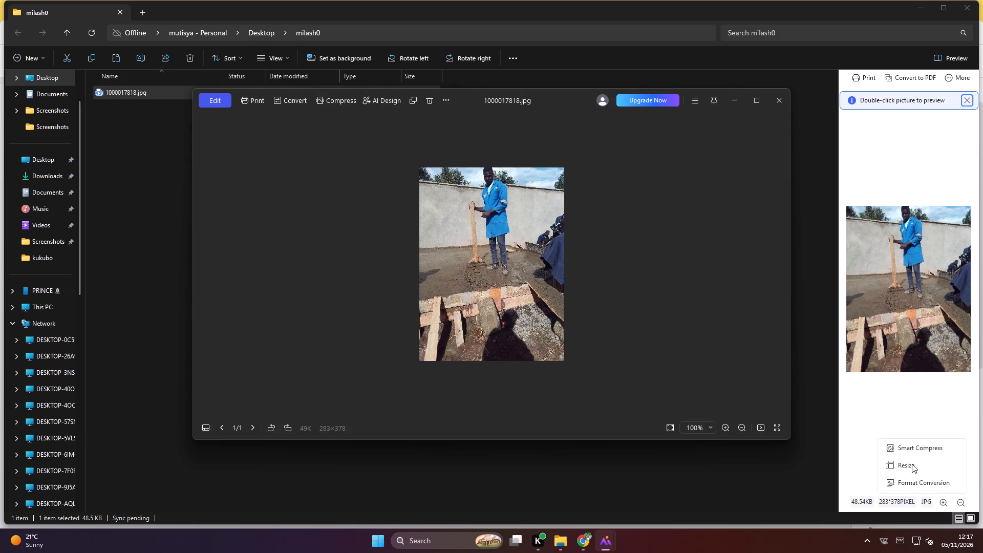
Reopen 1000017818.jpg for editing and look through the recommended image editing features.
scroll(904, 443, "down", 2)
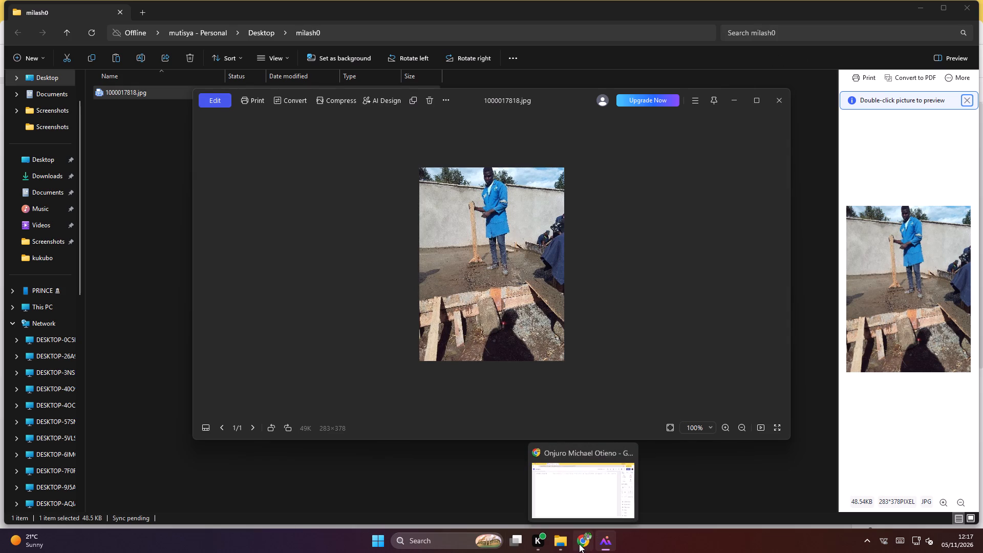
left_click(207, 101)
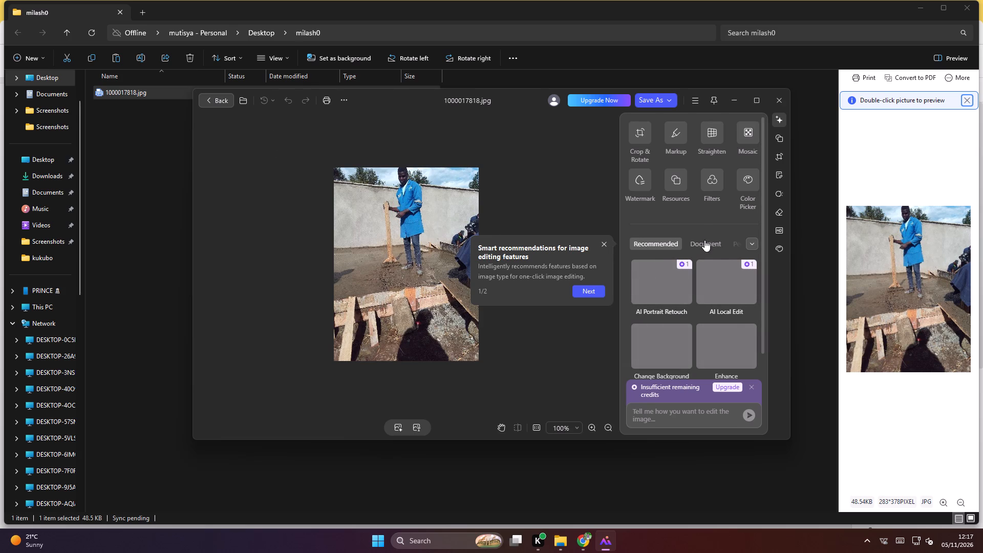
scroll(704, 247, "down", 1)
middle_click(704, 256)
scroll(704, 258, "down", 5)
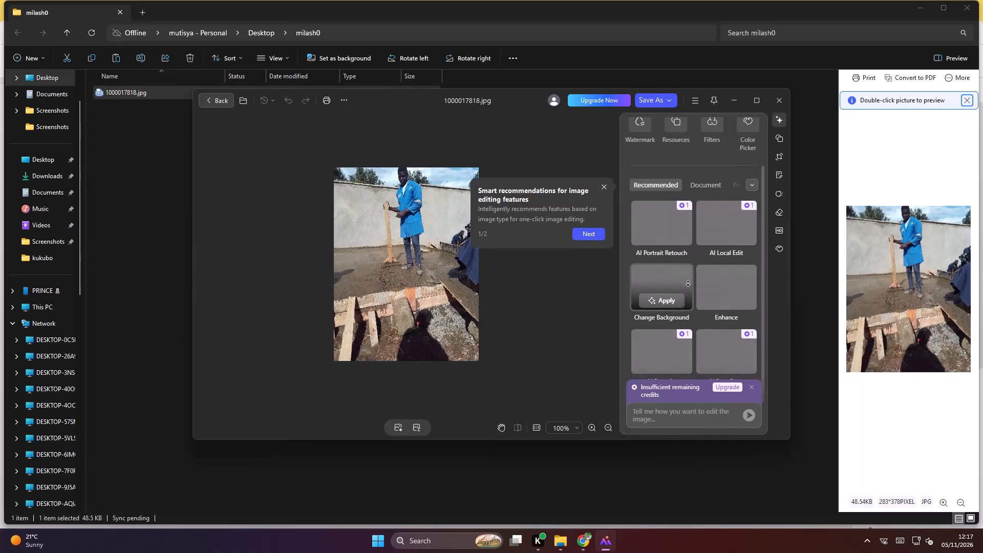
scroll(673, 313, "down", 3)
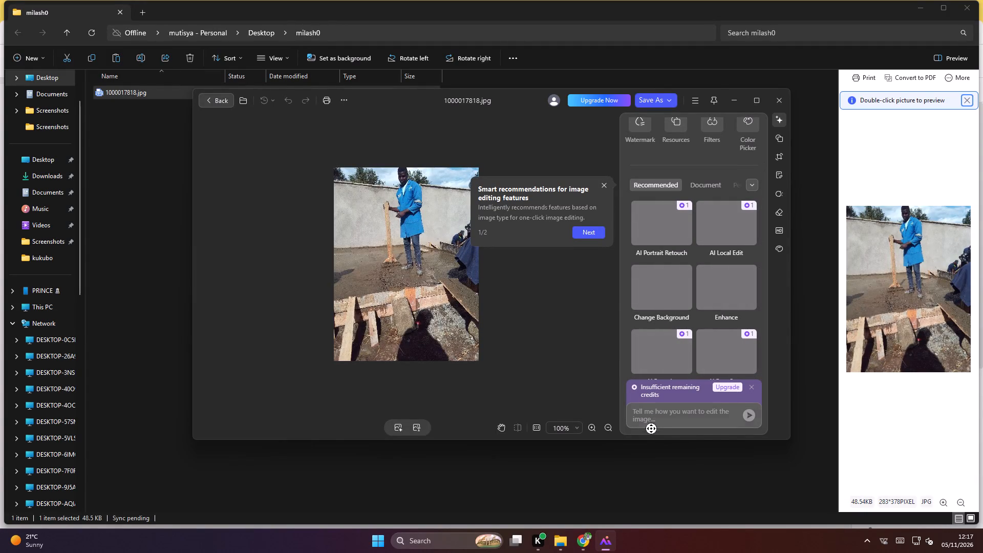
left_click(542, 343)
Close File Explorer and the WPS image editor, accepting the offered WPS image shortcut, to return to the site editor.
left_click(964, 11)
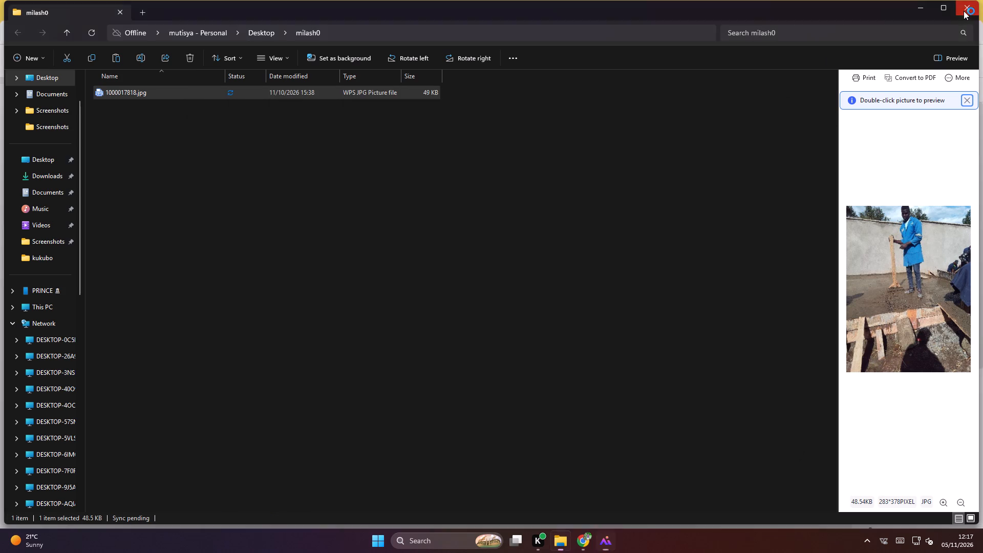
left_click(777, 102)
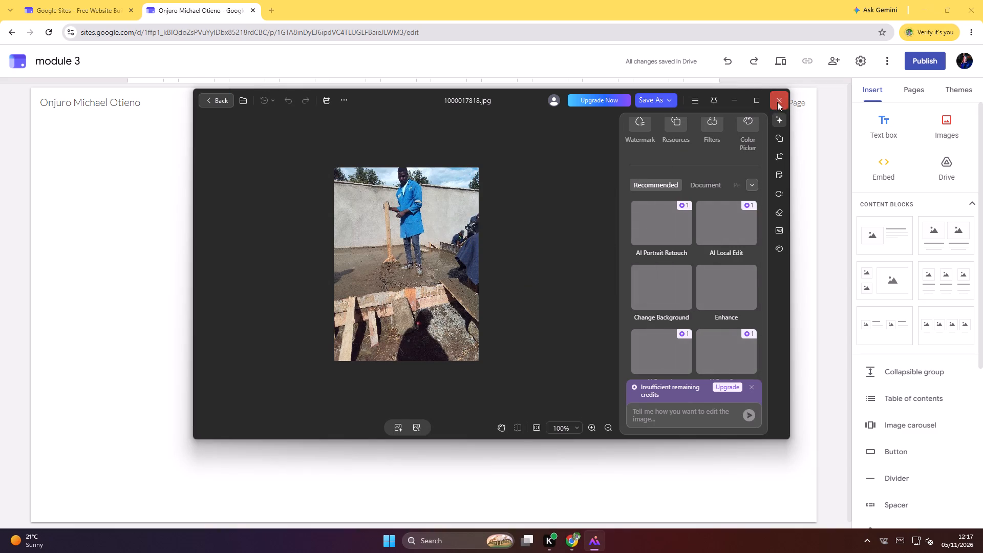
left_click(774, 101)
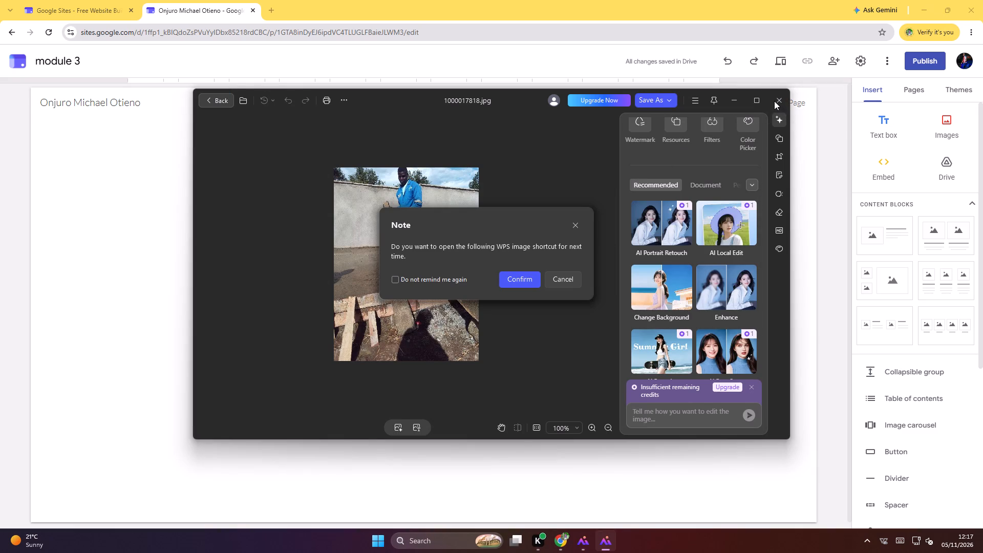
left_click(781, 101)
left_click(781, 101)
left_click(518, 275)
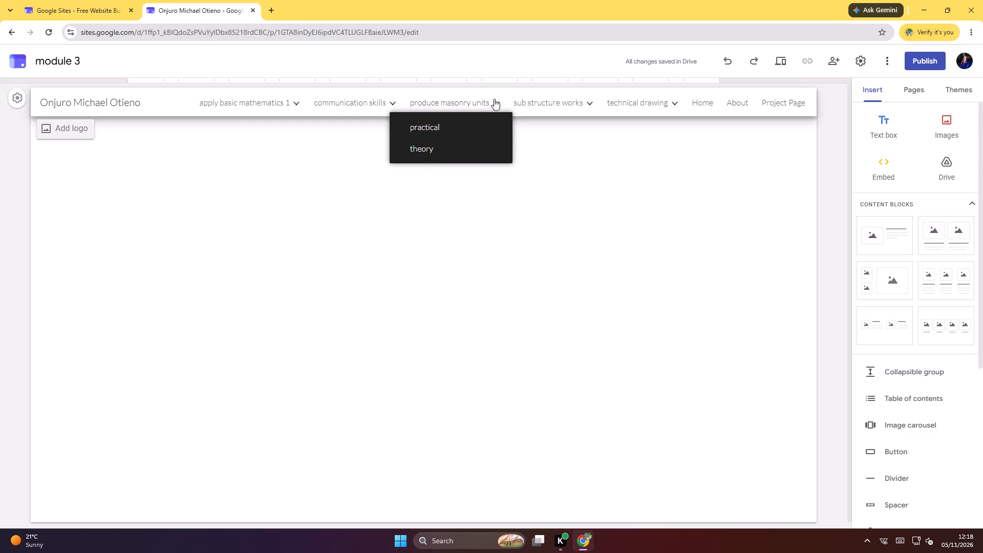
Open the practical subpage of sub structure works.
left_click(546, 130)
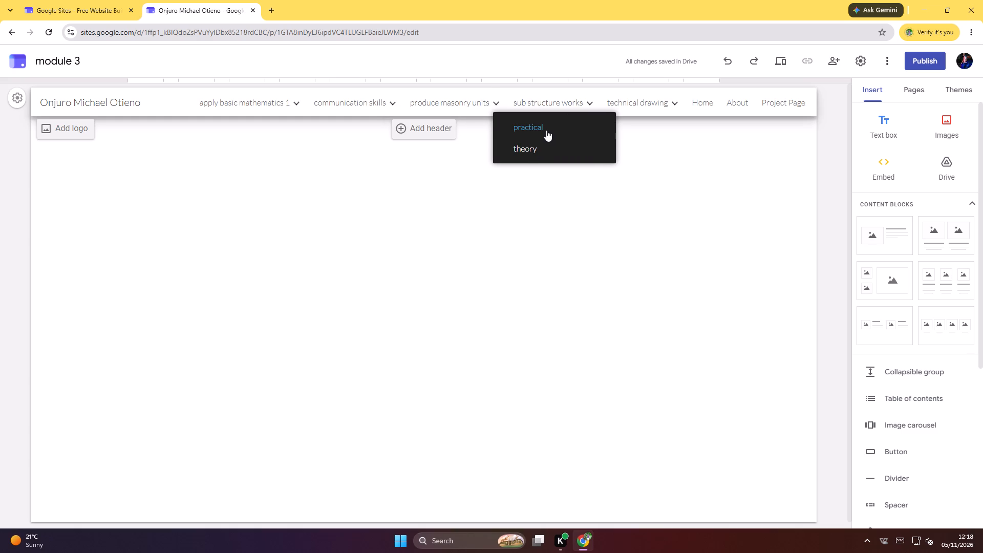
left_click(533, 127)
left_click(530, 127)
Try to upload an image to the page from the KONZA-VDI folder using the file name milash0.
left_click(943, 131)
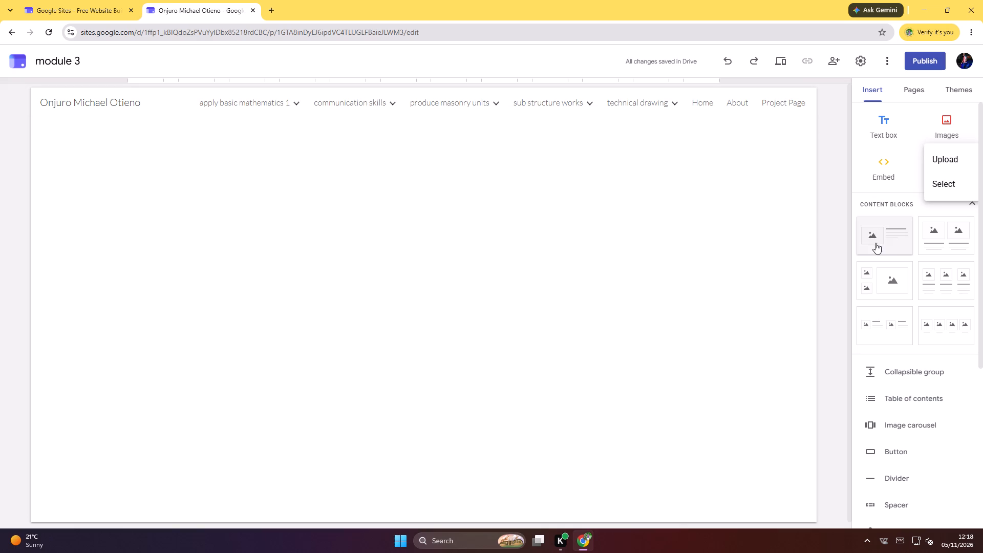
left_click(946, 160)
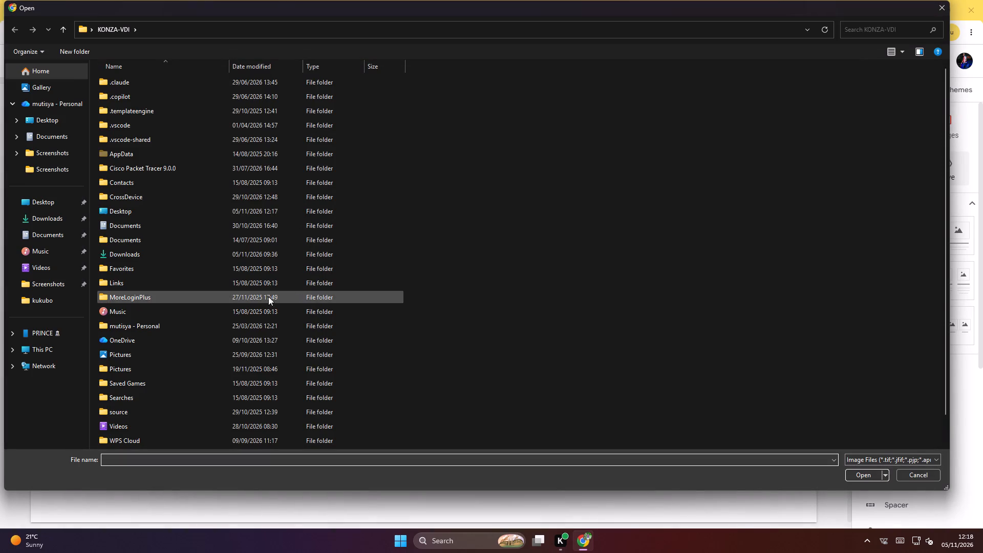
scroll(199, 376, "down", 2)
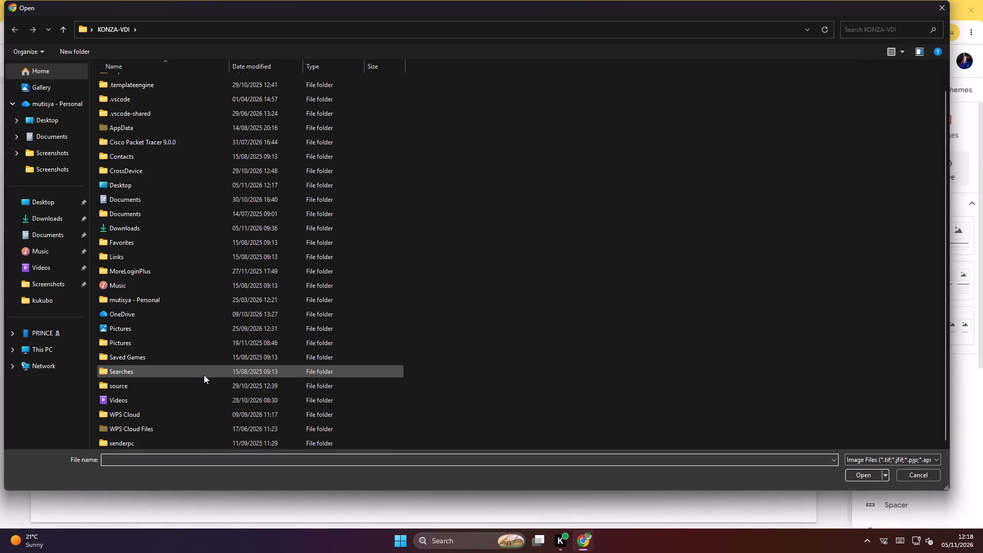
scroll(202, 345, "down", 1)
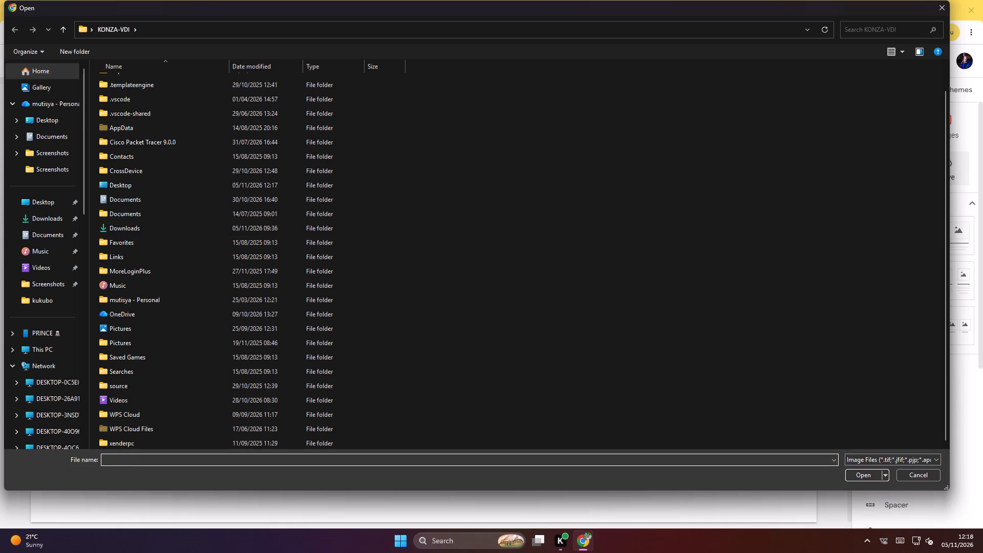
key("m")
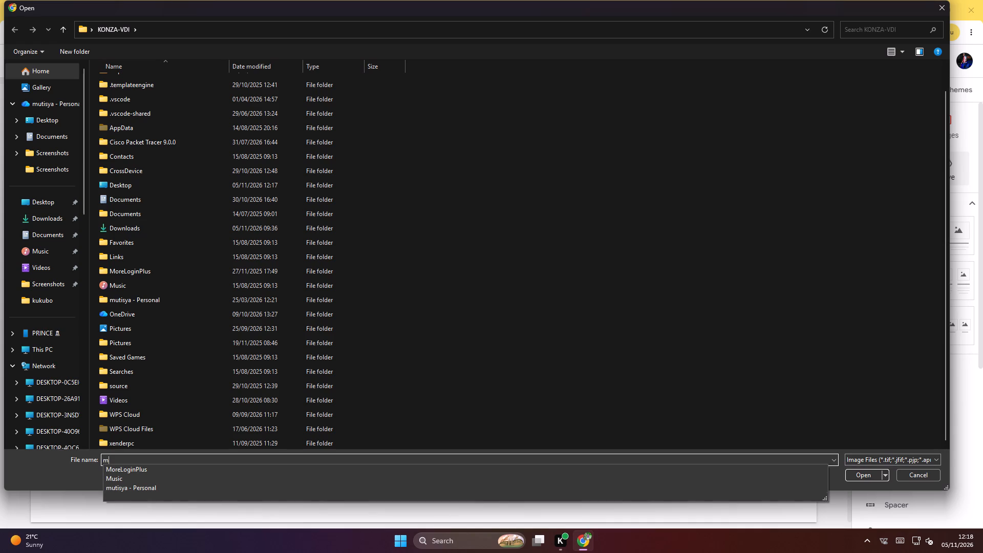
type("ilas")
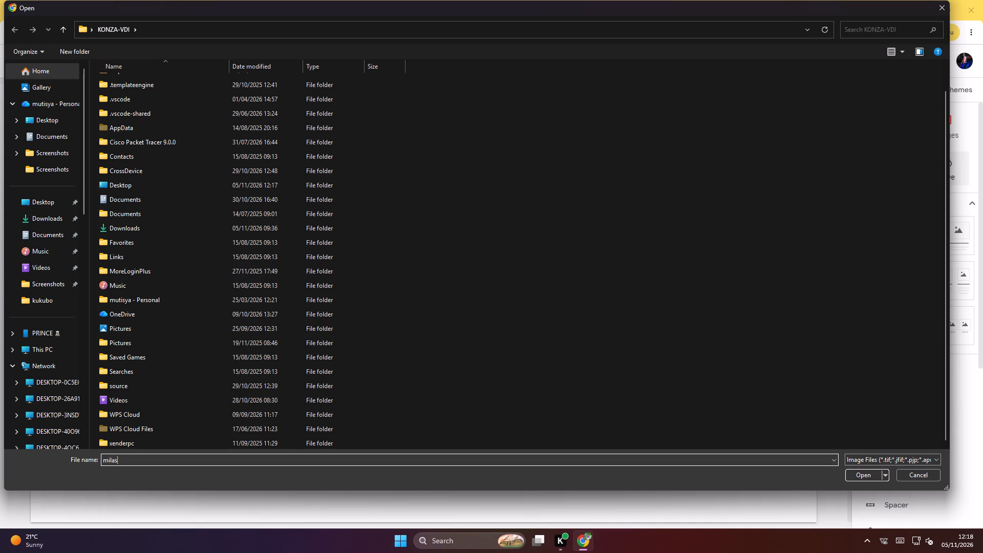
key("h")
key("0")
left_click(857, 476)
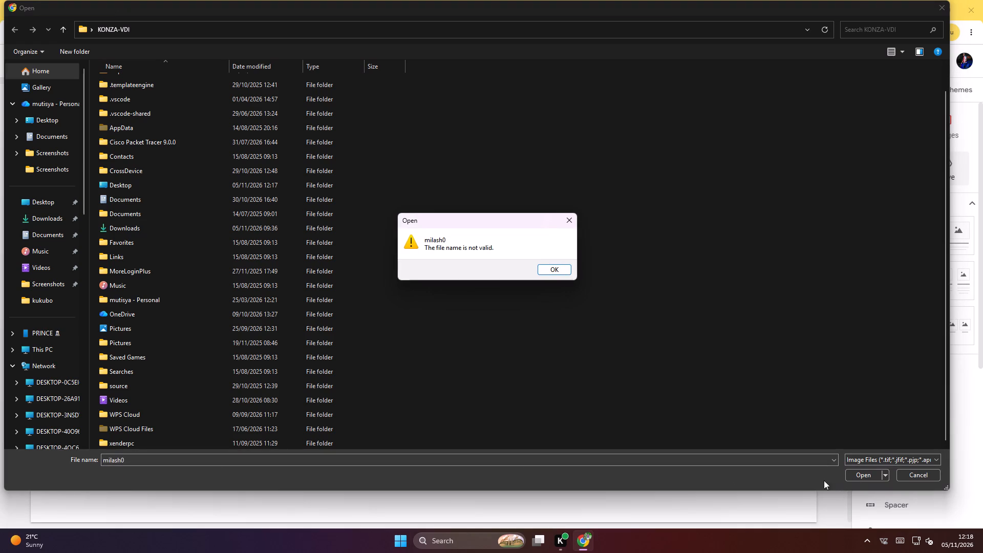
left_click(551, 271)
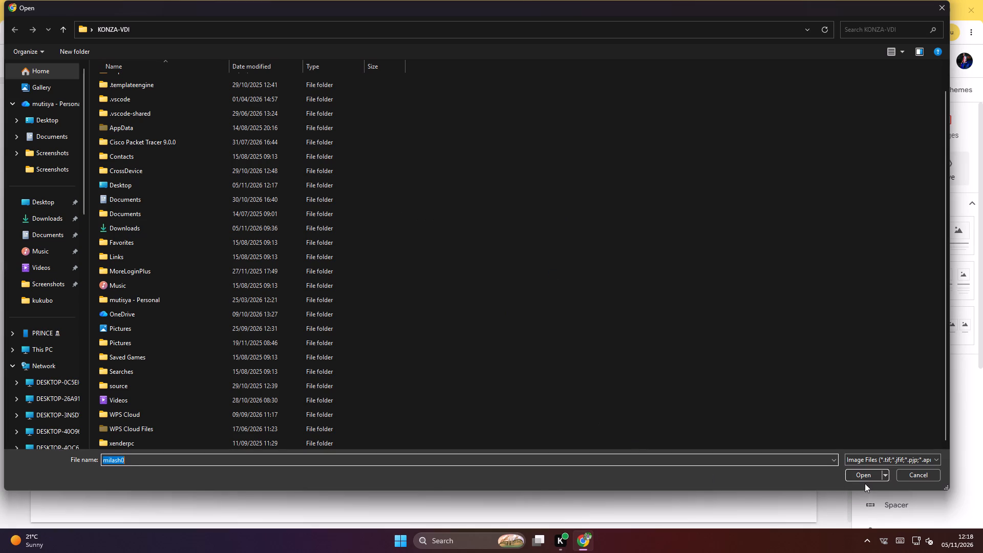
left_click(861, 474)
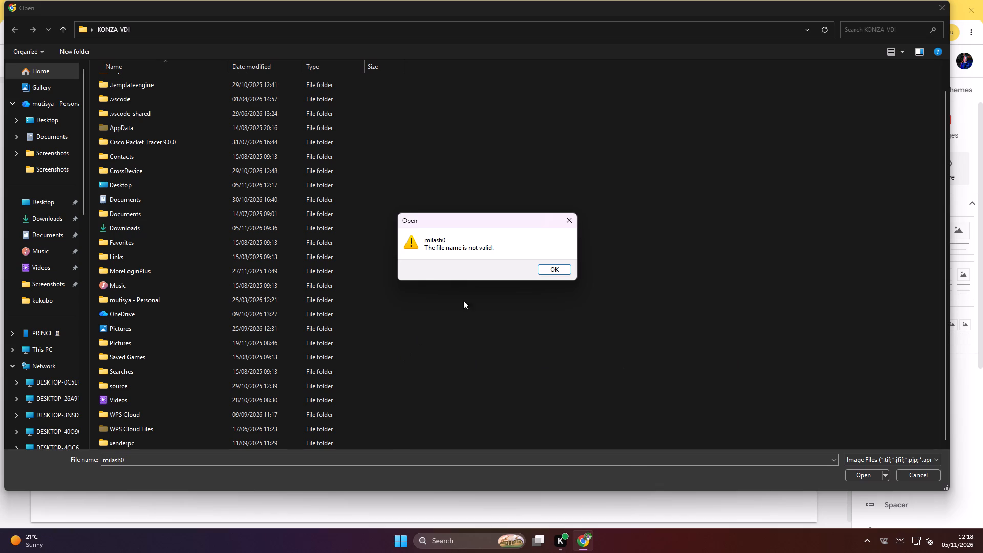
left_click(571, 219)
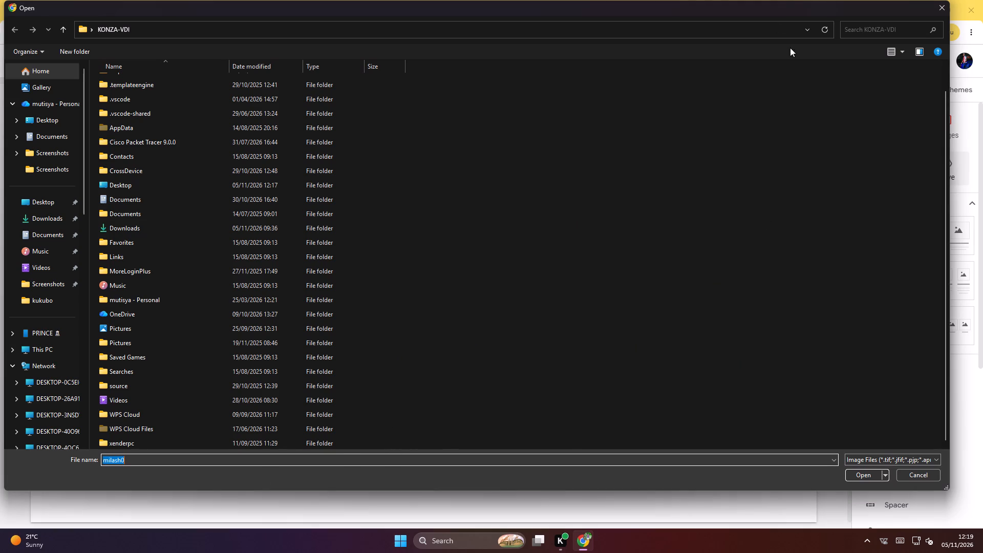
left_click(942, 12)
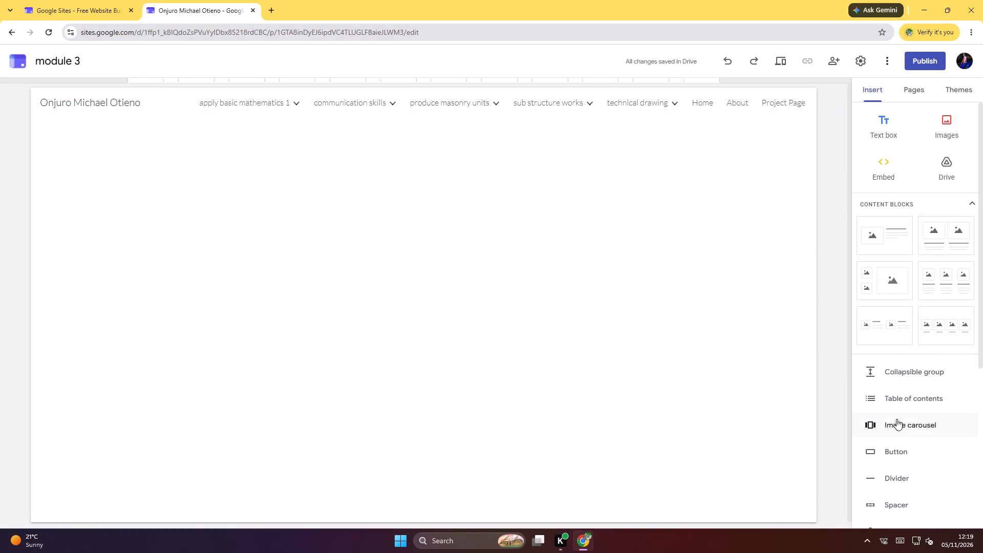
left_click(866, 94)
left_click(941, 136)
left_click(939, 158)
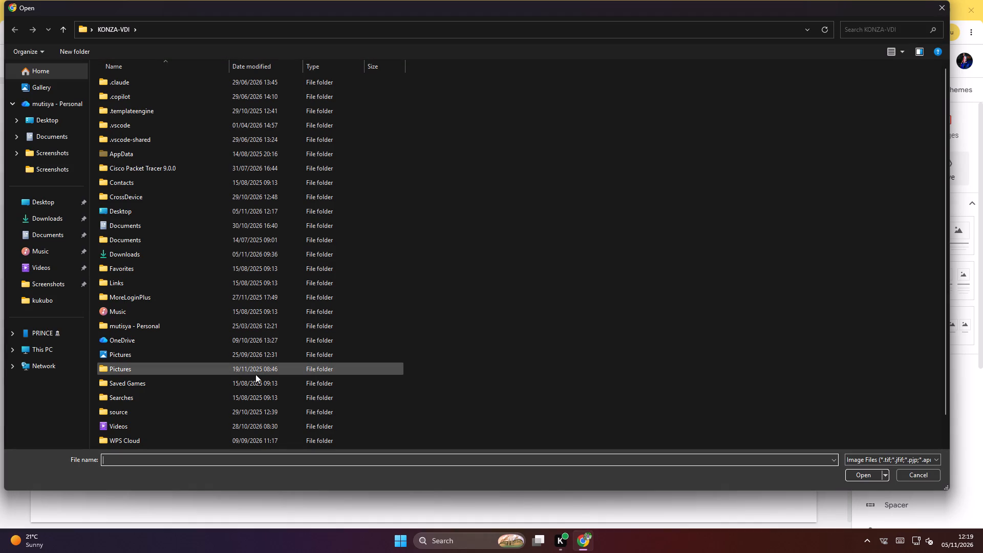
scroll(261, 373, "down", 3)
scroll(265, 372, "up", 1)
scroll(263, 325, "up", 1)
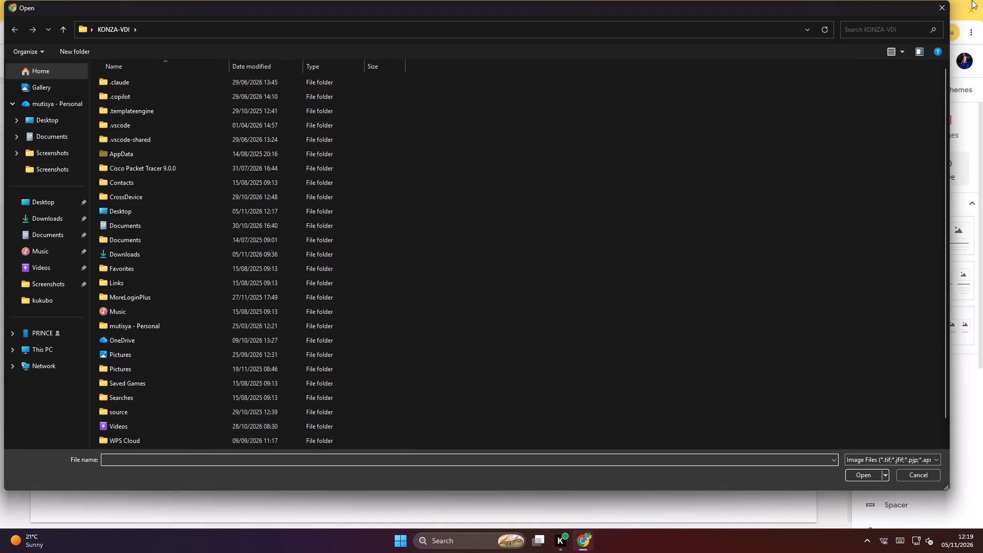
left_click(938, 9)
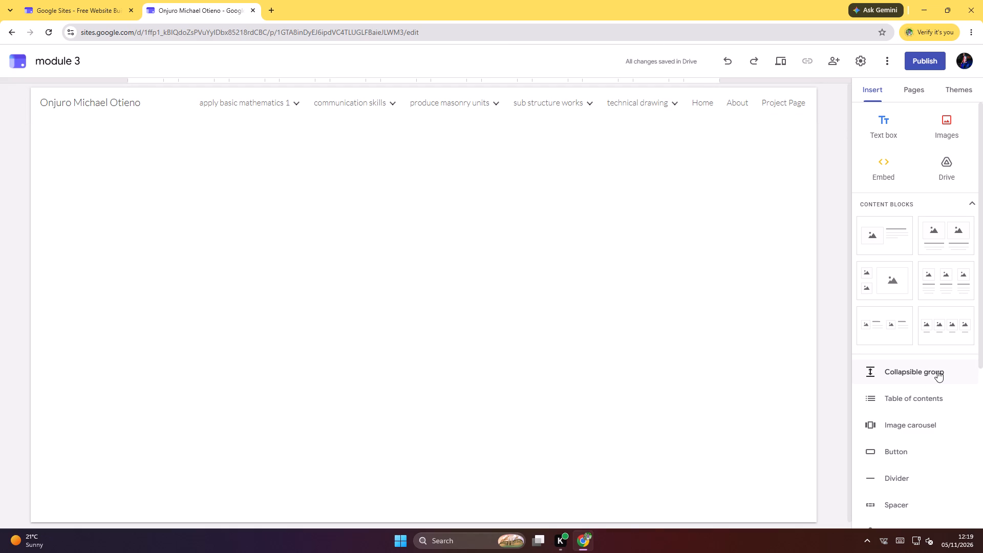
Insert the content block with one image placeholder beside a heading and body text.
left_click(868, 238)
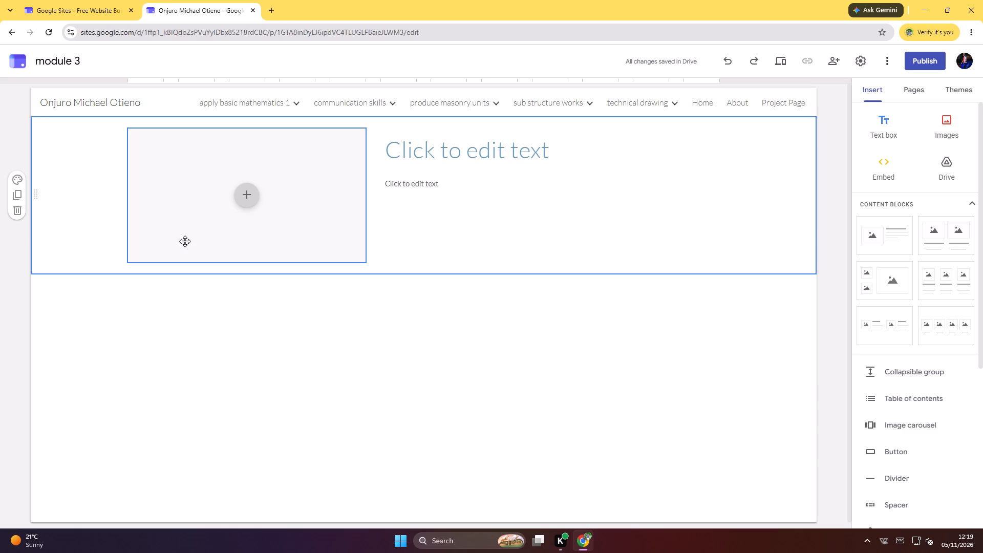
left_click(296, 314)
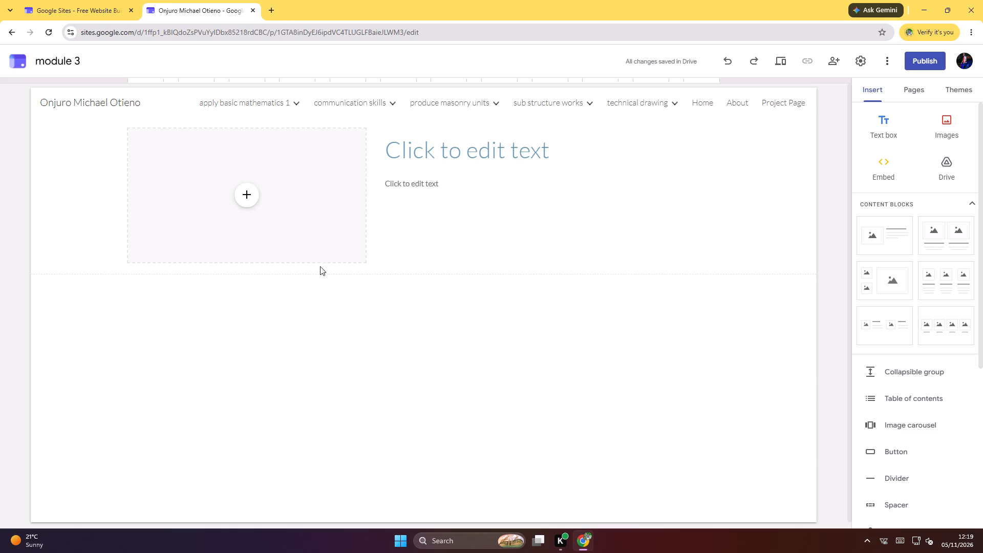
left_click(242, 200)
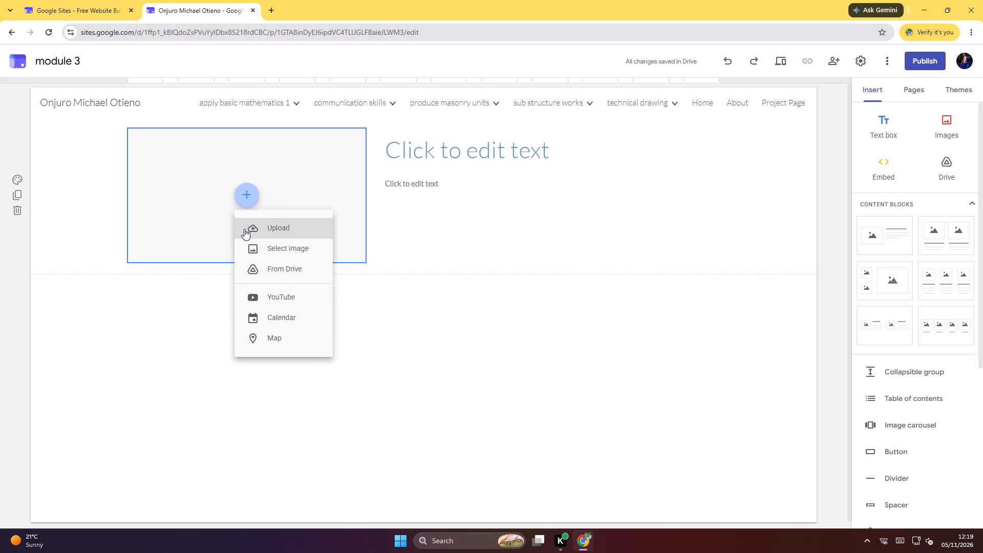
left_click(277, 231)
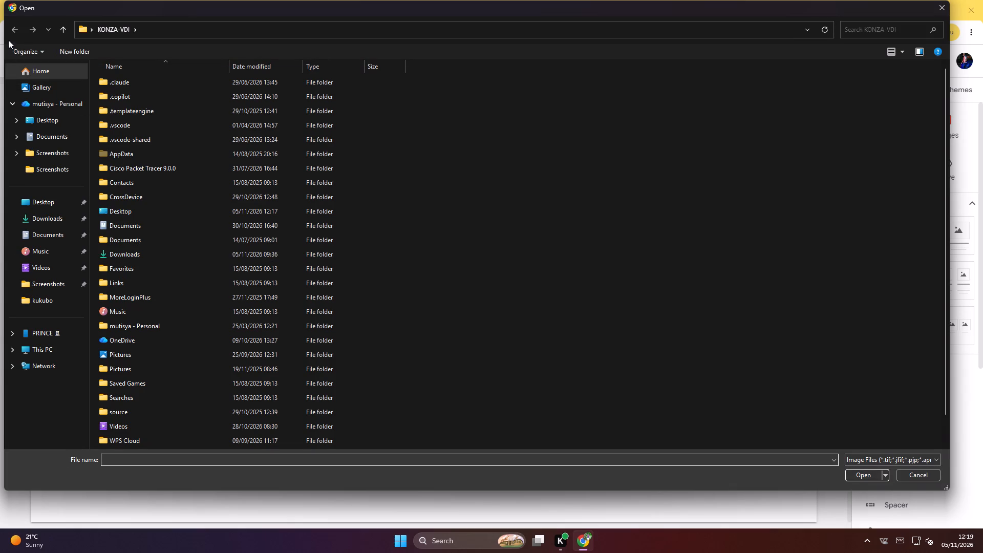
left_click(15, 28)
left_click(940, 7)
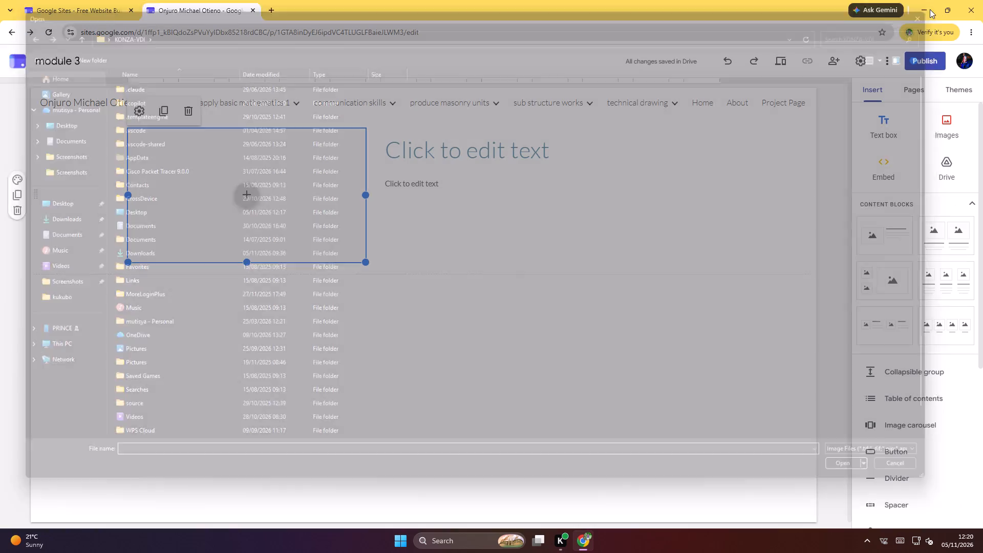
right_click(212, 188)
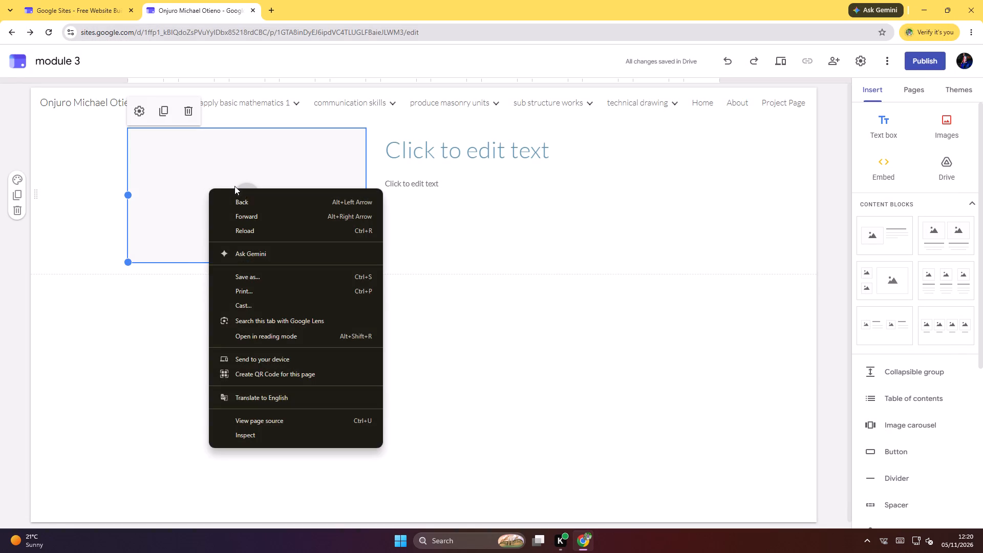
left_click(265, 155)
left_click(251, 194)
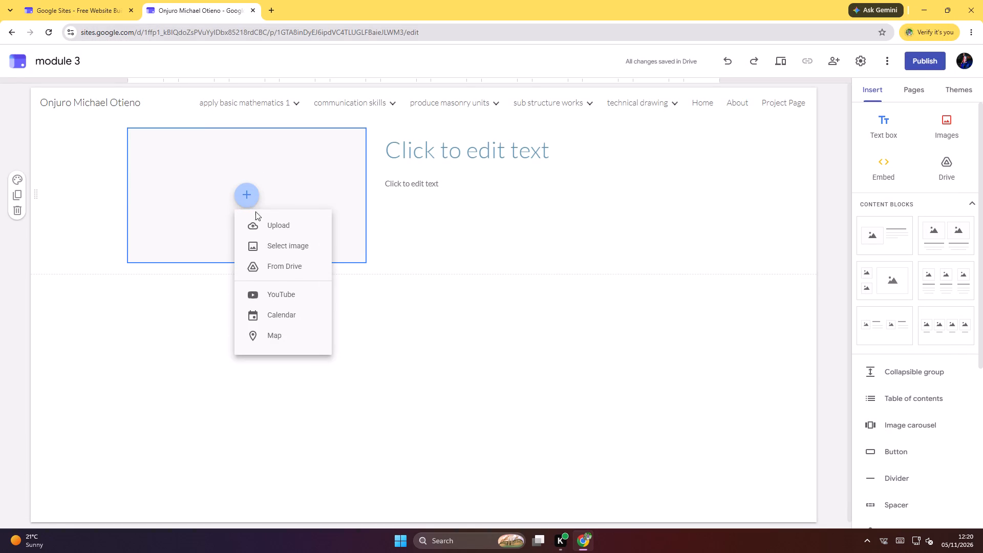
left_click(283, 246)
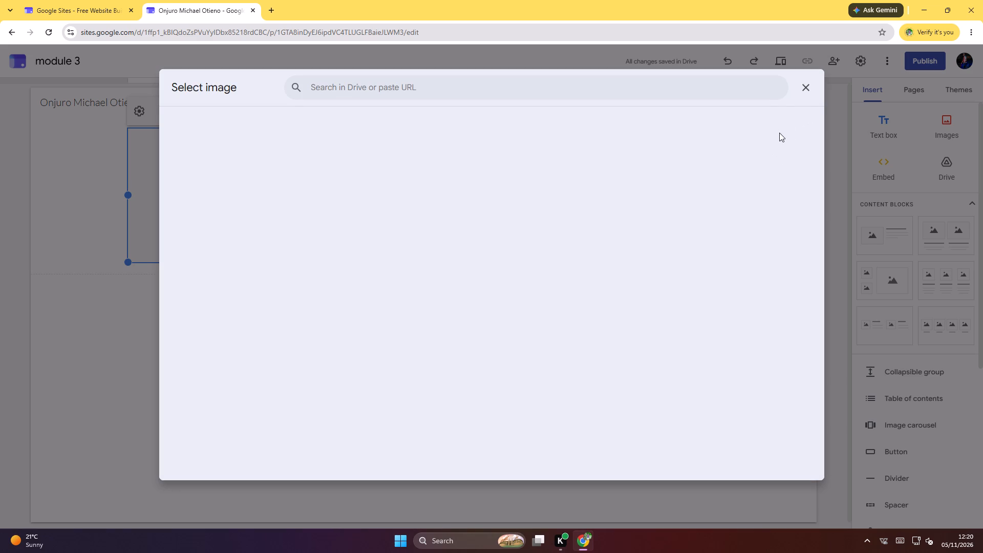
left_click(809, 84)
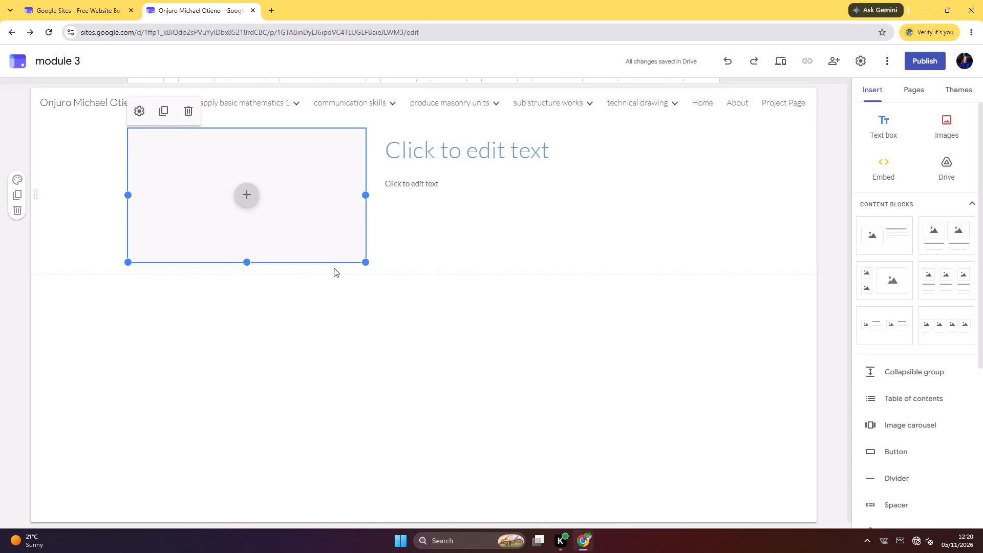
Duplicate the empty image placeholder into a new section below the first content block.
left_click(165, 116)
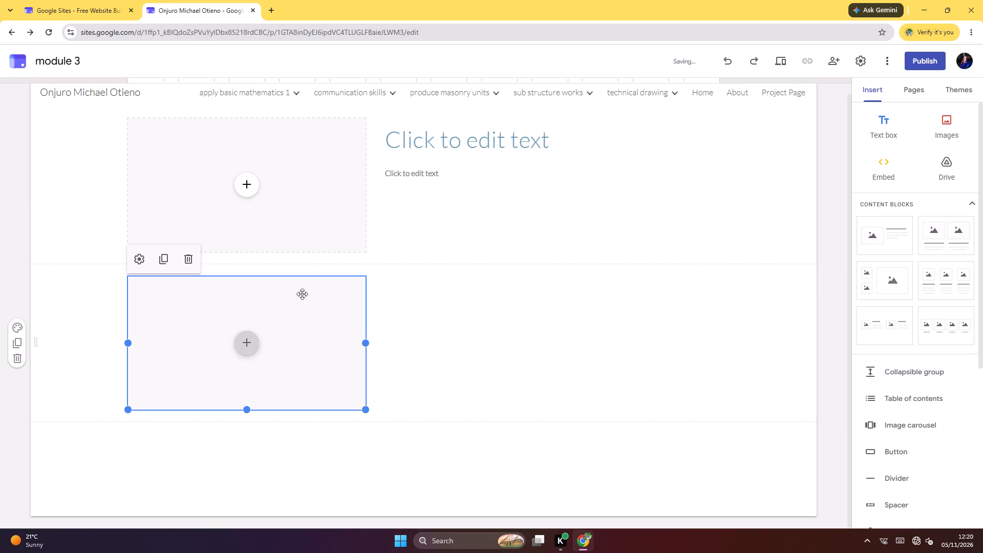
scroll(302, 294, "down", 5)
scroll(304, 295, "up", 10)
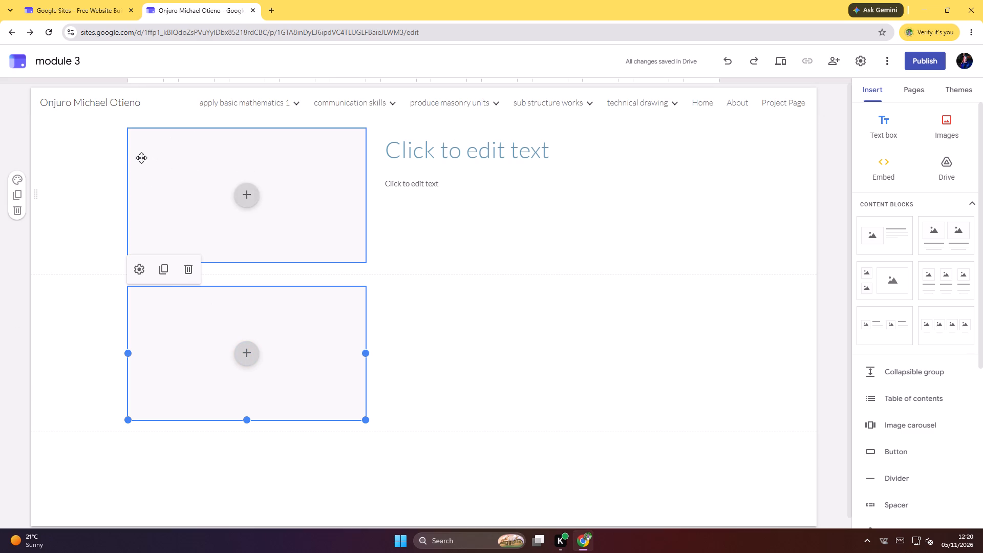
left_click(247, 359)
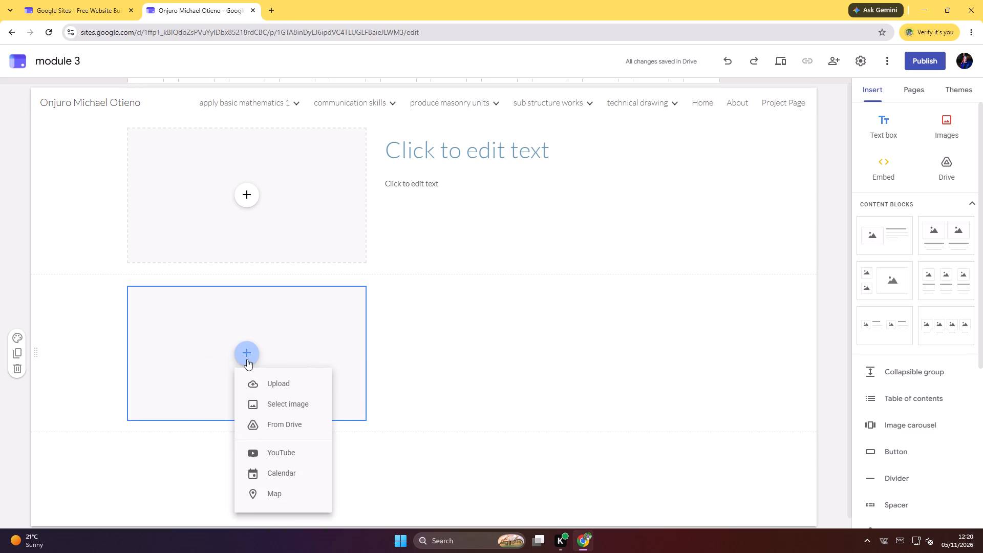
left_click(542, 391)
Add another content block with one image placeholder, heading and body text below the duplicated placeholder.
scroll(452, 353, "down", 3)
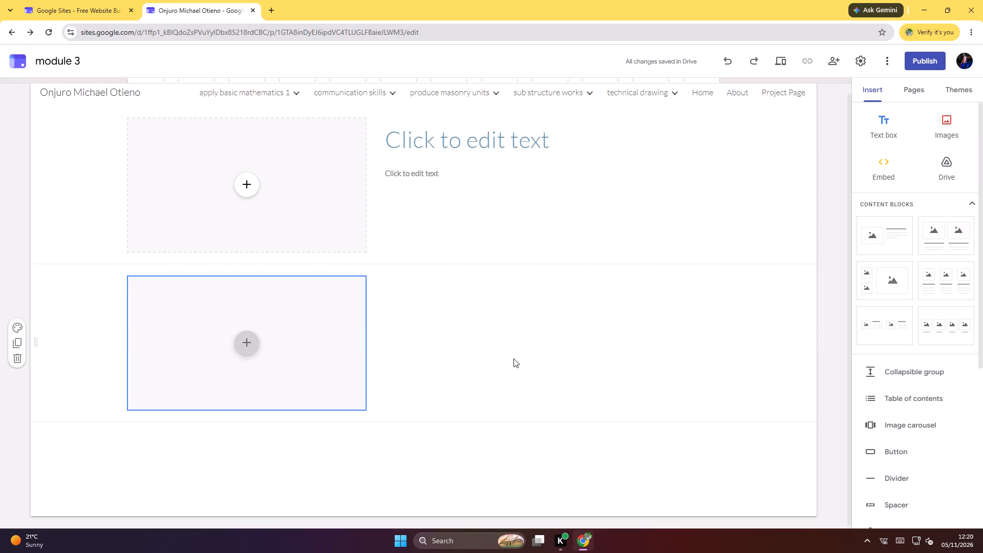
left_click(875, 234)
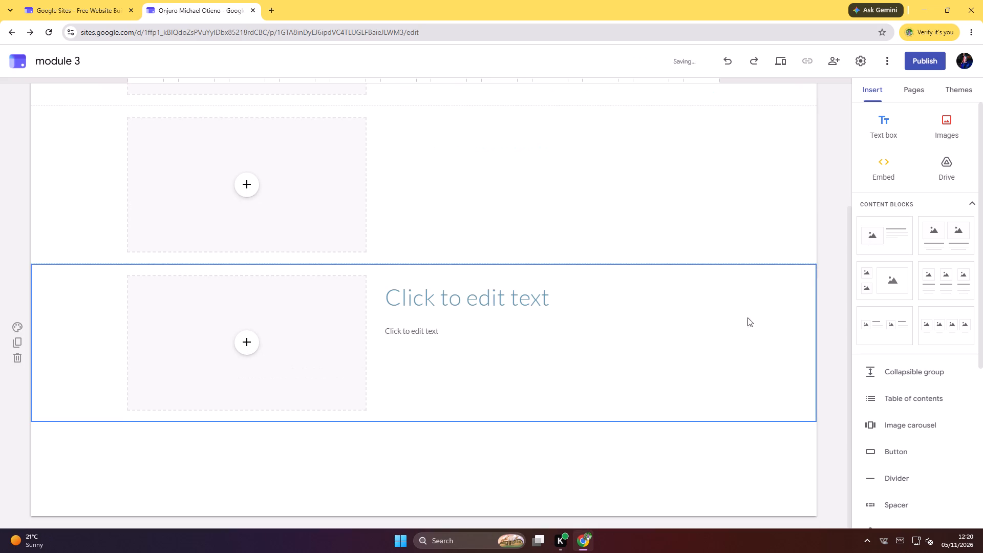
scroll(572, 324, "up", 8)
scroll(570, 326, "down", 1)
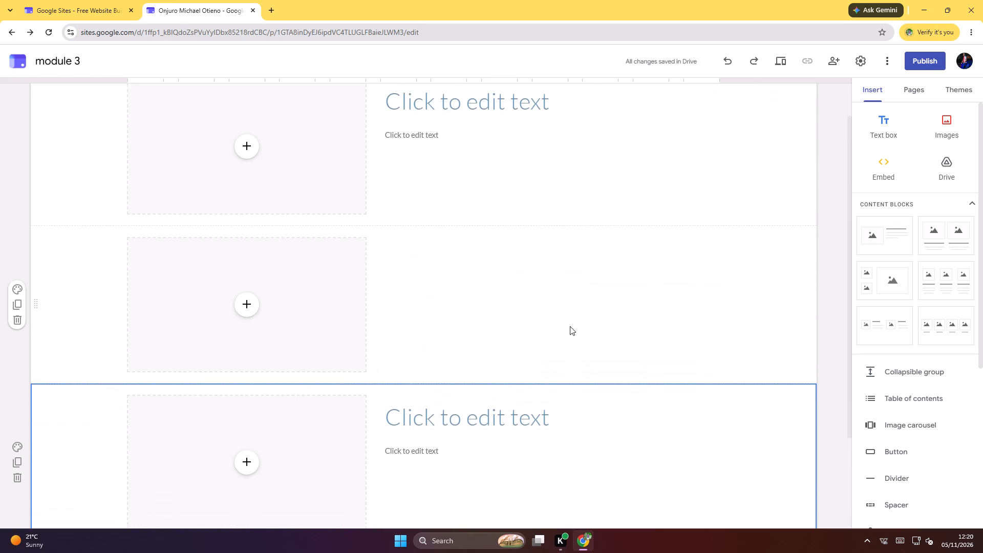
scroll(569, 328, "down", 3)
left_click(578, 173)
scroll(301, 286, "up", 2)
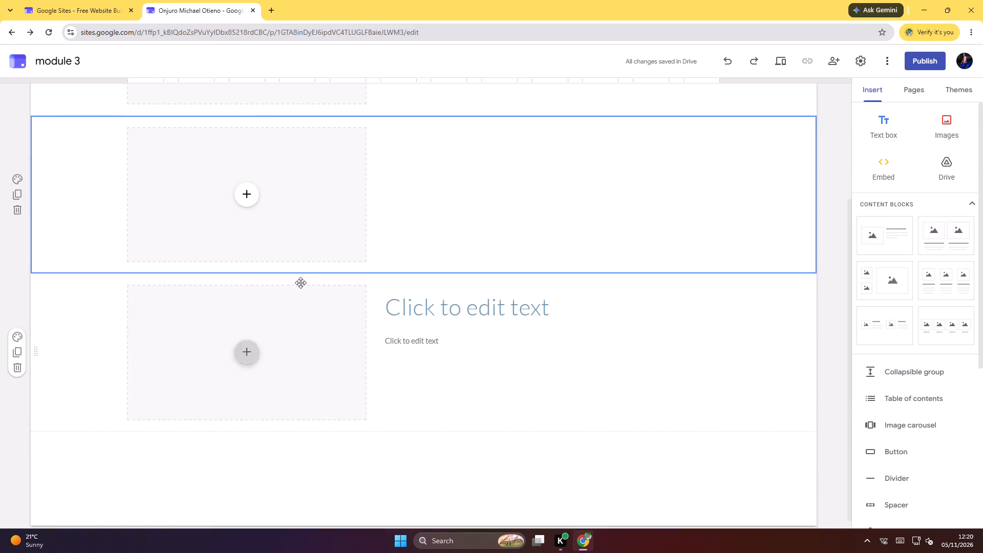
Start an image upload for the first content block and browse the milasho jr device to Internal storage > Pictures > .thumbnails.
scroll(301, 283, "up", 4)
left_click(244, 199)
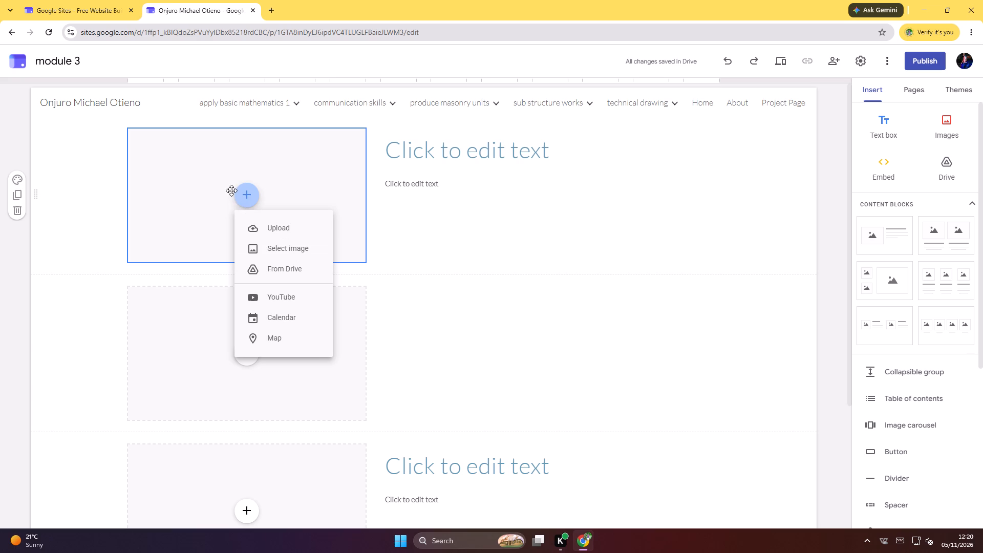
left_click(279, 227)
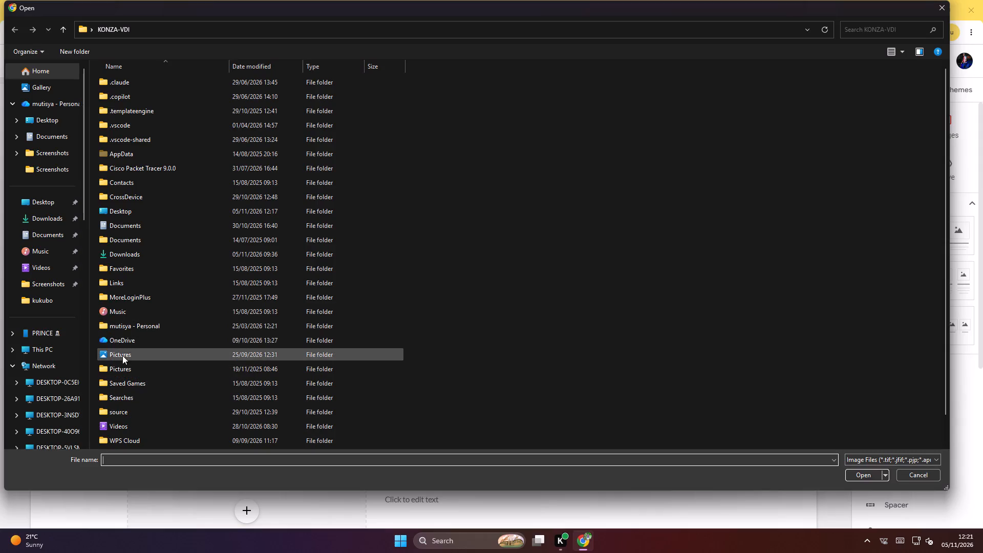
left_click(37, 349)
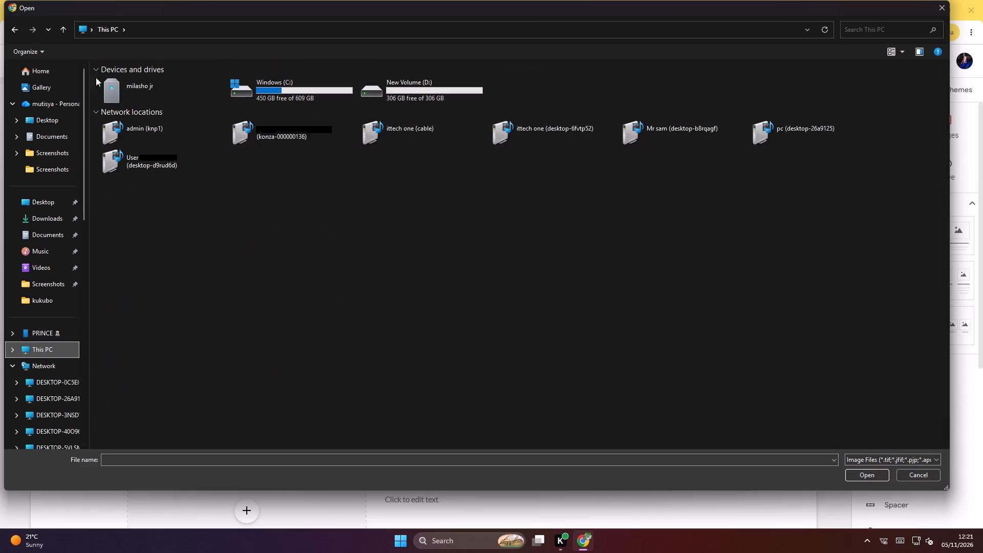
left_click(113, 88)
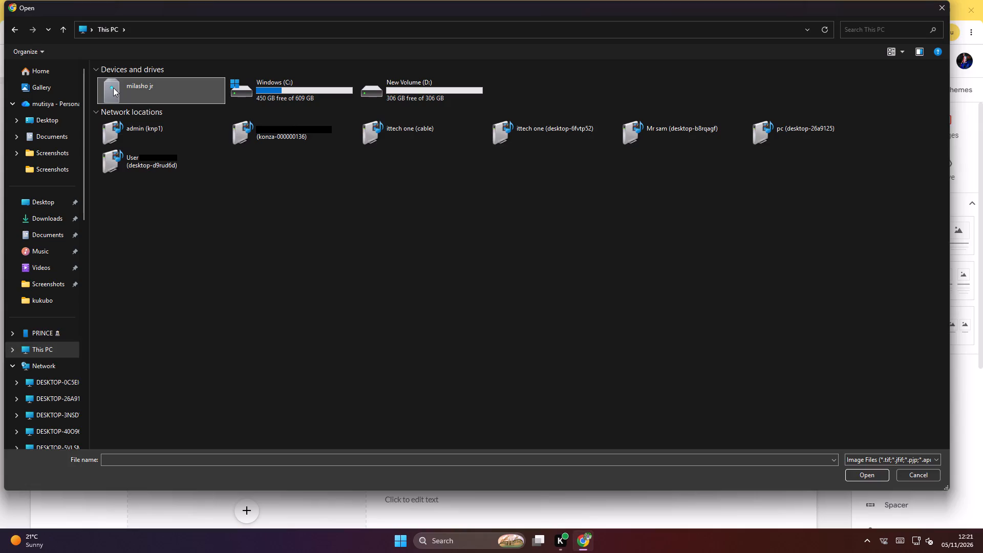
right_click(141, 94)
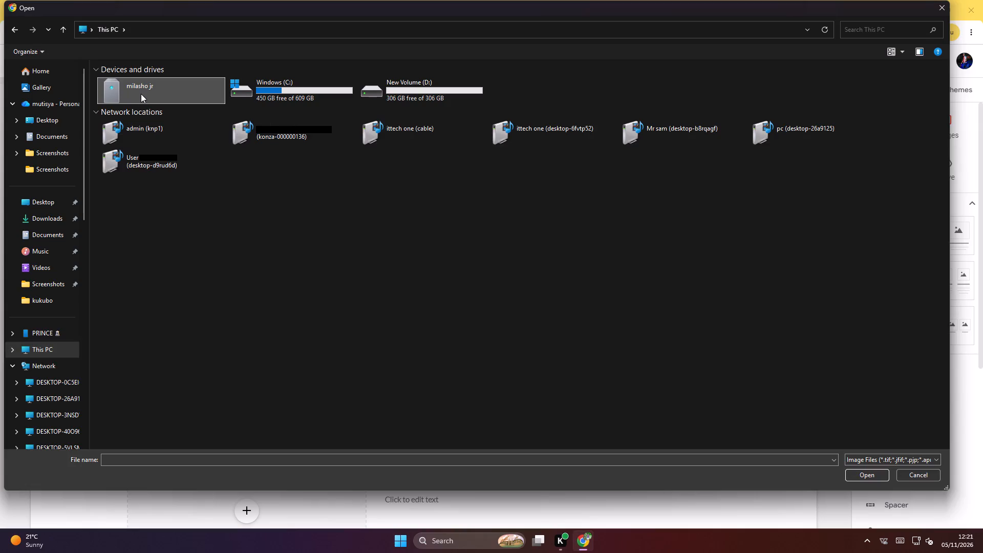
right_click(141, 94)
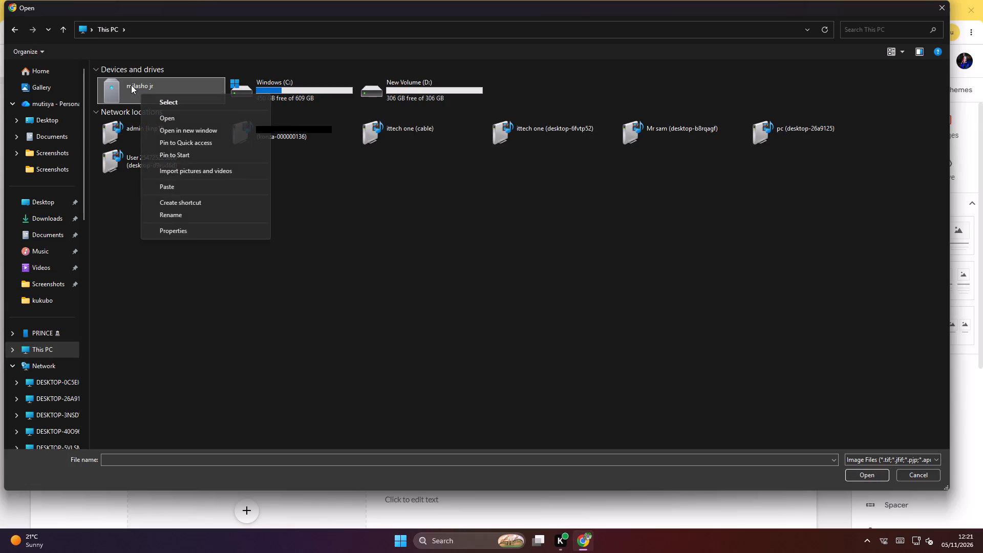
left_click(163, 115)
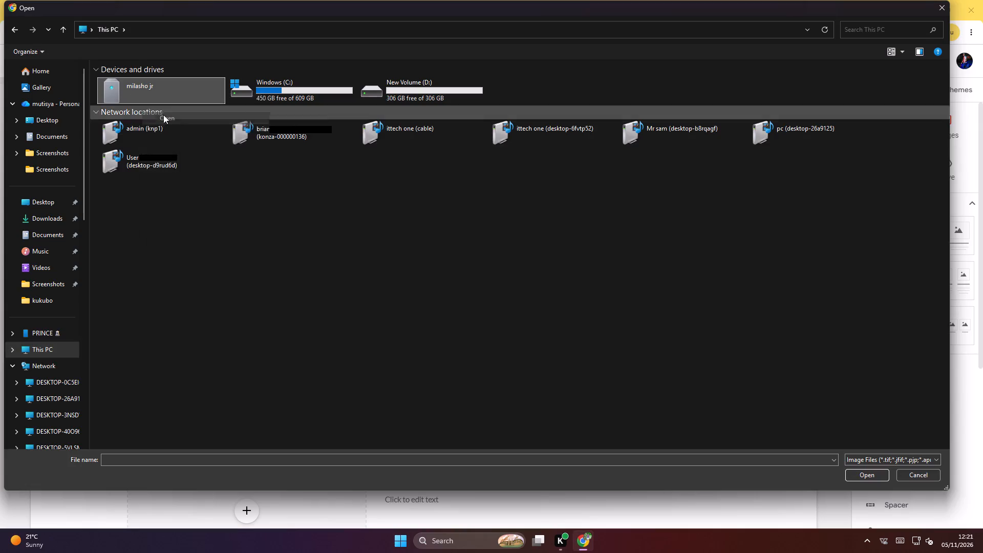
left_click(166, 80)
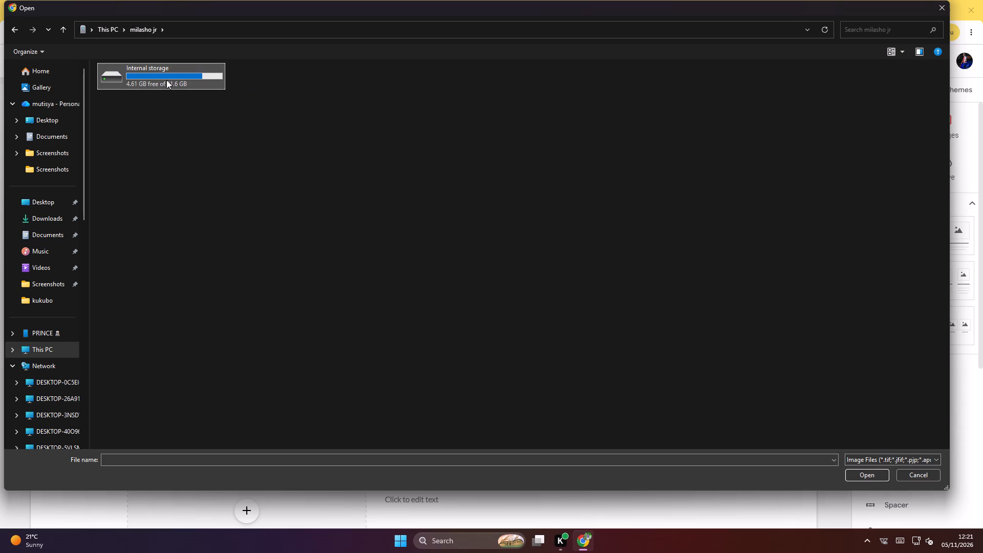
Browse the milasho jr device's Internal storage to Pictures > .thumbnails to find an image for the upload.
right_click(166, 80)
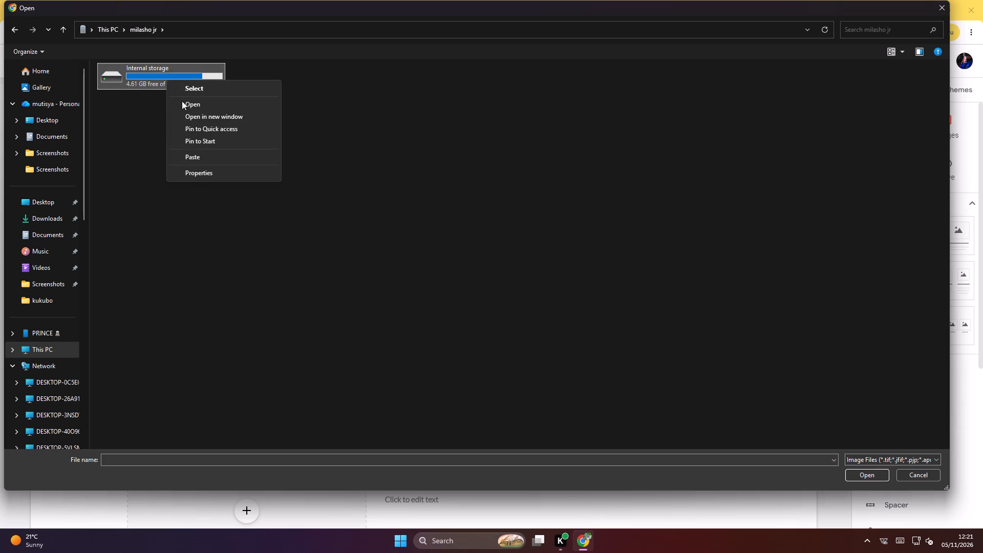
left_click_drag(182, 101, 184, 106)
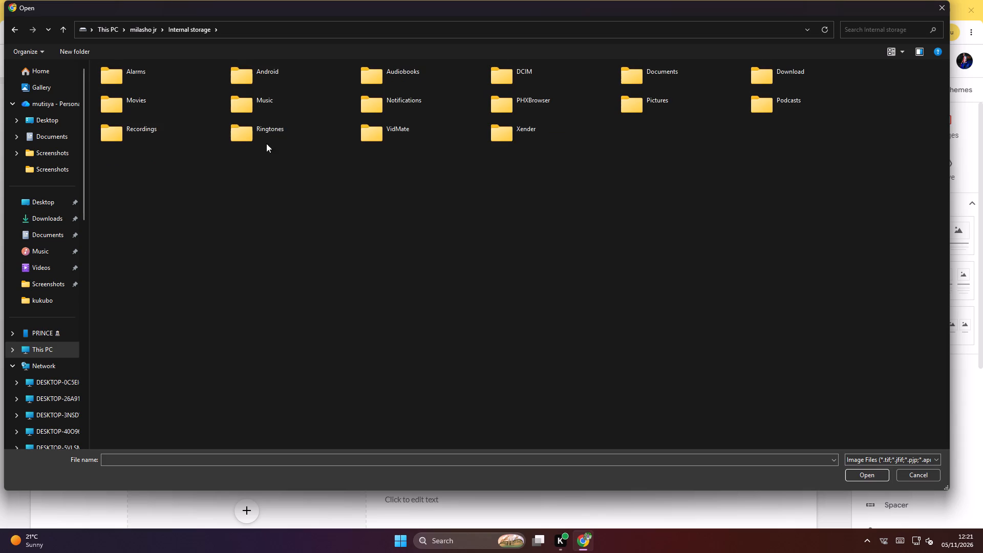
left_click(649, 100)
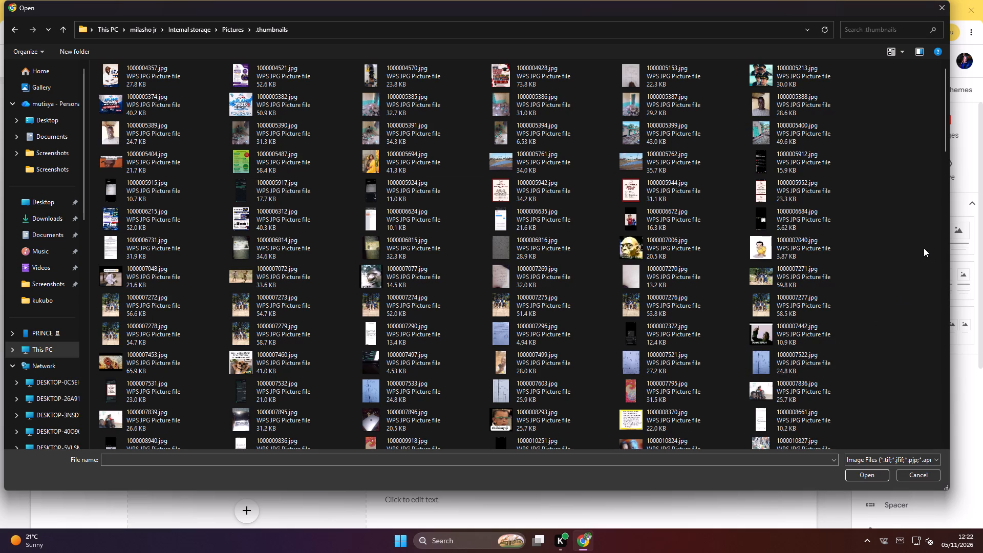
Find 1000017818.jpg in the .thumbnails folder and paste the clipboard file into that folder.
scroll(946, 155, "down", 2)
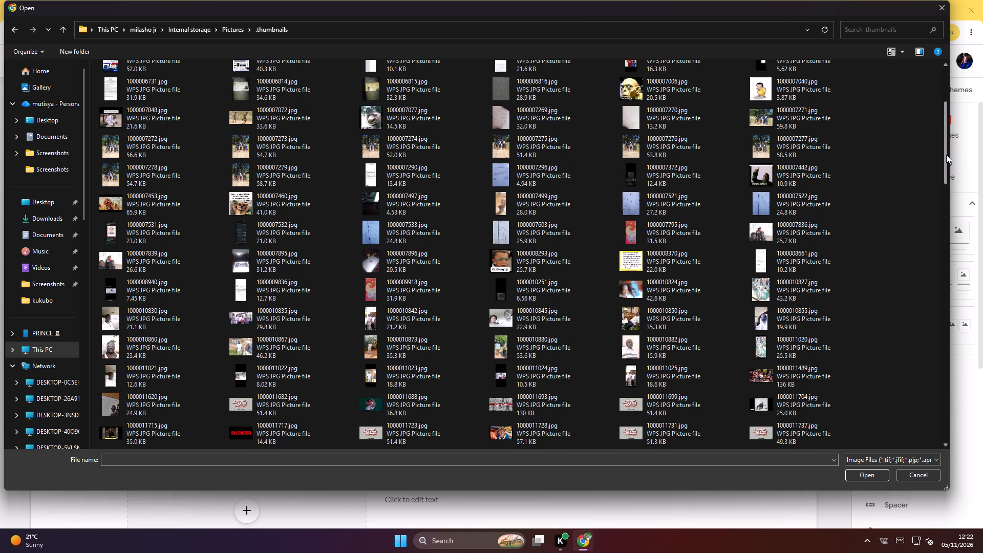
scroll(946, 155, "down", 2)
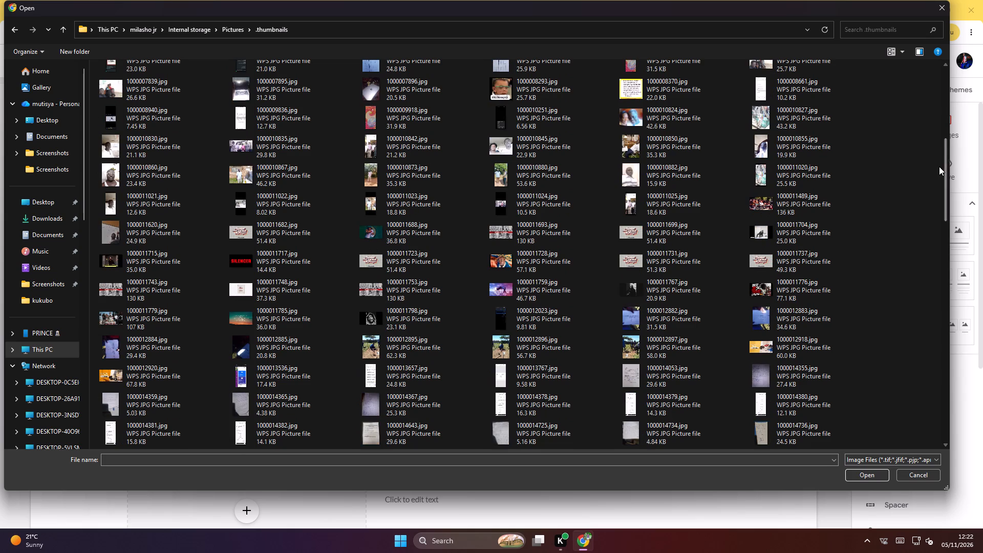
scroll(946, 180, "down", 3)
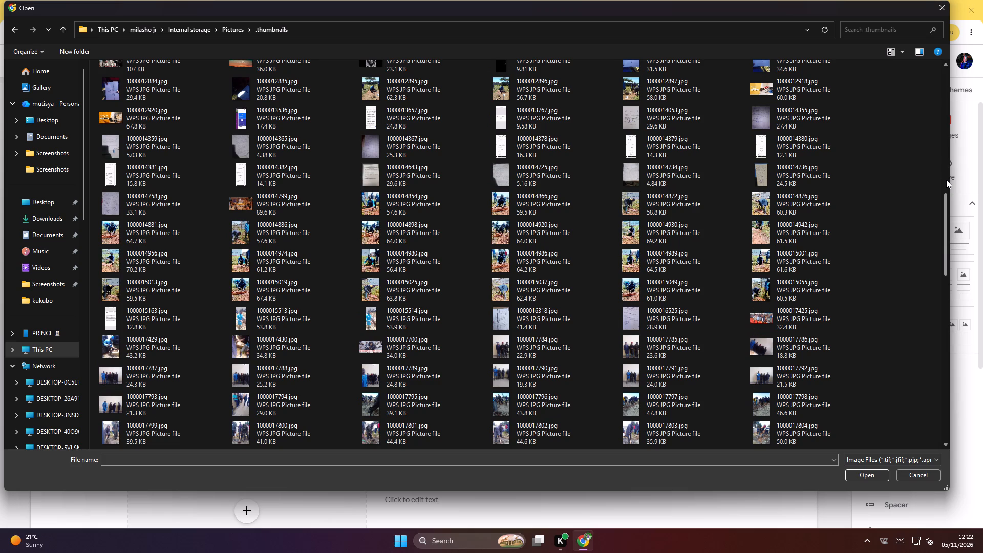
scroll(946, 180, "down", 1)
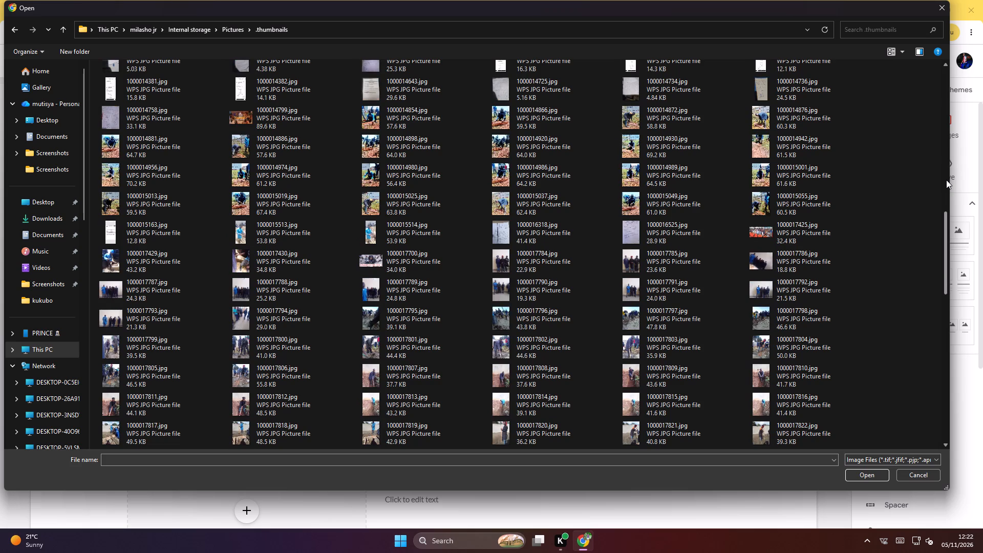
scroll(946, 180, "down", 1)
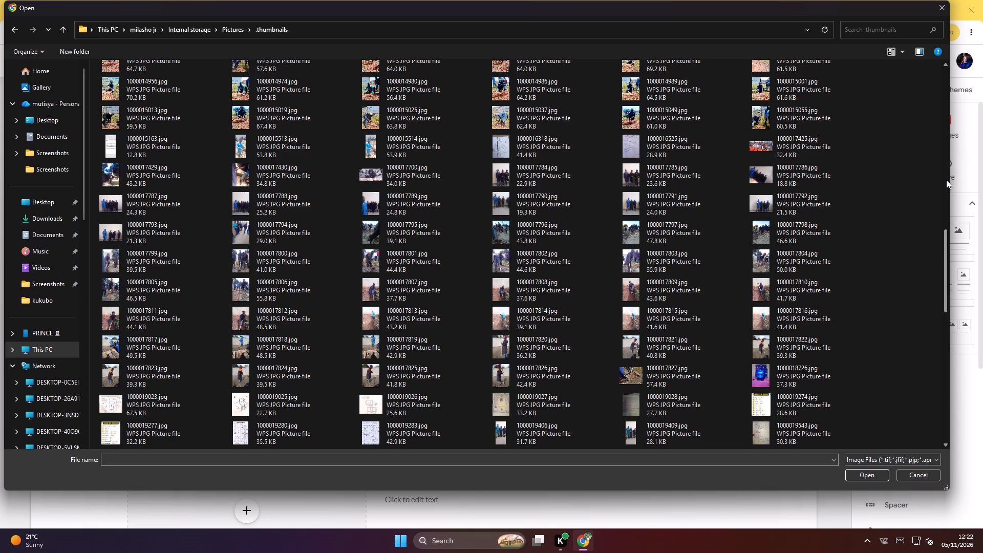
scroll(946, 180, "down", 1)
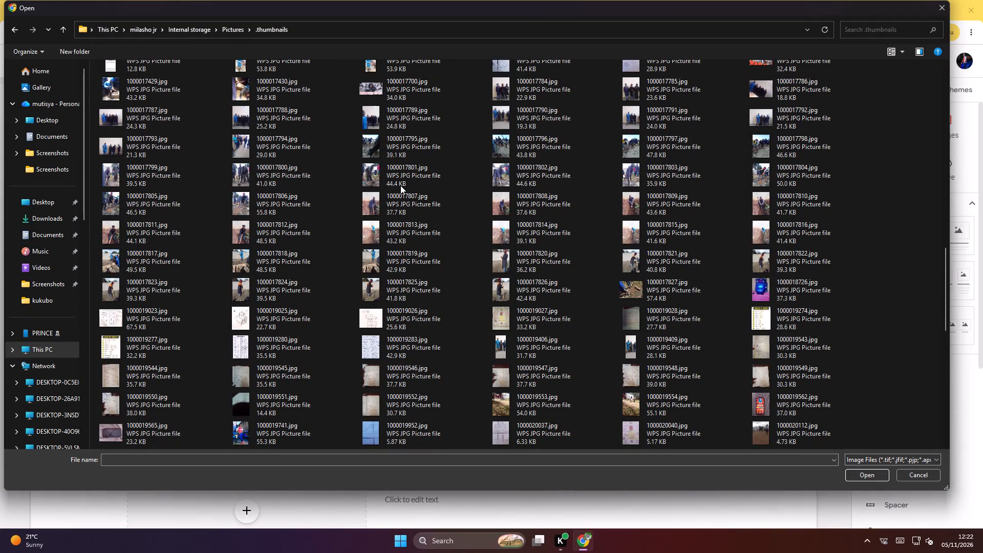
left_click(249, 252)
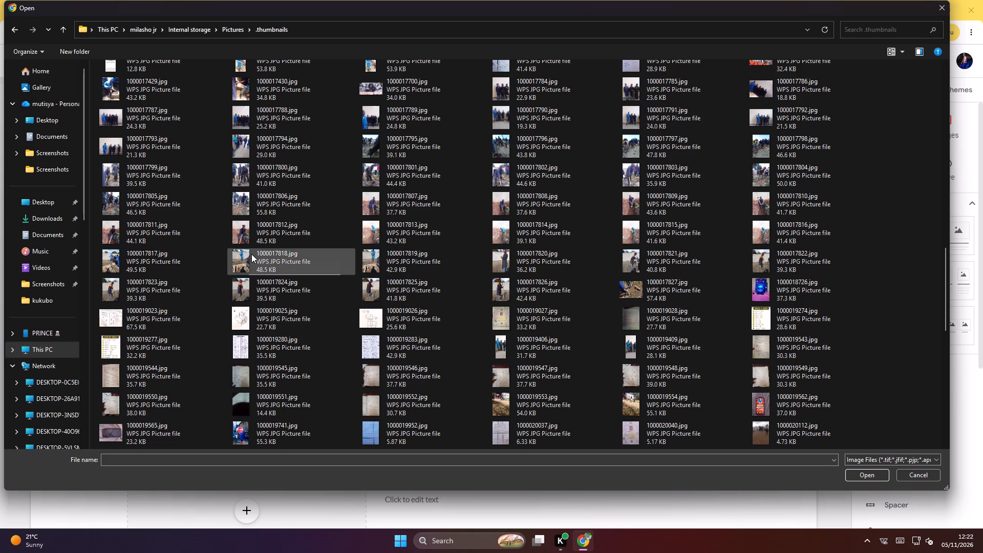
right_click(251, 254)
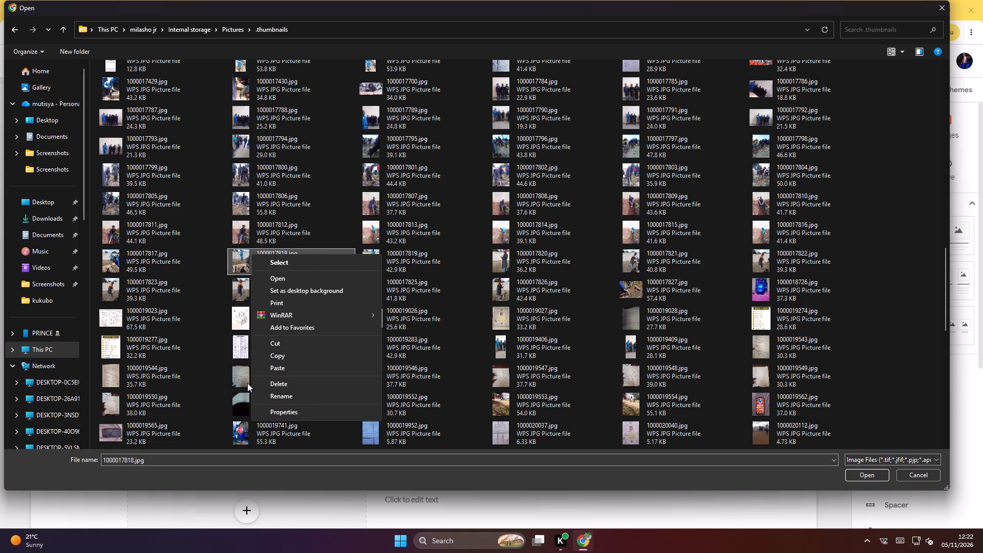
left_click(266, 368)
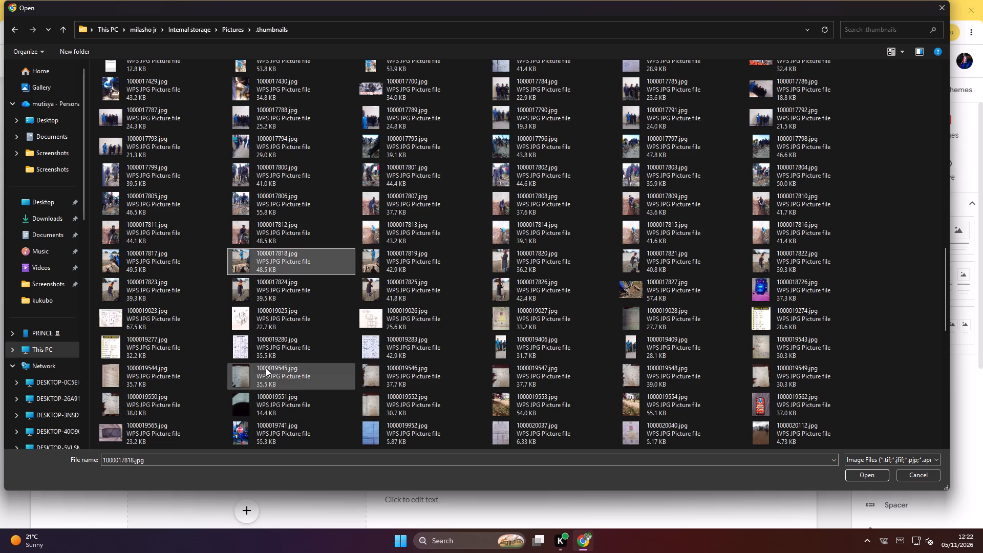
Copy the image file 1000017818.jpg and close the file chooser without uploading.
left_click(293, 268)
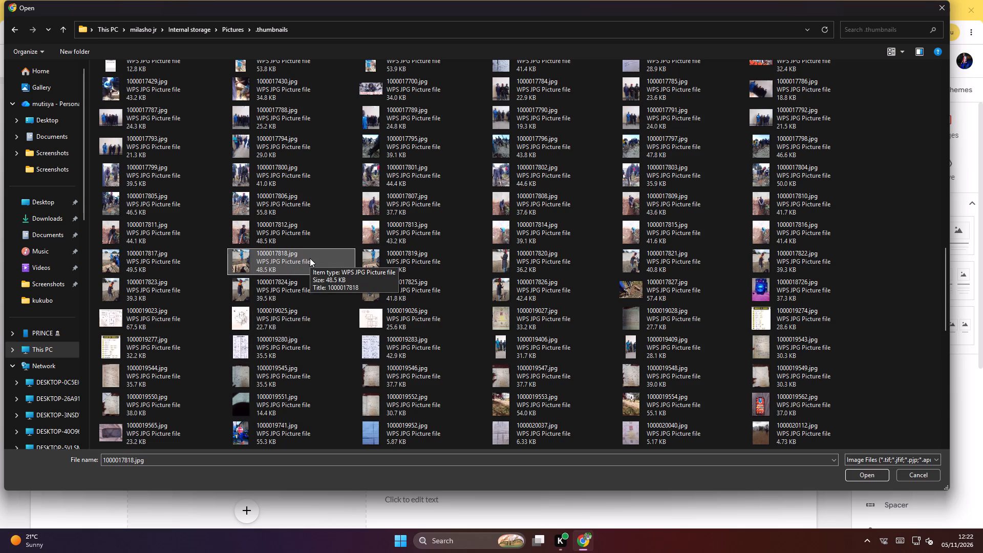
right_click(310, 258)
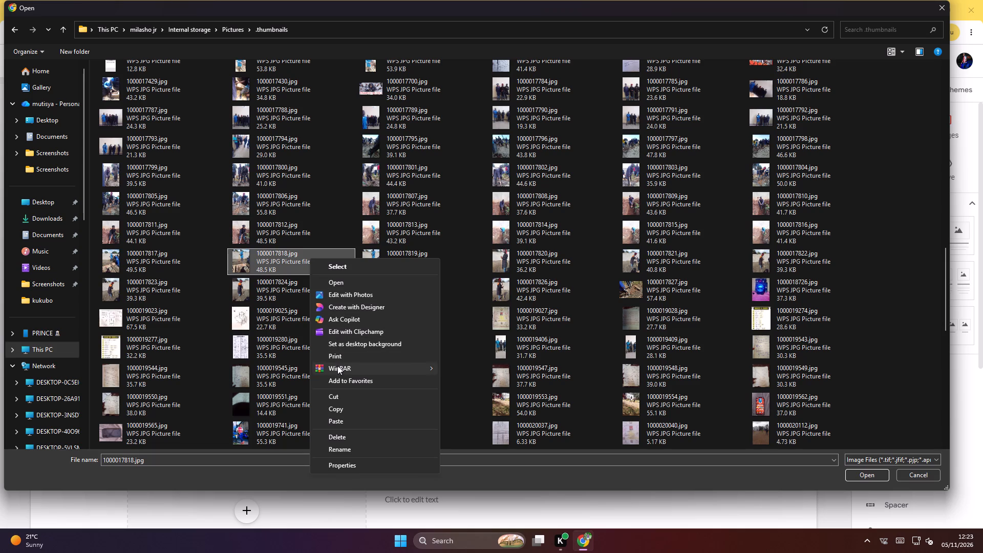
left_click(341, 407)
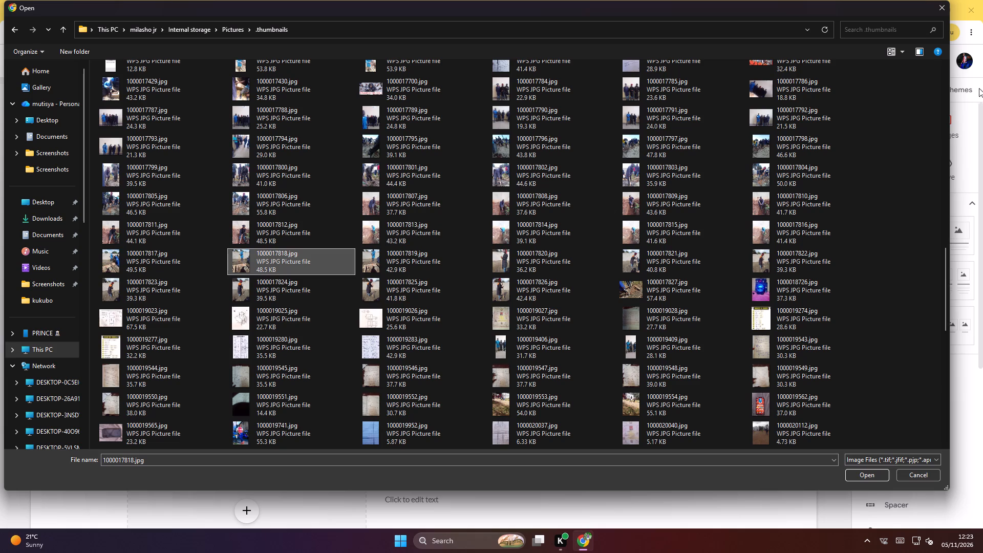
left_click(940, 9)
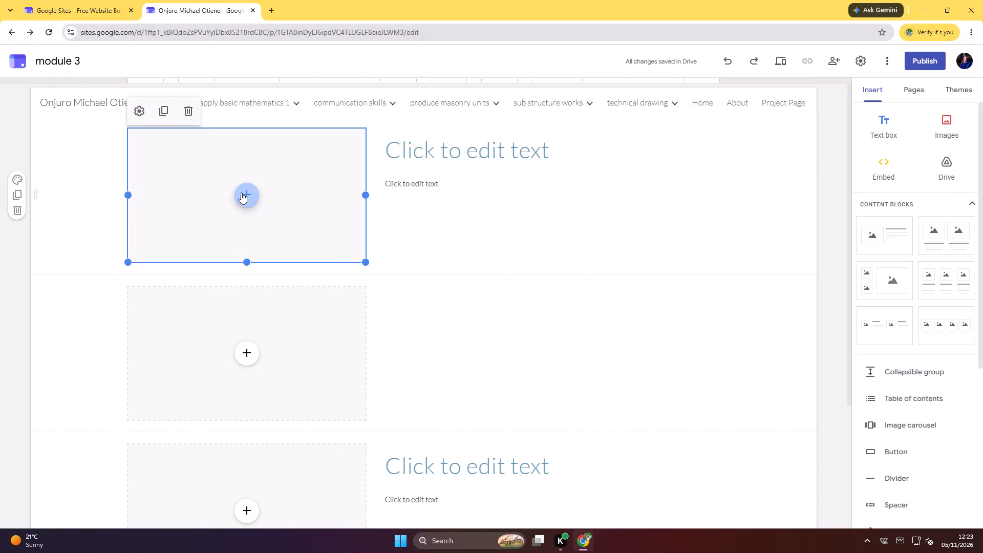
Restart the image upload for the first content block and open milasho jr > Internal storage > Pictures > .thumbnails.
left_click(241, 193)
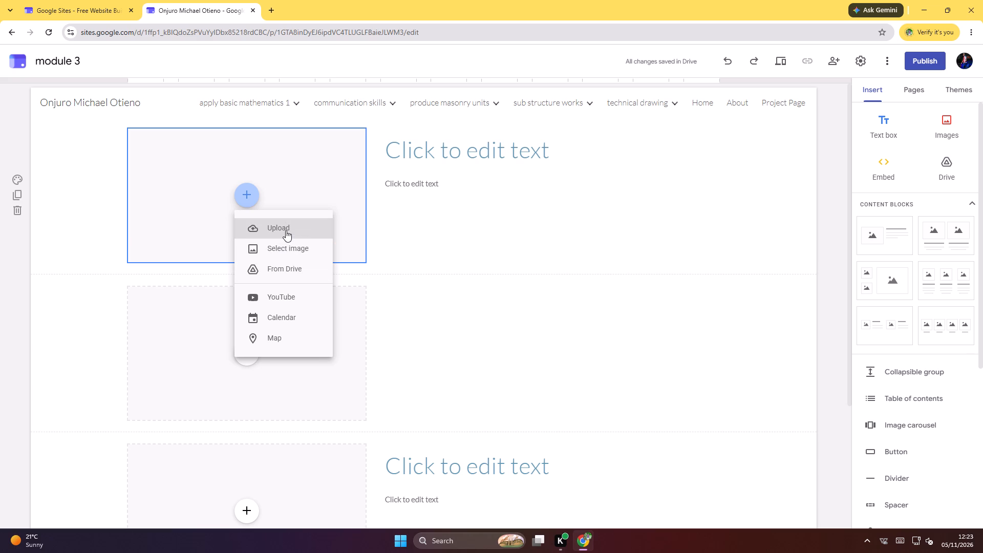
left_click(286, 230)
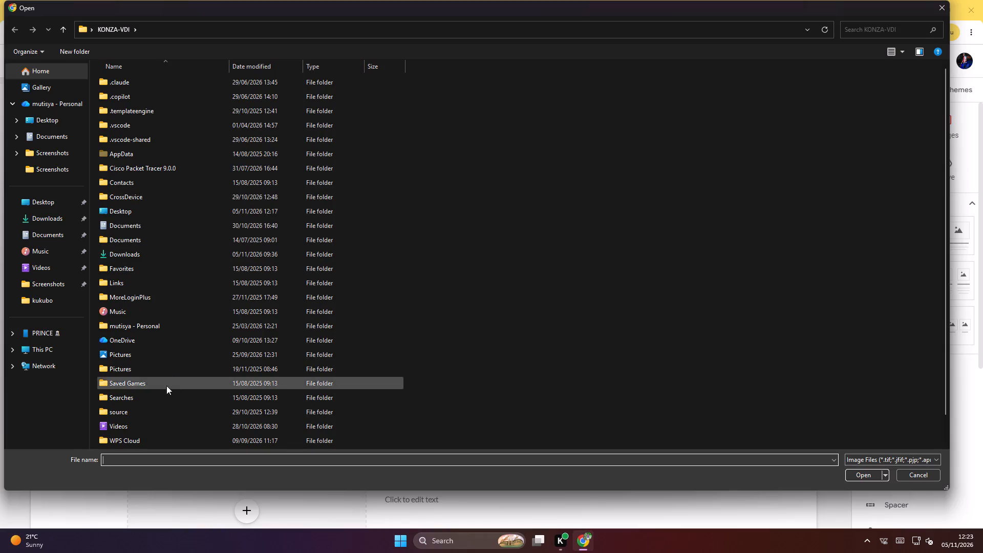
left_click(38, 346)
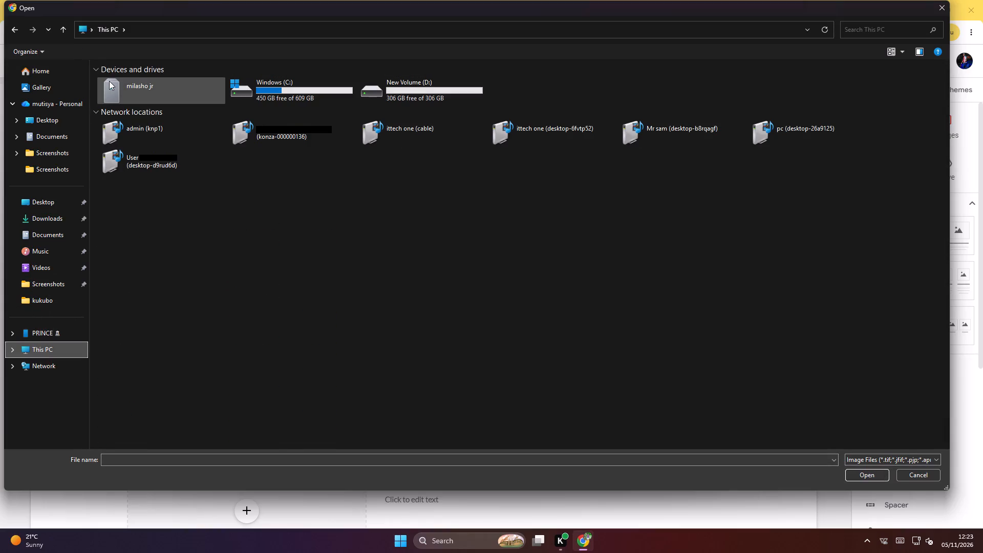
left_click(109, 81)
right_click(108, 85)
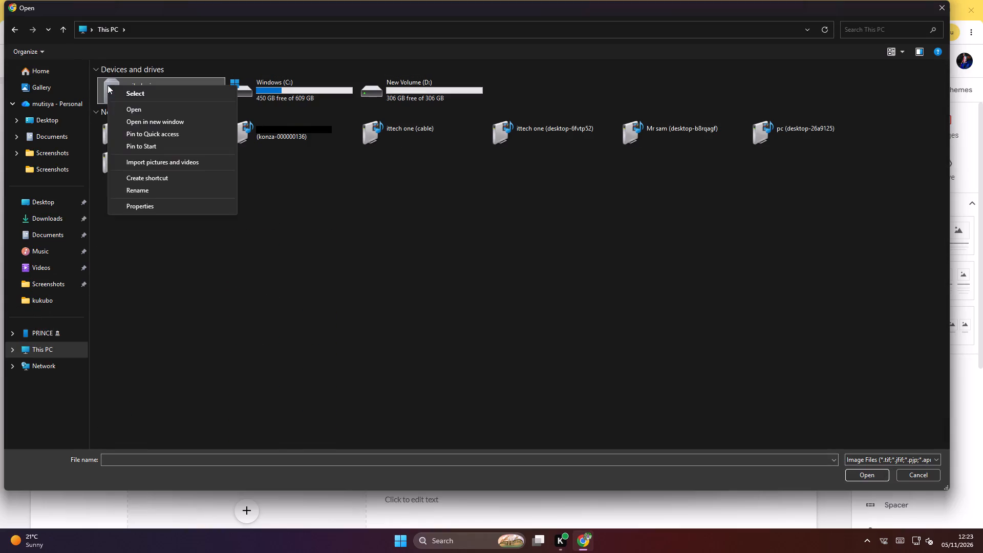
left_click(126, 111)
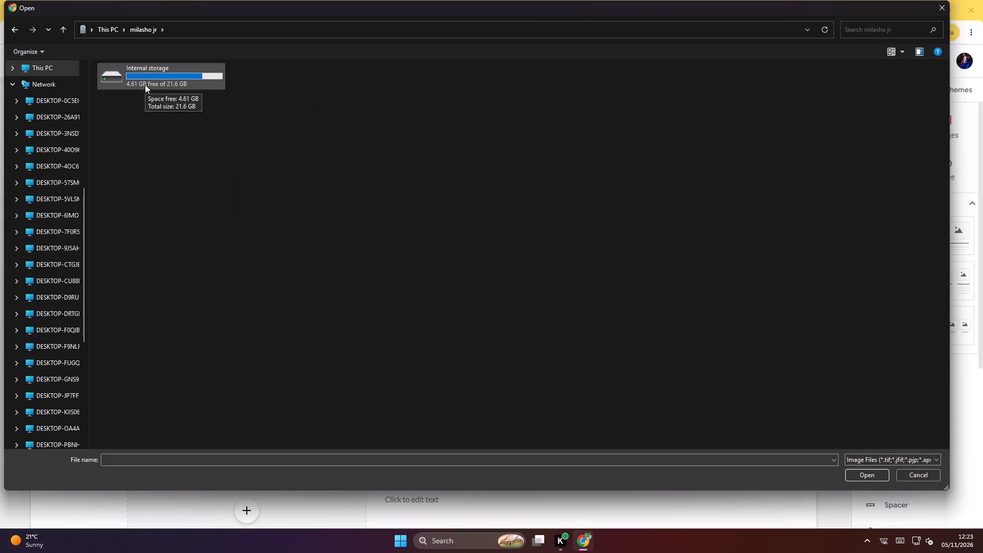
right_click(145, 84)
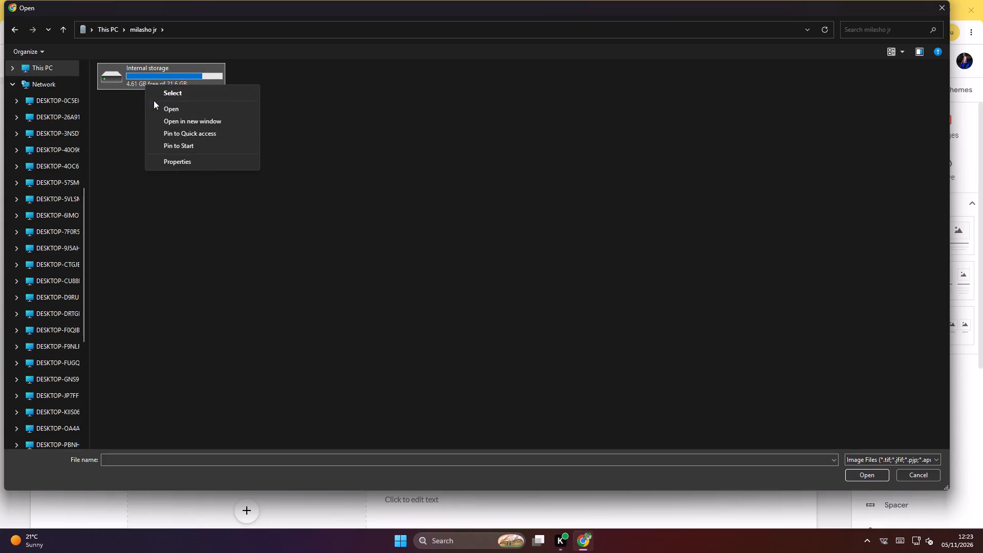
left_click(165, 110)
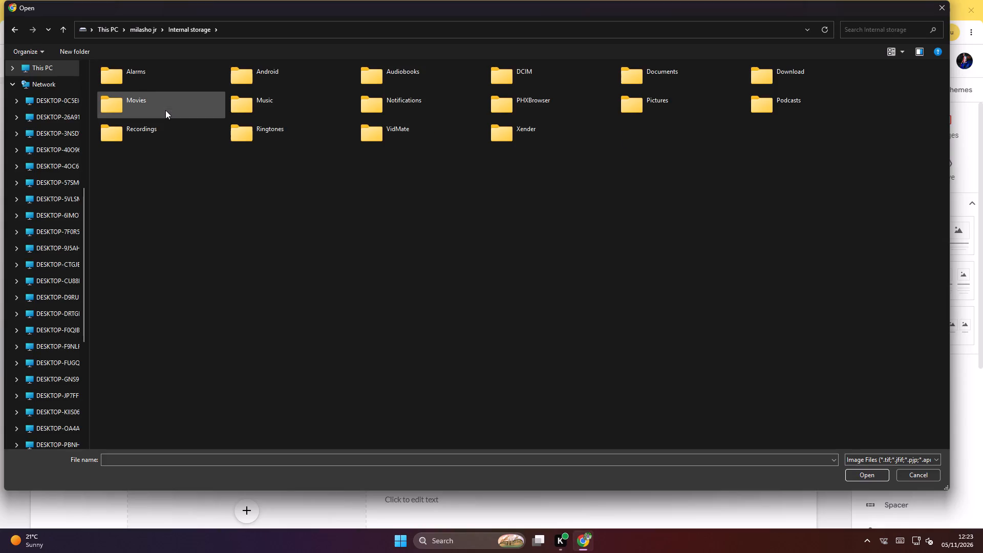
left_click(677, 105)
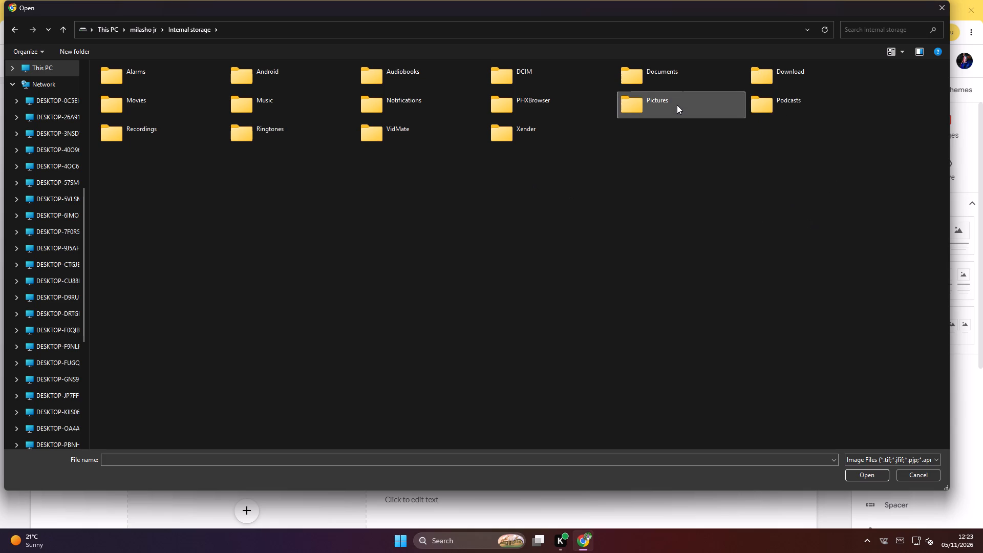
right_click(677, 105)
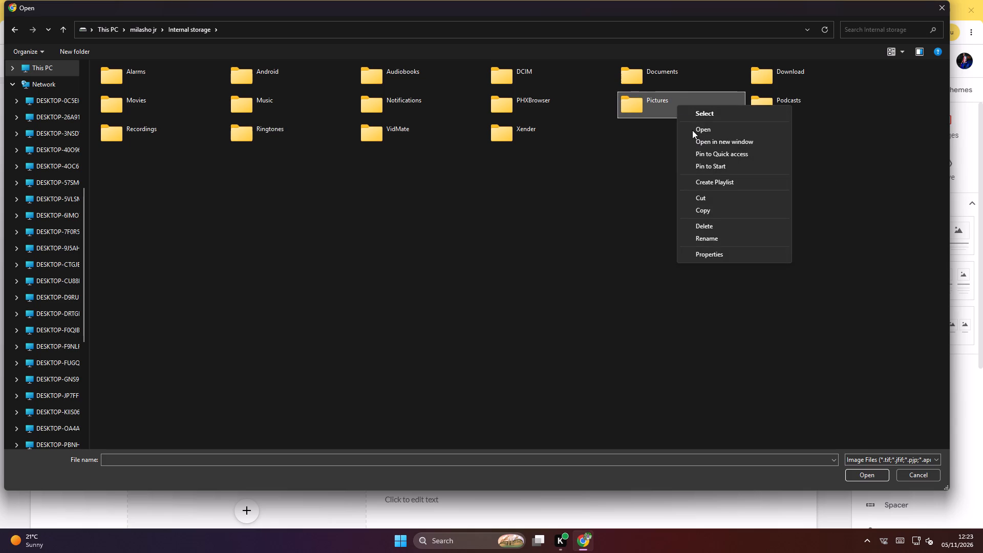
left_click(693, 126)
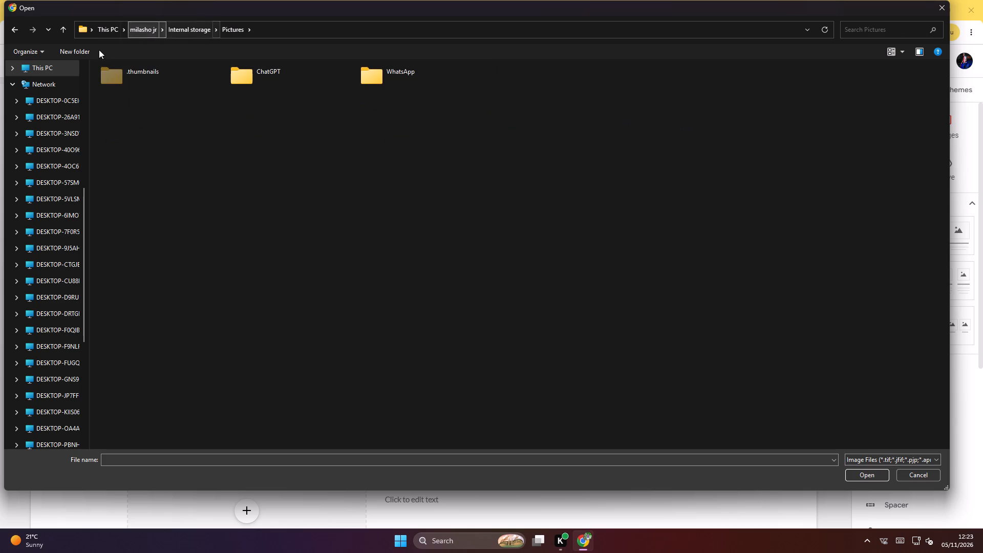
left_click(129, 68)
right_click(131, 69)
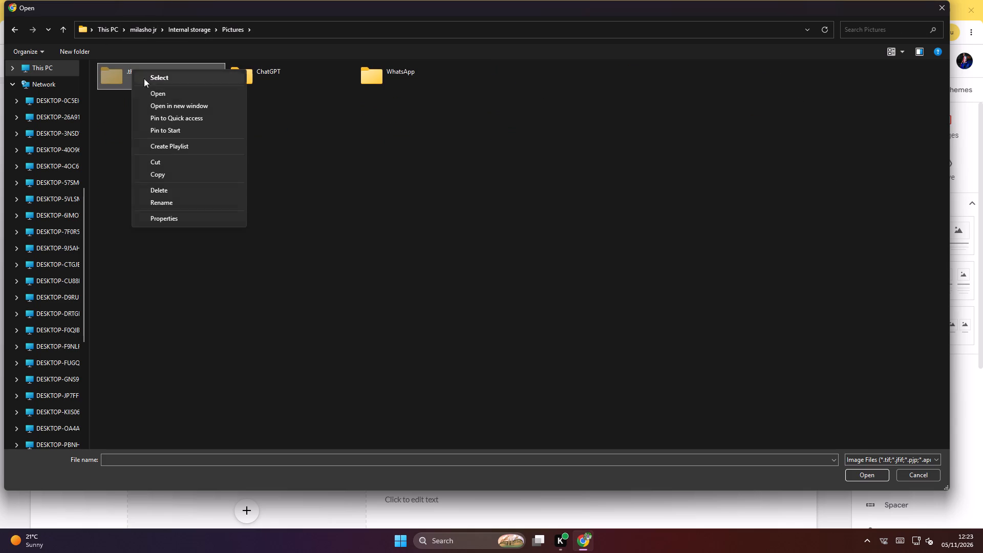
left_click(176, 91)
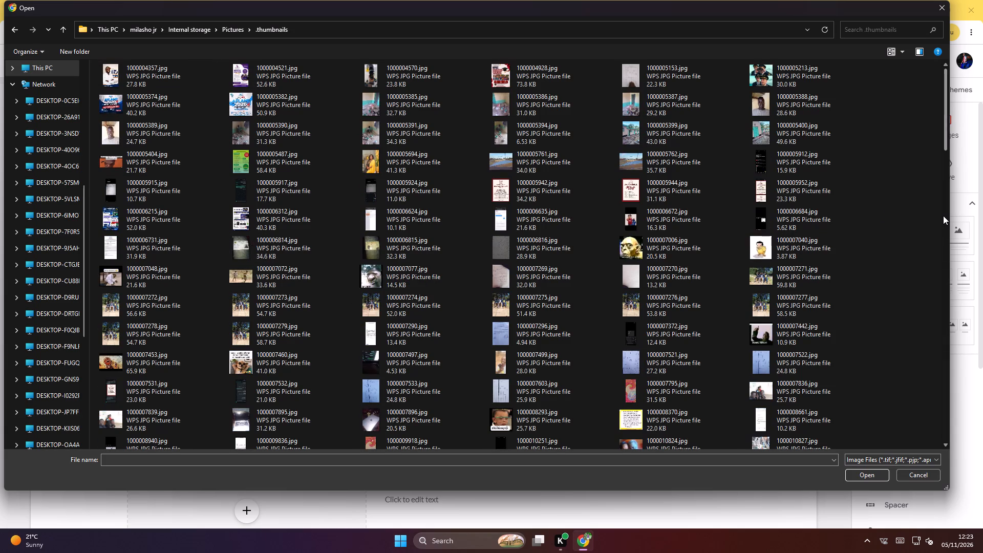
Select the image file 1000017818.jpg in the .thumbnails folder for the first content block's image placeholder.
scroll(943, 215, "down", 6)
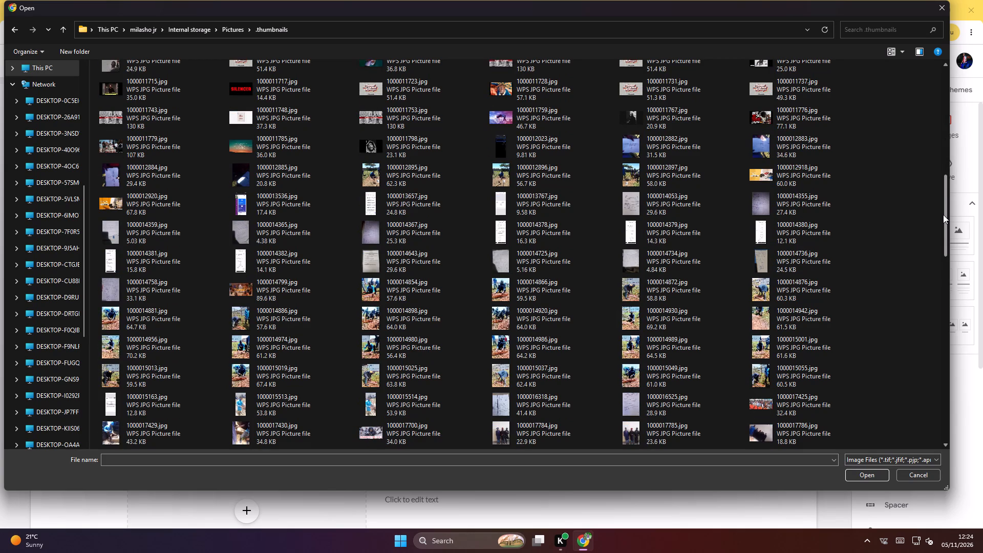
scroll(943, 215, "down", 1)
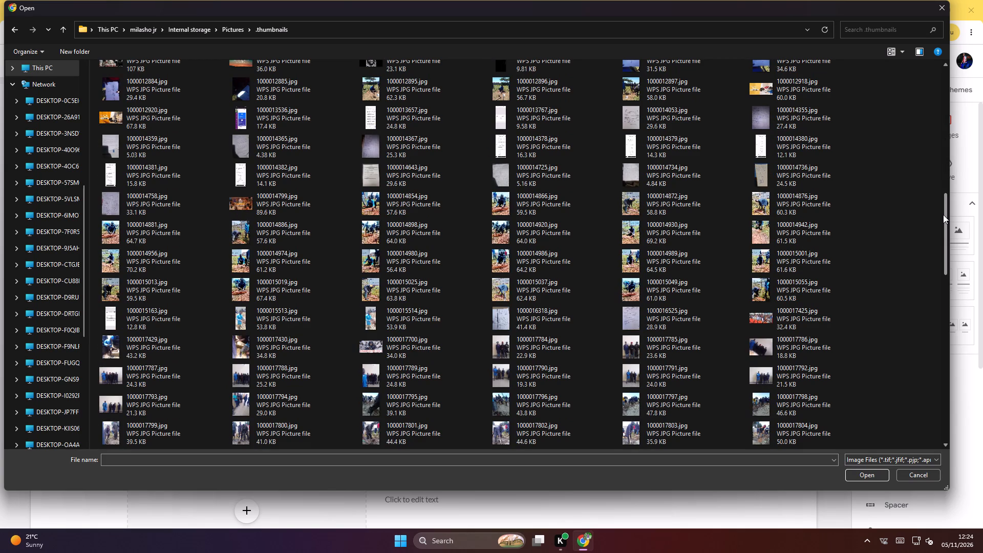
scroll(943, 215, "down", 1)
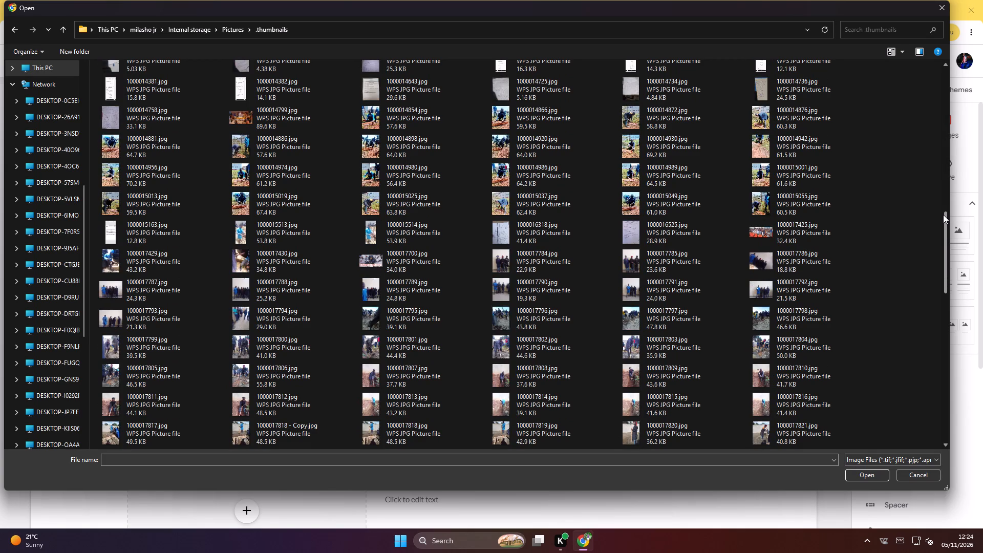
scroll(943, 215, "down", 1)
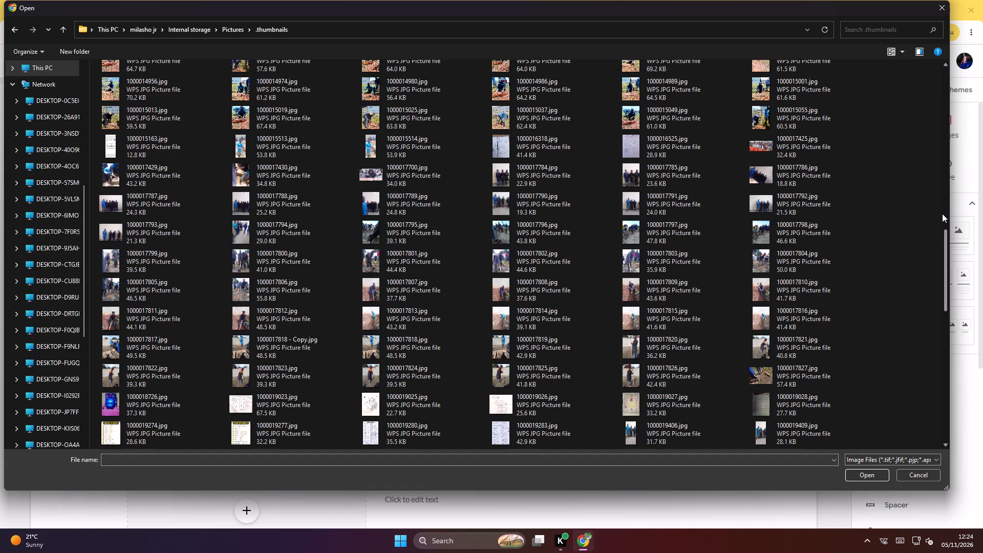
scroll(942, 214, "down", 1)
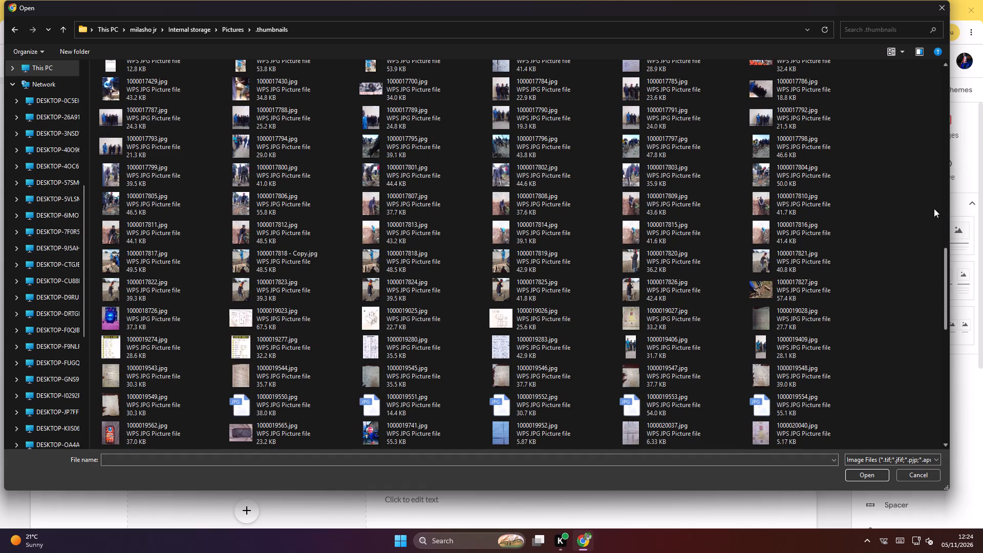
left_click(392, 250)
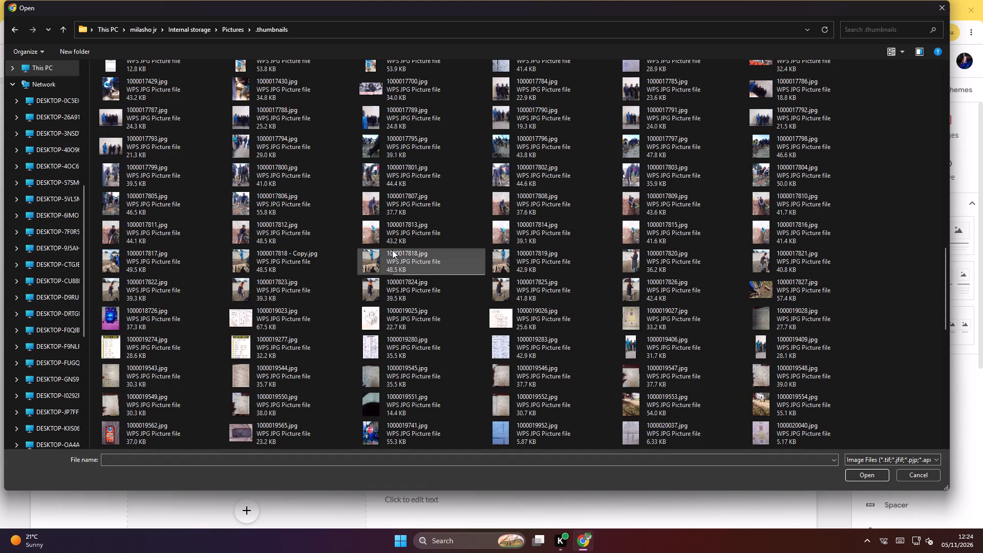
right_click(417, 249)
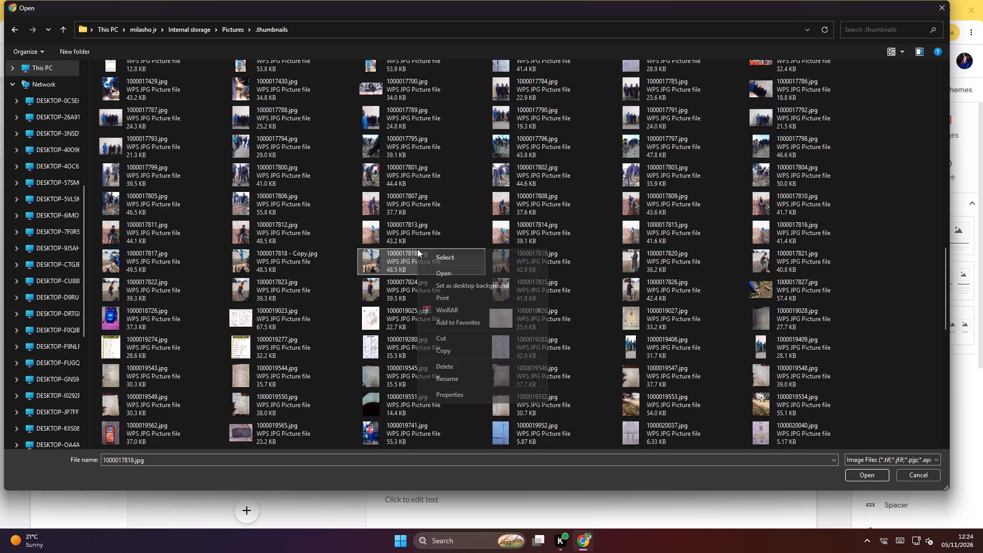
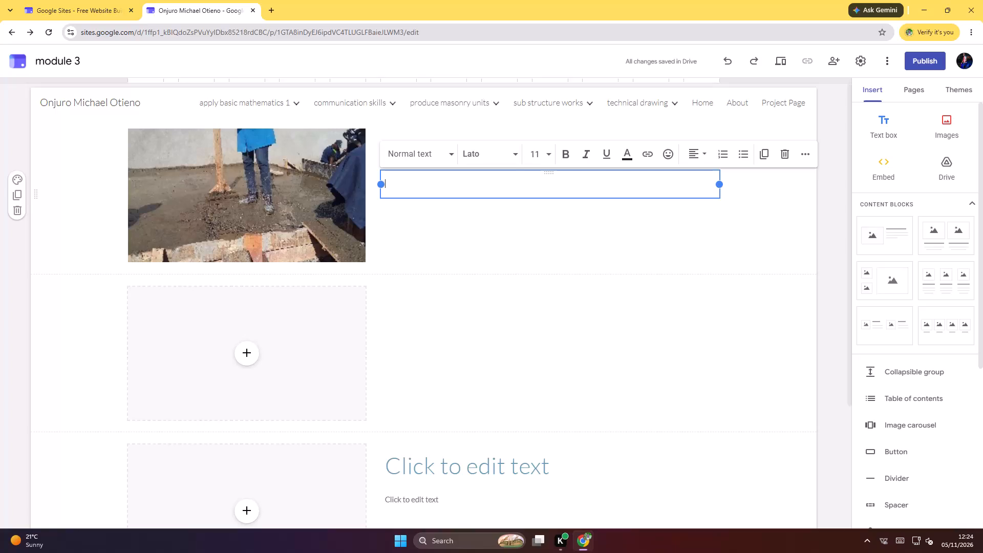
Deselect the empty text box beside the first photo and go back to the apply basic mathematics 1 page.
scroll(348, 196, "up", 1)
left_click(738, 235)
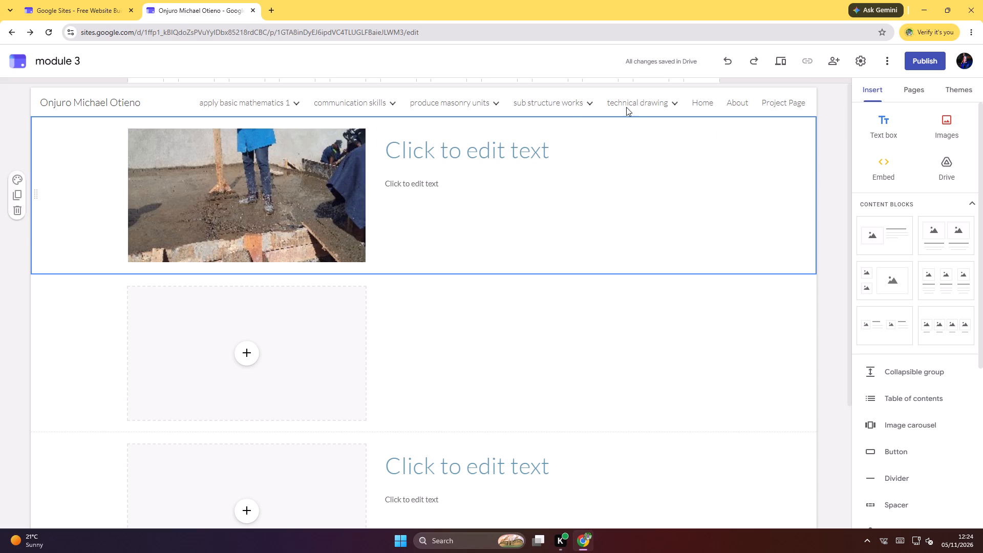
left_click(8, 35)
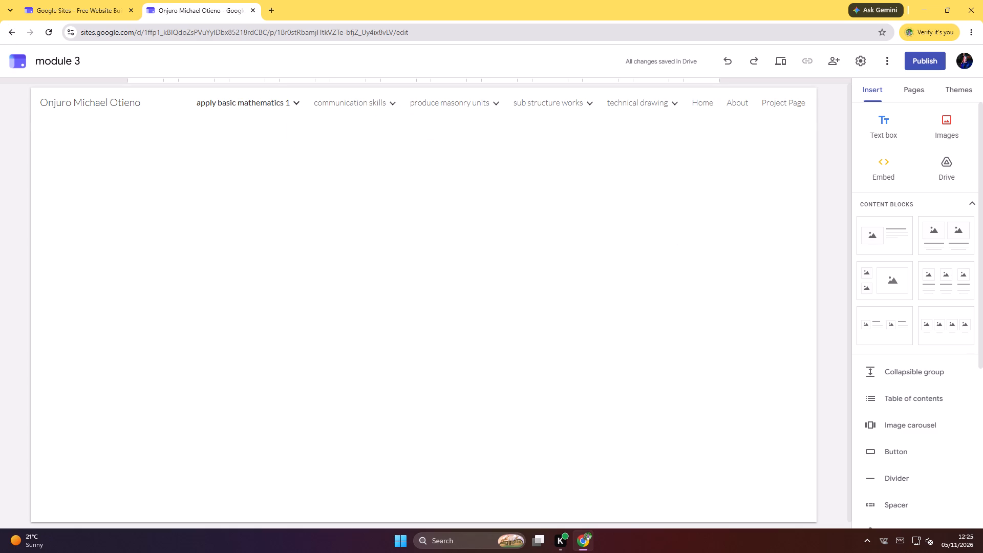
Open File Explorer and browse the phone to milasho jr > Internal storage > Pictures > .thumbnails.
left_click(398, 542)
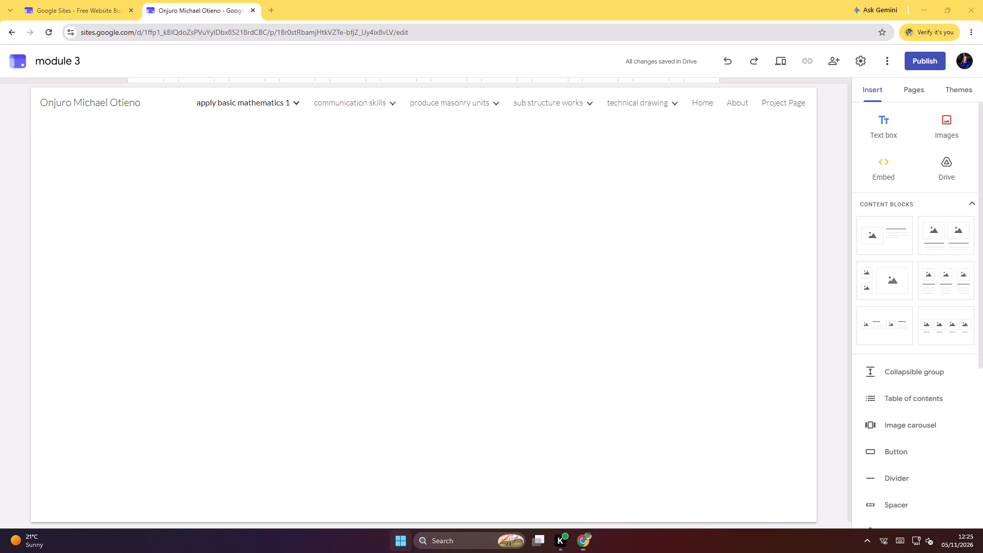
left_click(518, 254)
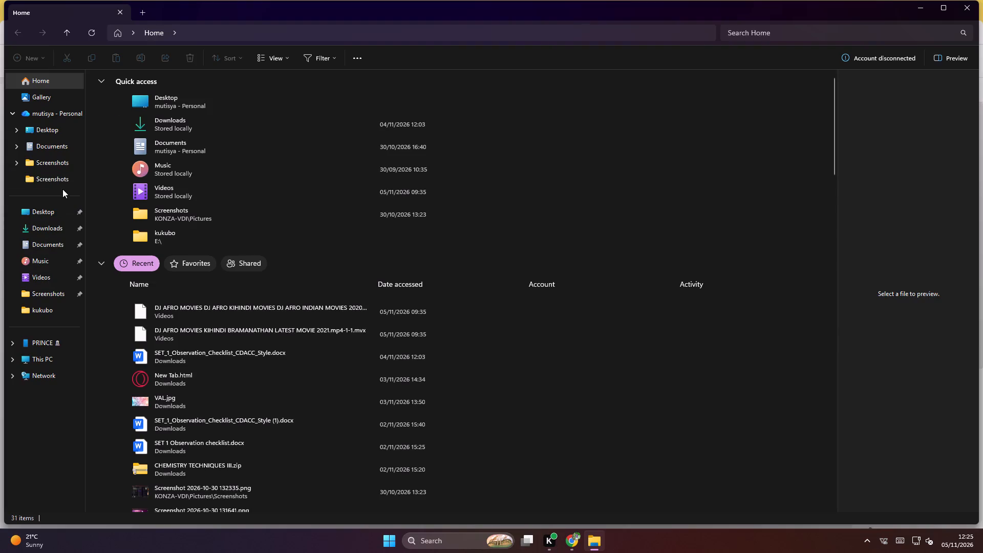
left_click(60, 355)
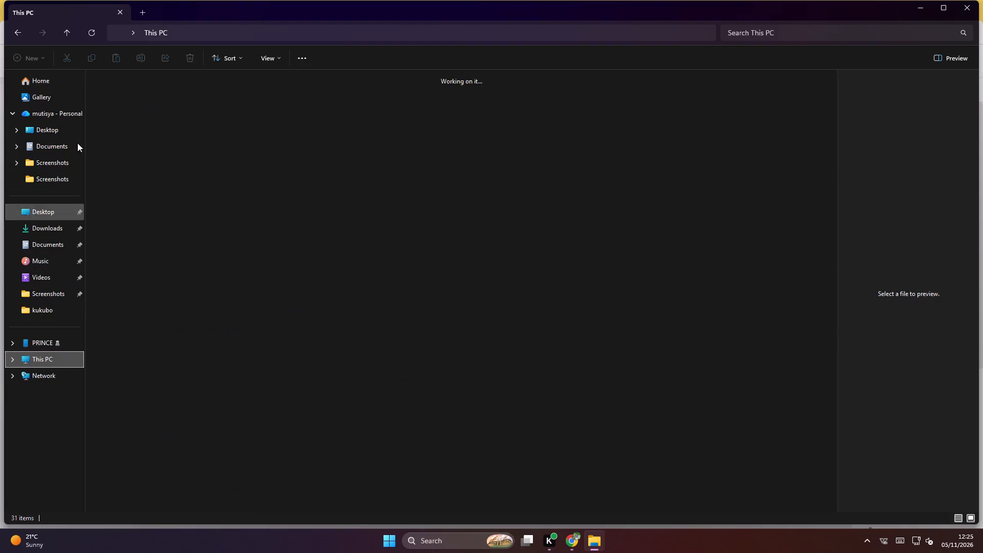
double_click(120, 105)
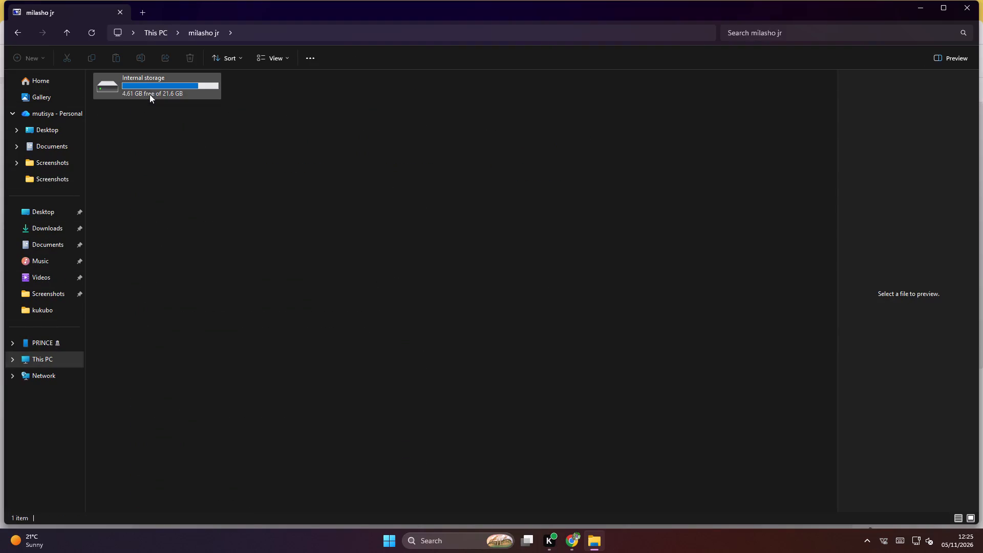
double_click(146, 86)
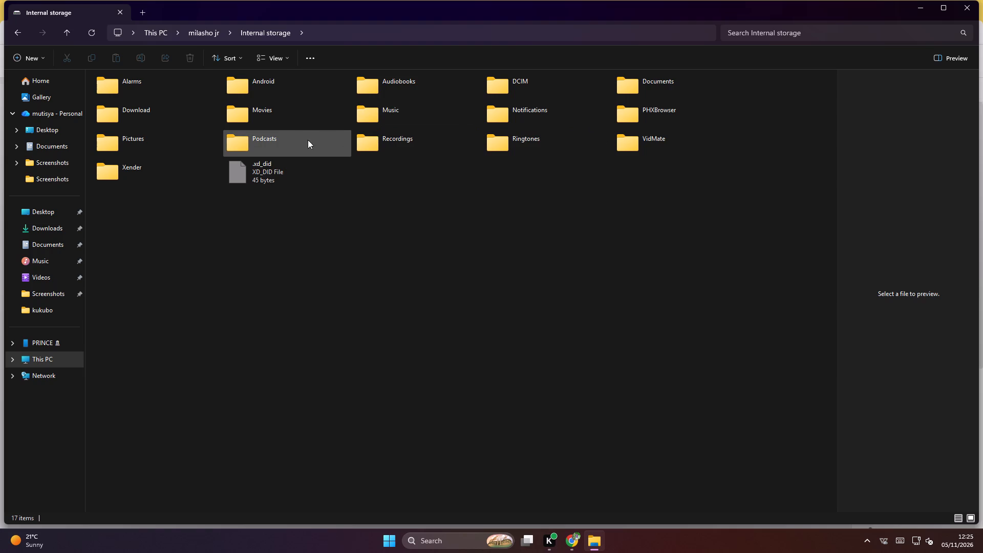
left_click(173, 139)
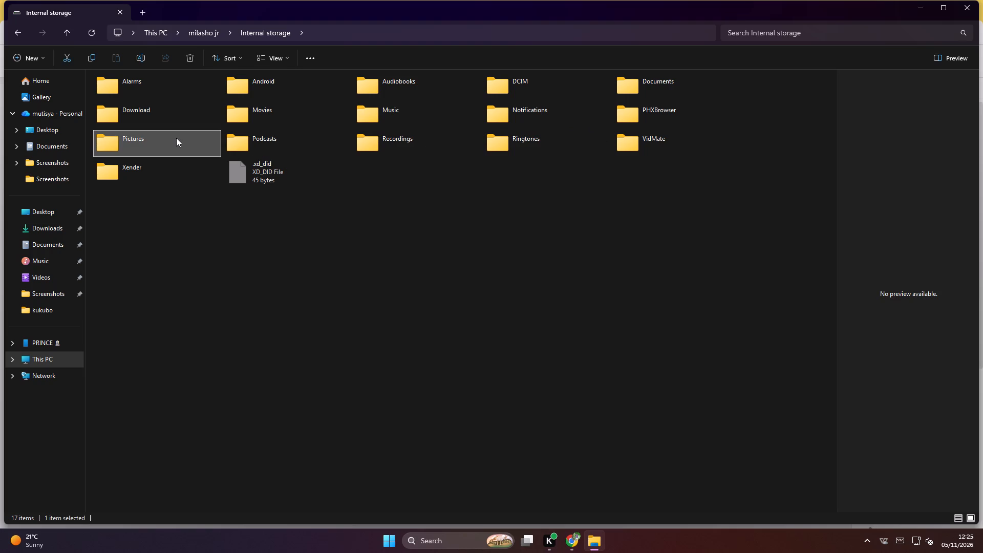
left_click(177, 138)
left_click(180, 137)
double_click(183, 142)
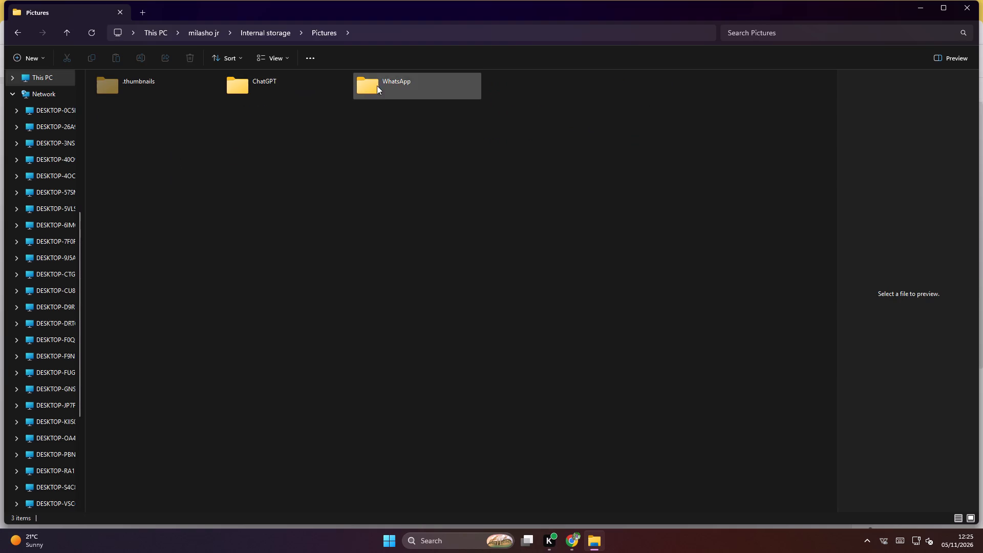
left_click(170, 87)
left_click(175, 86)
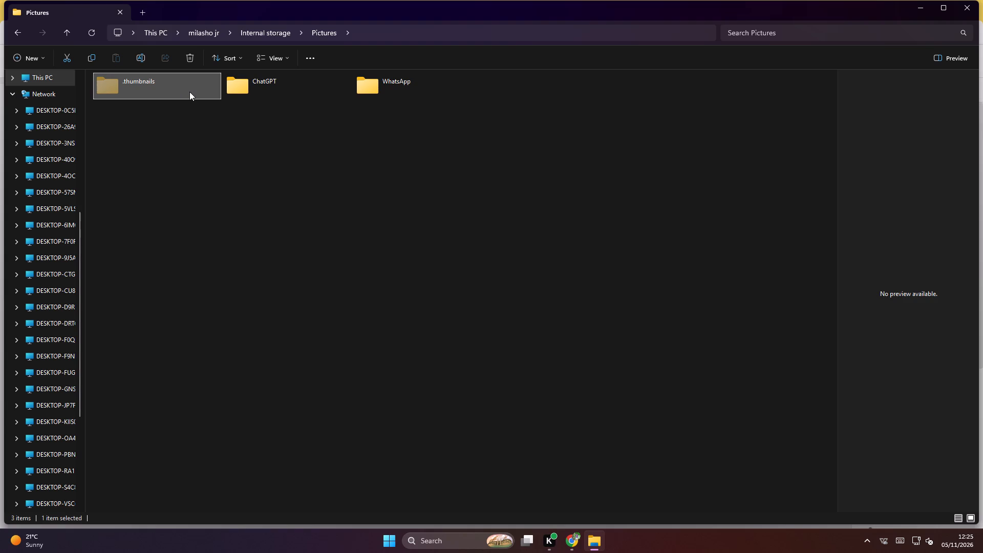
double_click(189, 91)
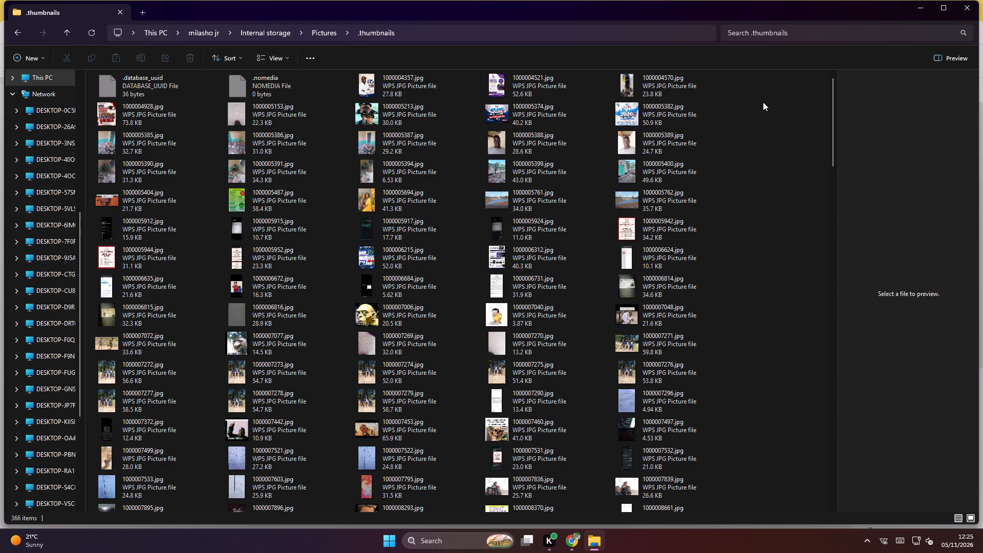
Select the images from 1000004928.jpg through 1000028674.jpg in the .thumbnails folder and copy them.
left_click_drag(751, 98, 614, 552)
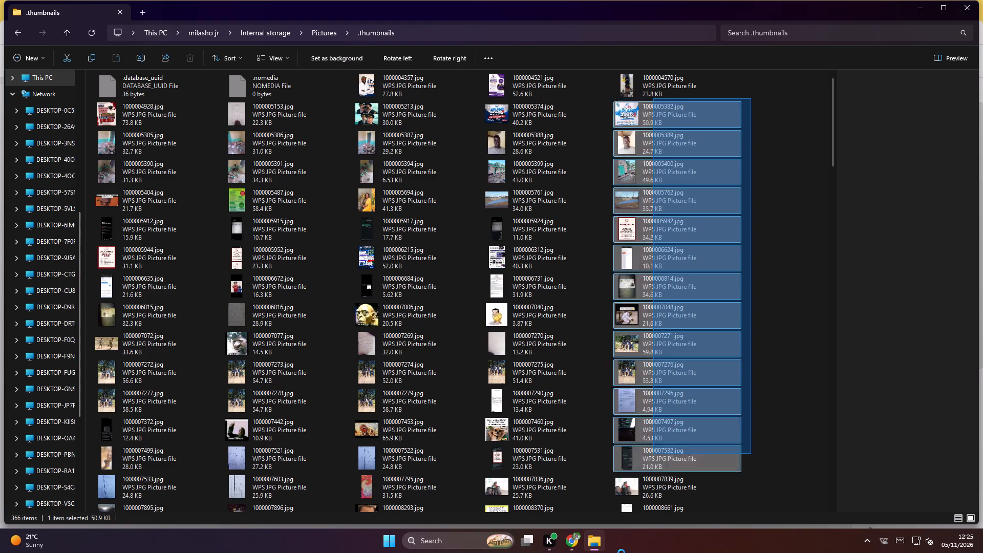
left_click_drag(614, 552, 155, 457)
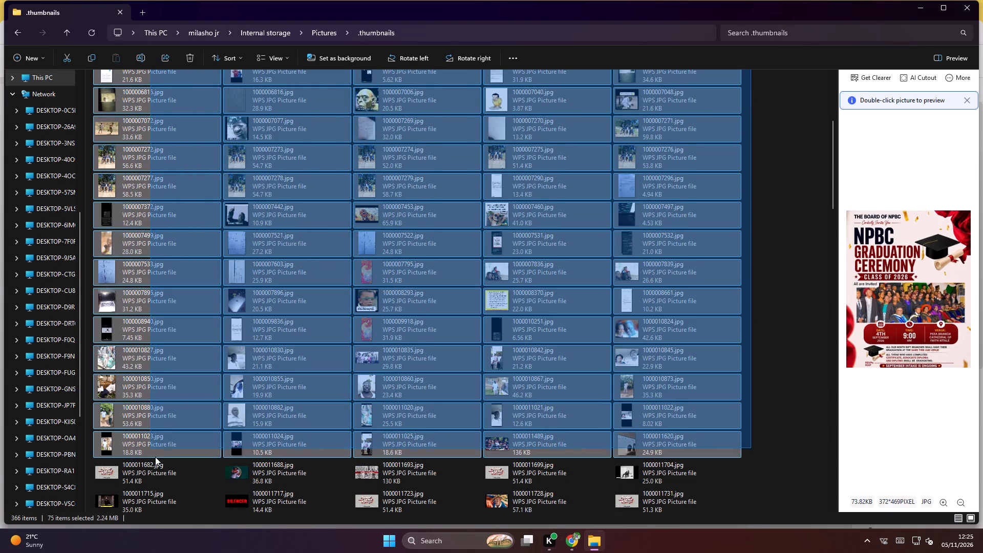
left_click_drag(155, 457, 151, 502)
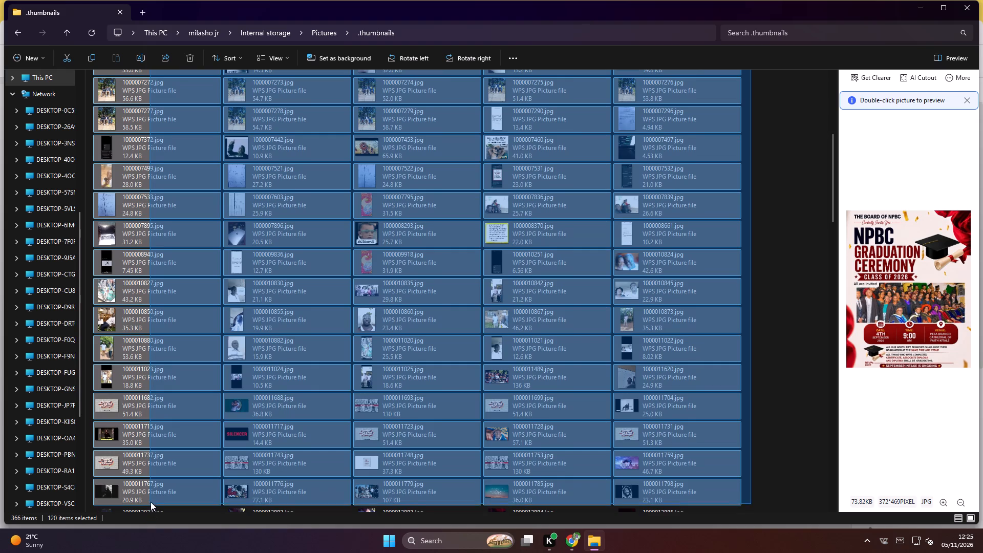
left_click_drag(151, 502, 184, 0)
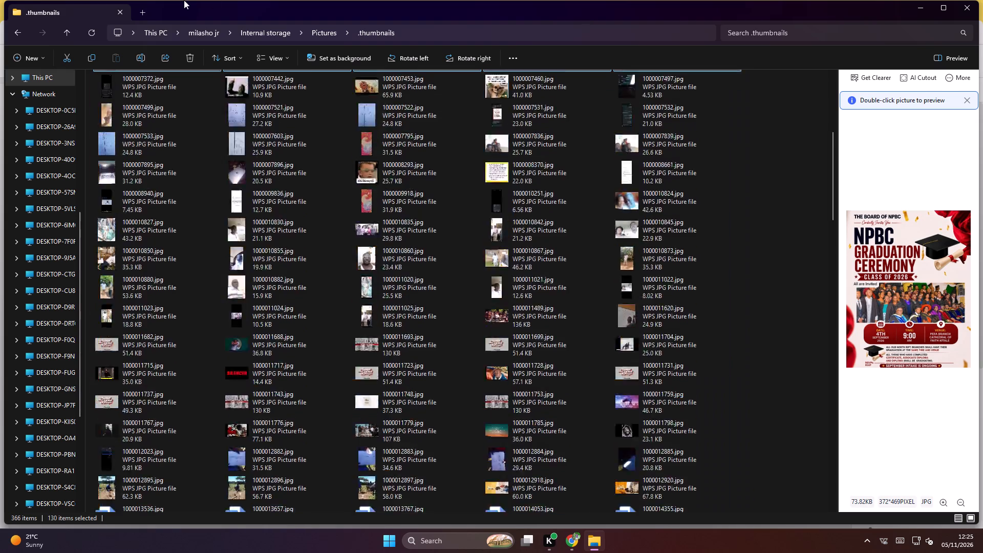
left_click_drag(184, 0, 98, 550)
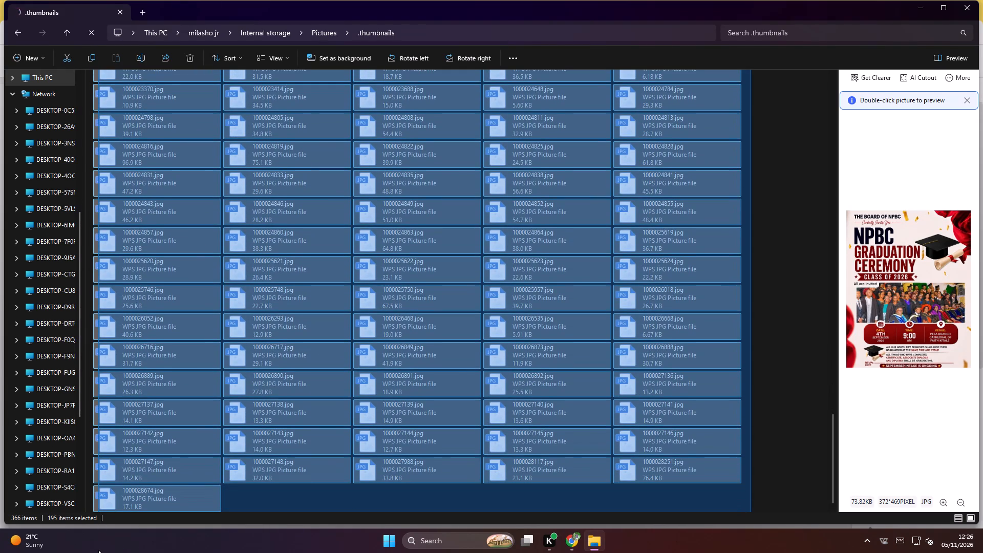
left_click_drag(98, 550, 101, 548)
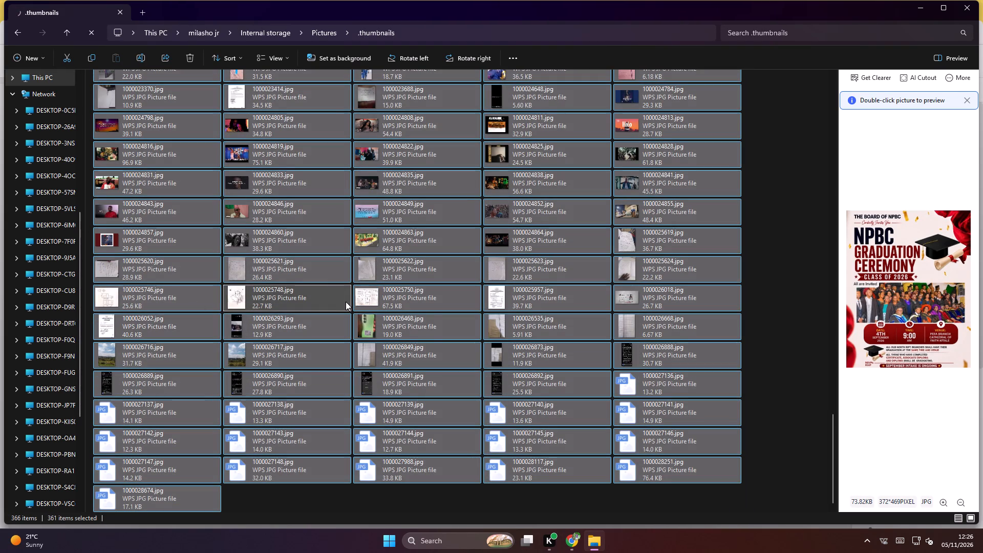
right_click(431, 294)
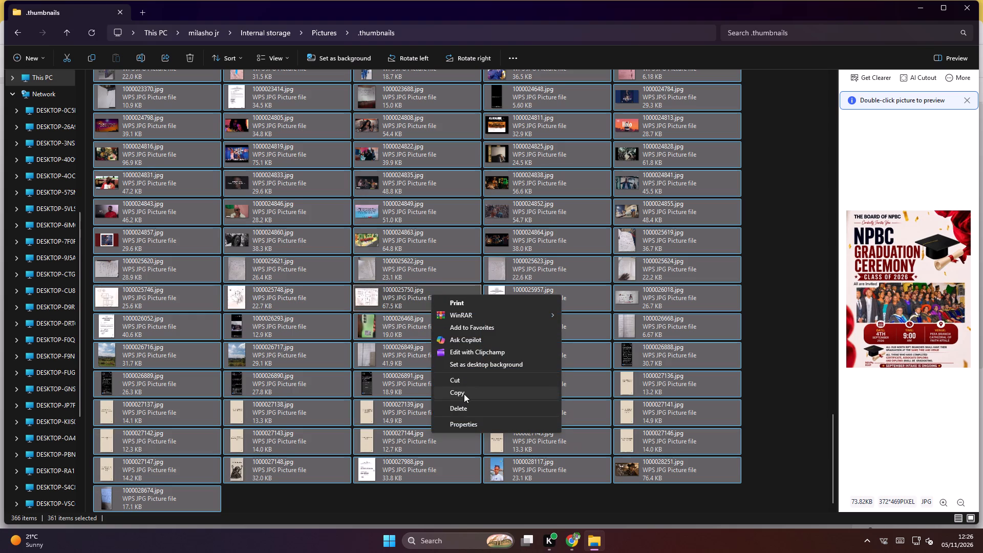
left_click(462, 395)
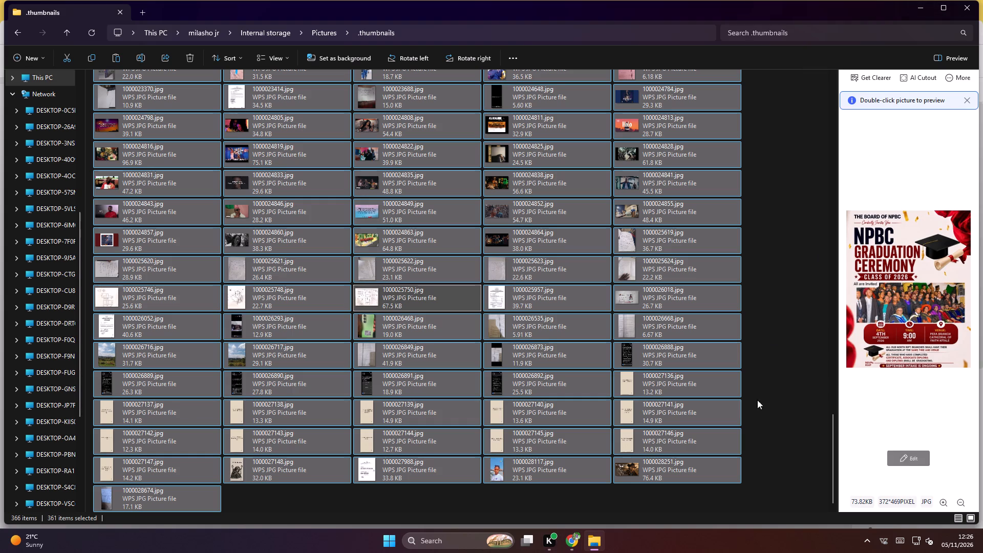
Minimize the File Explorer window and reduce the browser window to expose the desktop.
left_click(922, 10)
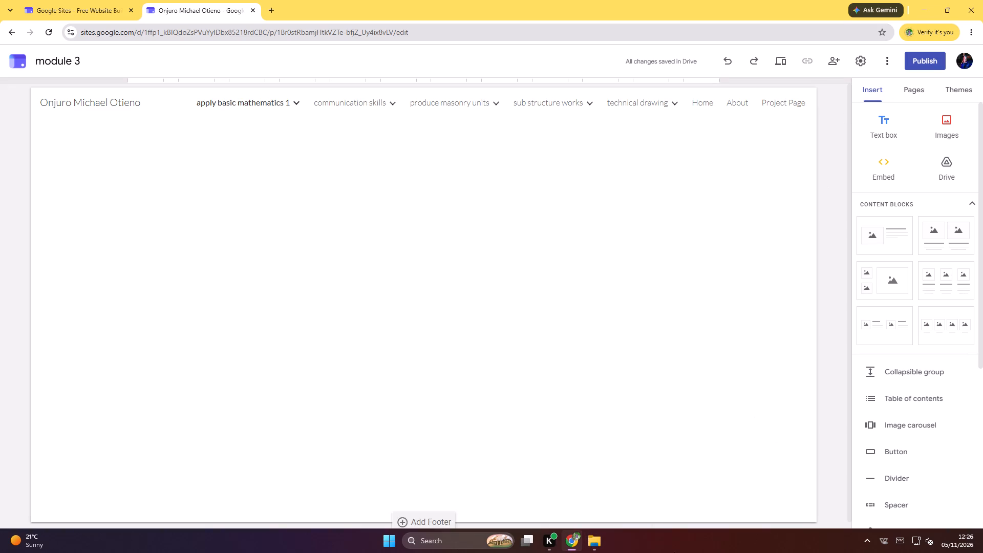
left_click(946, 10)
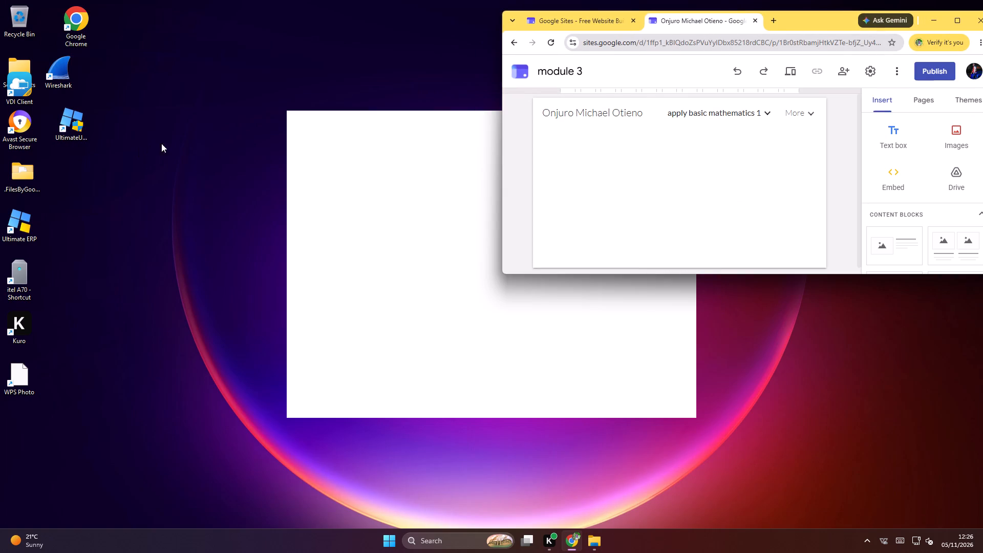
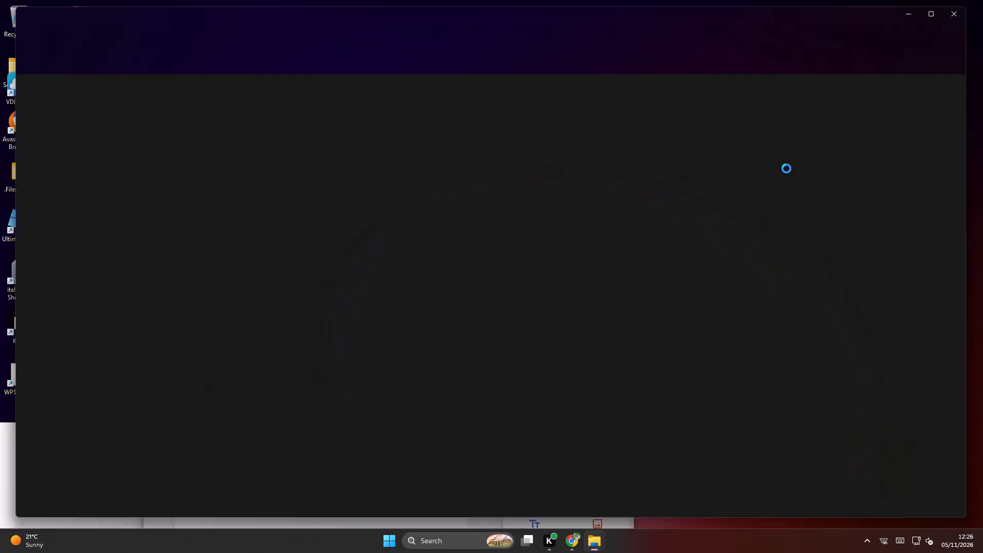
Paste the copied phone images into the milash0 folder, cancelling the remaining copy at the duplicate 1000017818.jpg.
right_click(524, 218)
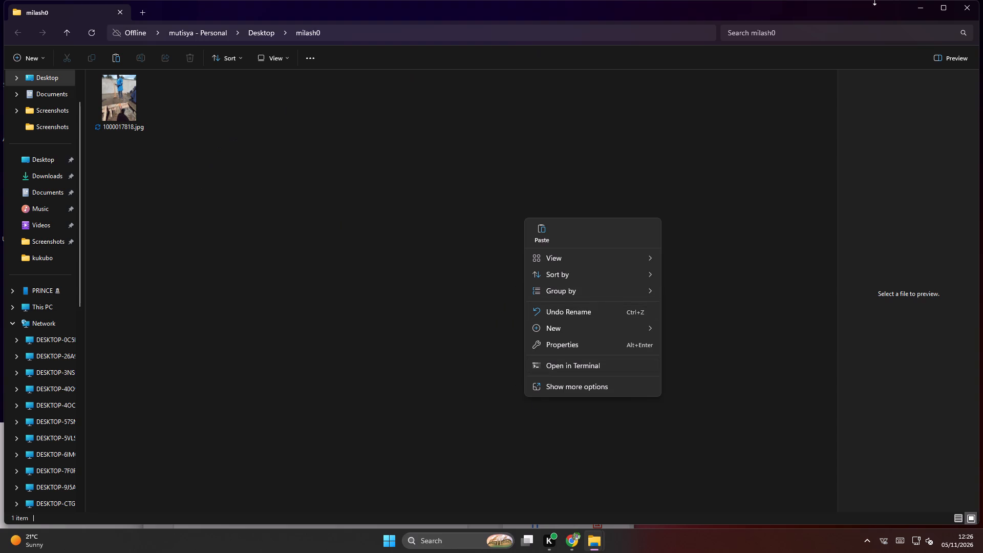
left_click(547, 233)
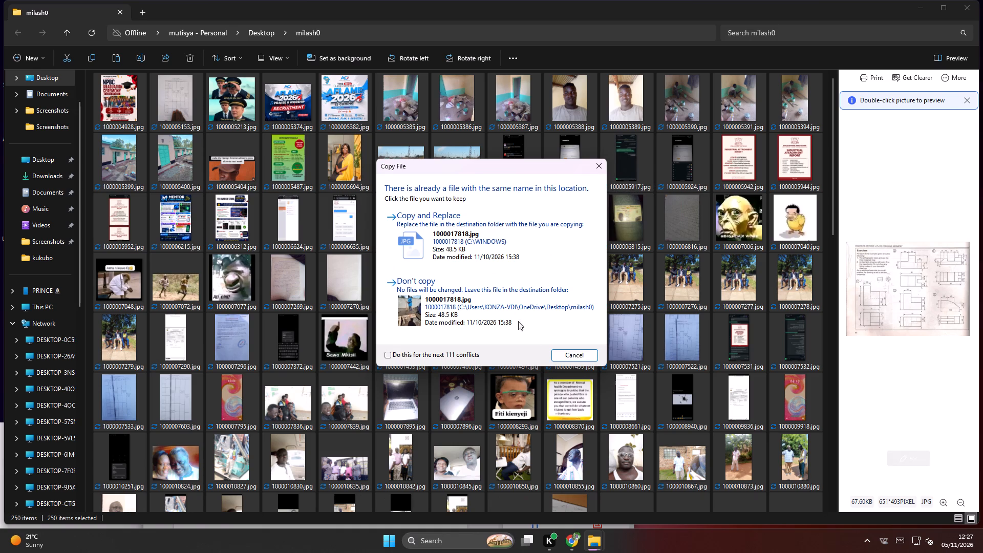
left_click(565, 355)
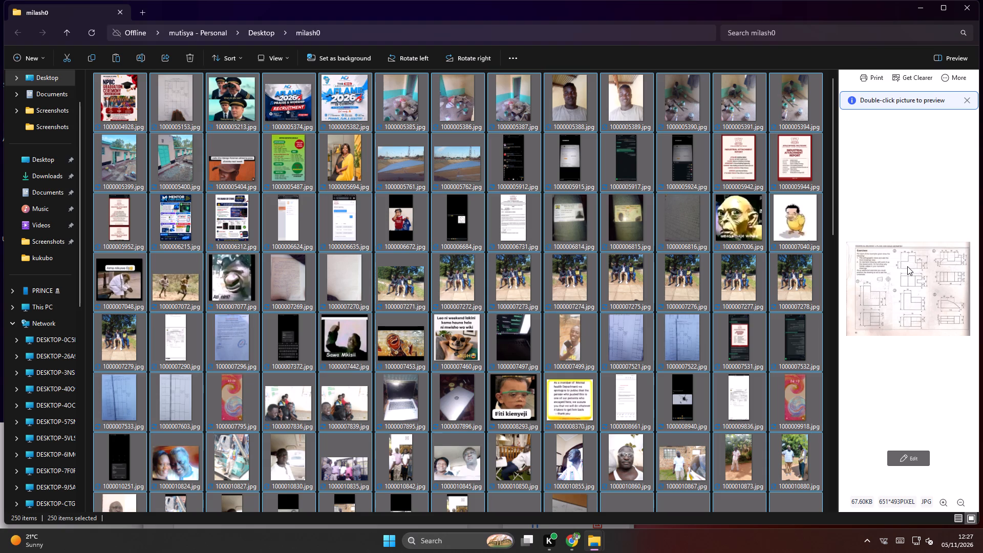
Look through the image thumbnails in the milash0 folder from start to end.
scroll(693, 422, "down", 8)
scroll(691, 406, "up", 1)
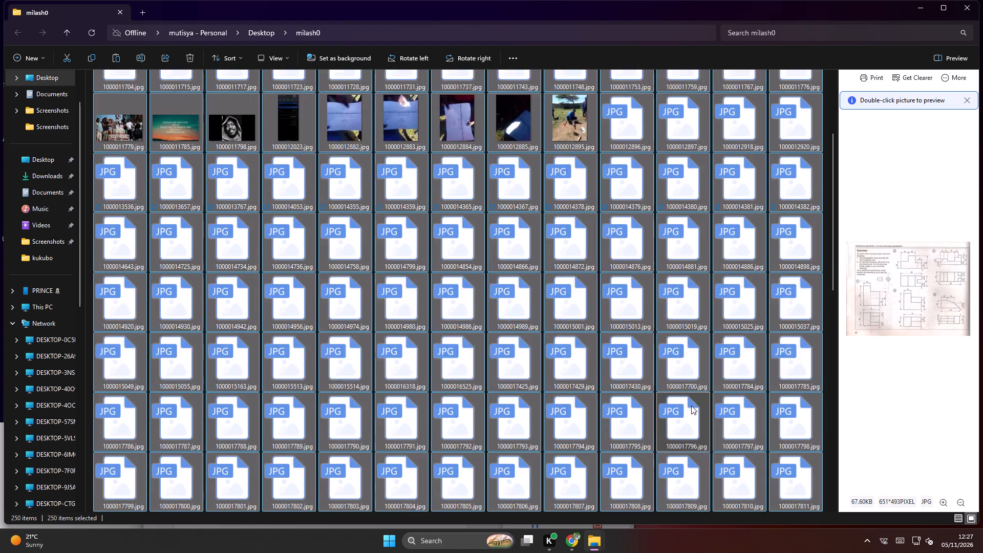
scroll(691, 406, "up", 1)
scroll(692, 399, "down", 8)
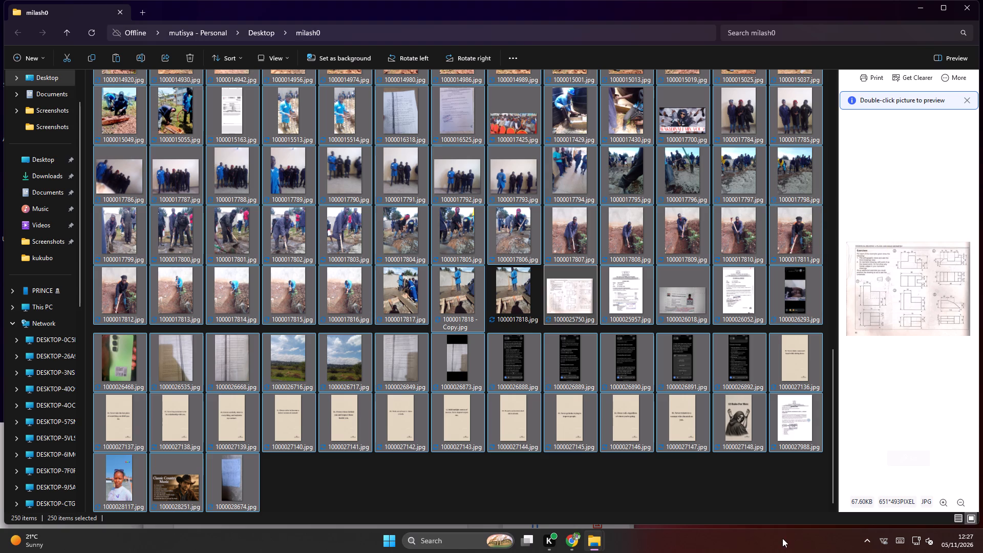
left_click(864, 544)
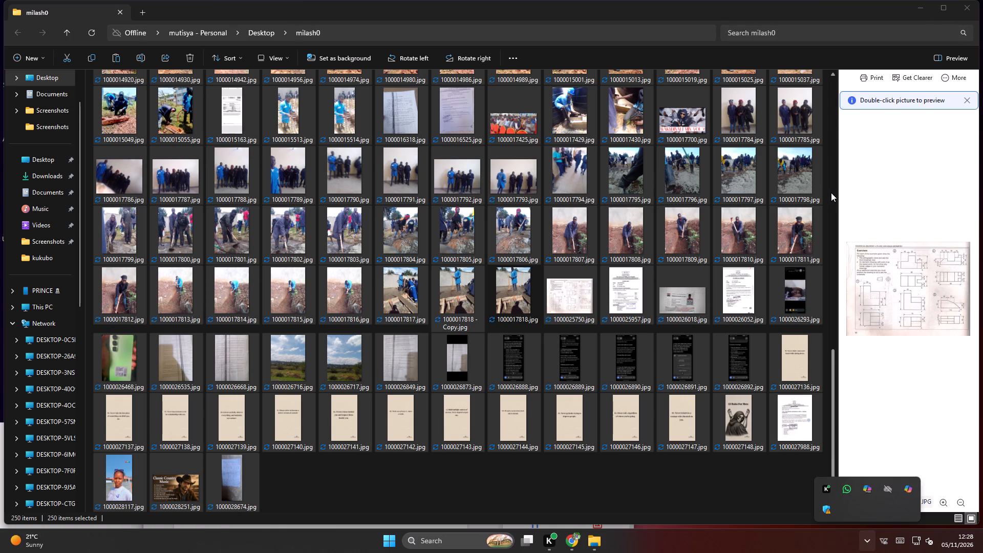
scroll(831, 193, "up", 1)
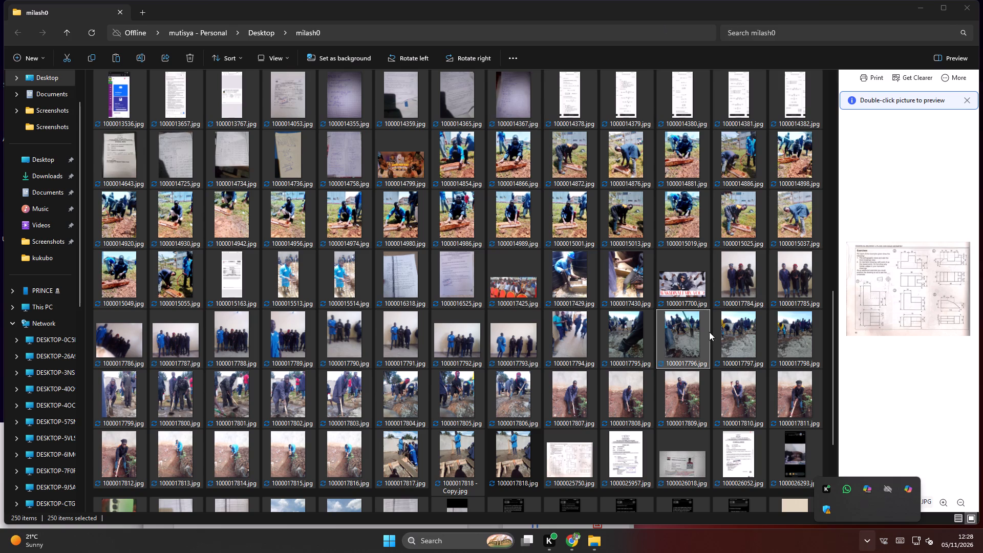
scroll(709, 331, "down", 1)
scroll(683, 238, "down", 7)
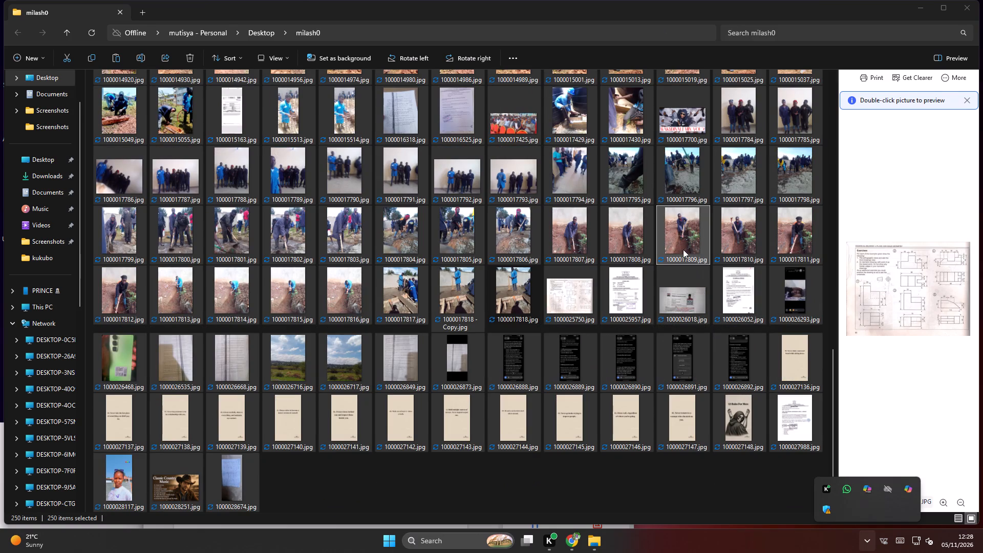
scroll(683, 249, "down", 1)
scroll(659, 226, "up", 8)
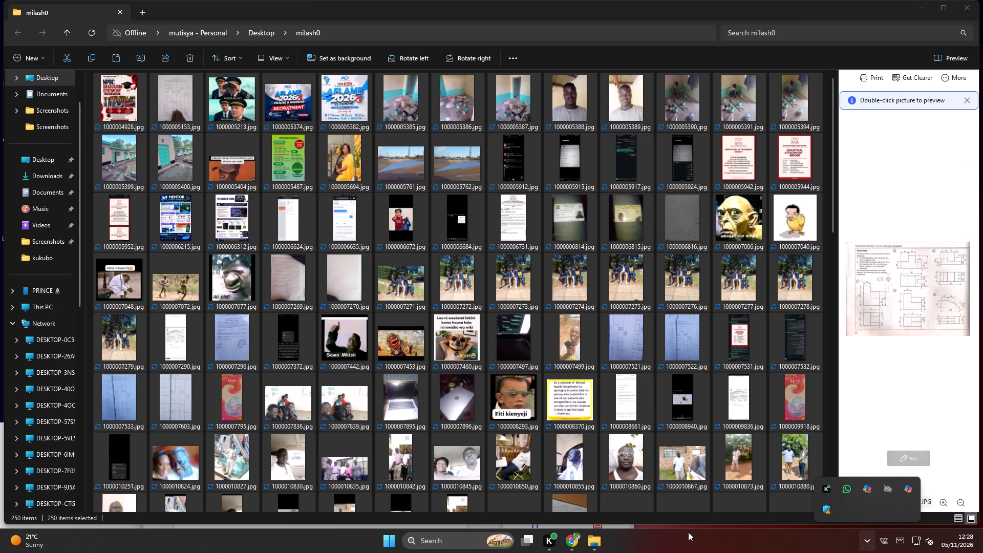
Switch to the Google Sites browser window, maximize it and open the practical page under sub structure works.
left_click(568, 540)
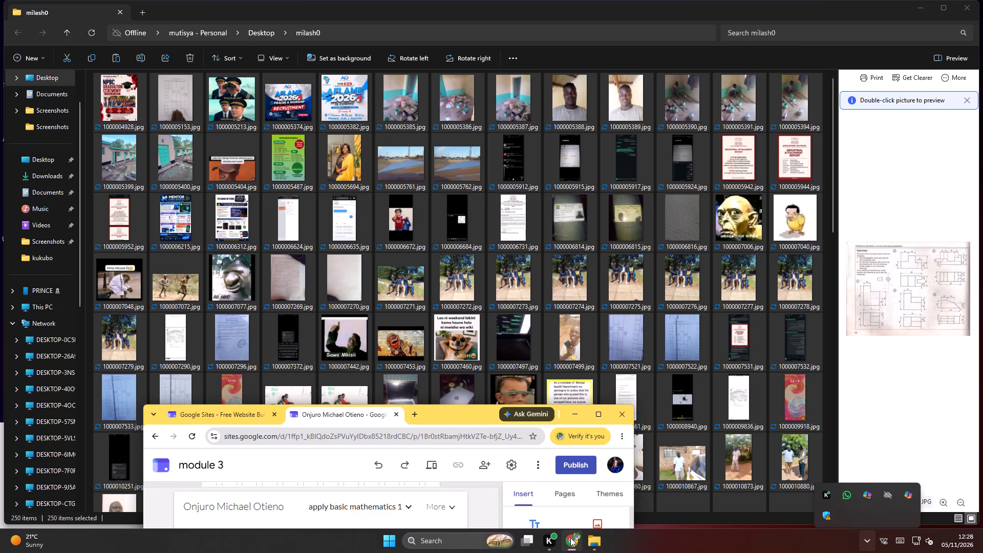
left_click(597, 412)
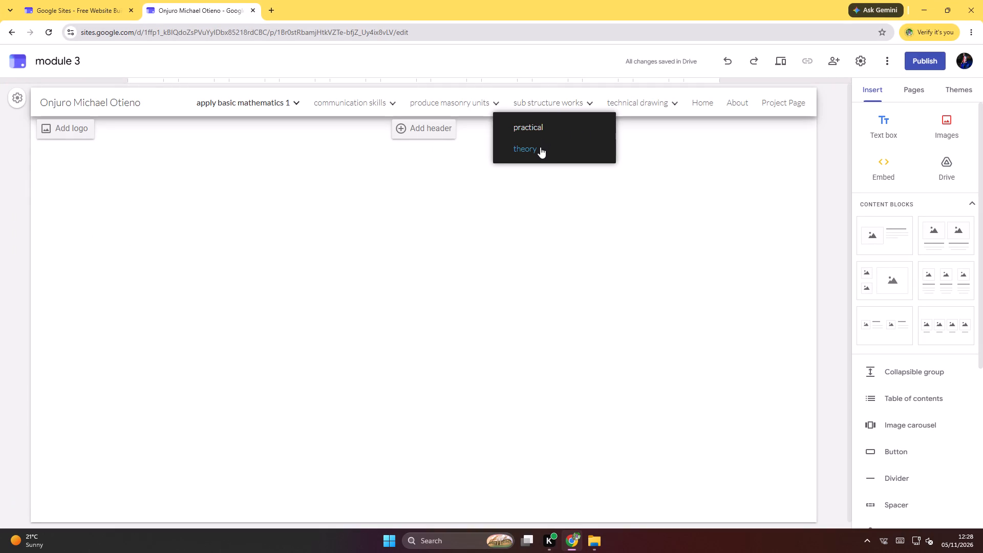
left_click(542, 130)
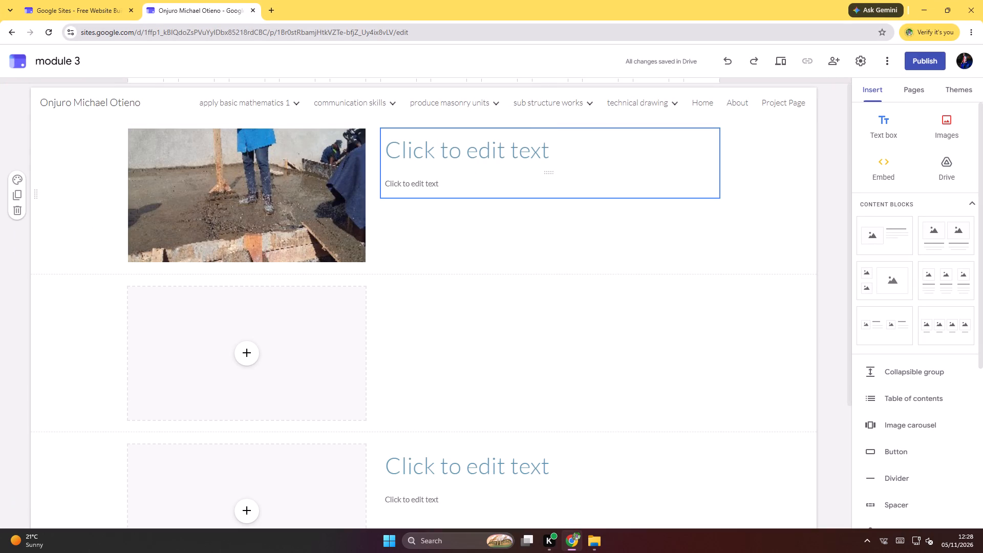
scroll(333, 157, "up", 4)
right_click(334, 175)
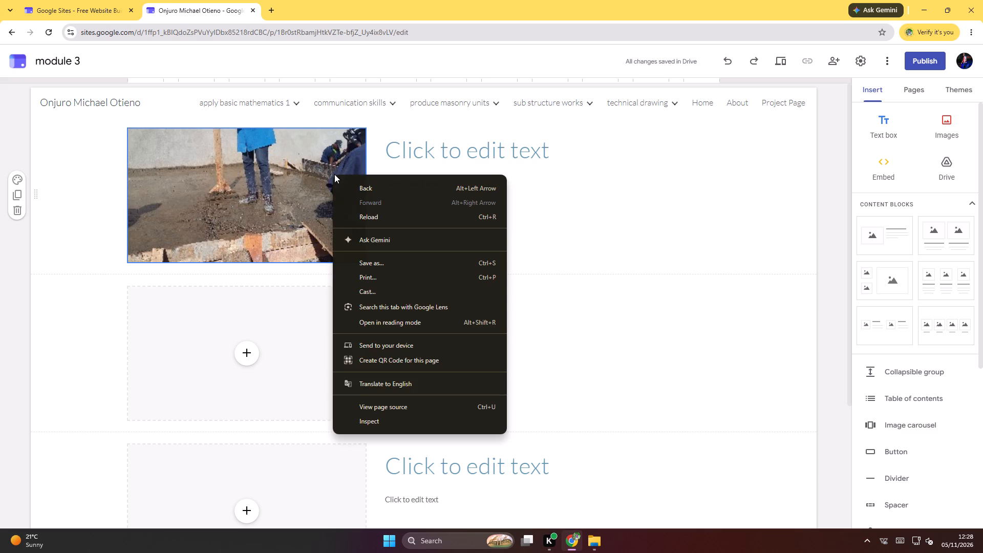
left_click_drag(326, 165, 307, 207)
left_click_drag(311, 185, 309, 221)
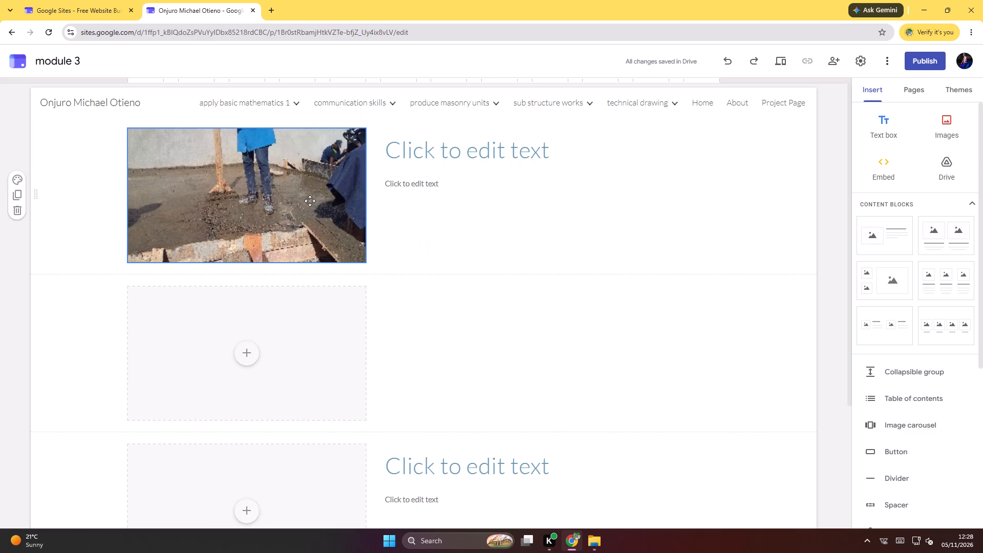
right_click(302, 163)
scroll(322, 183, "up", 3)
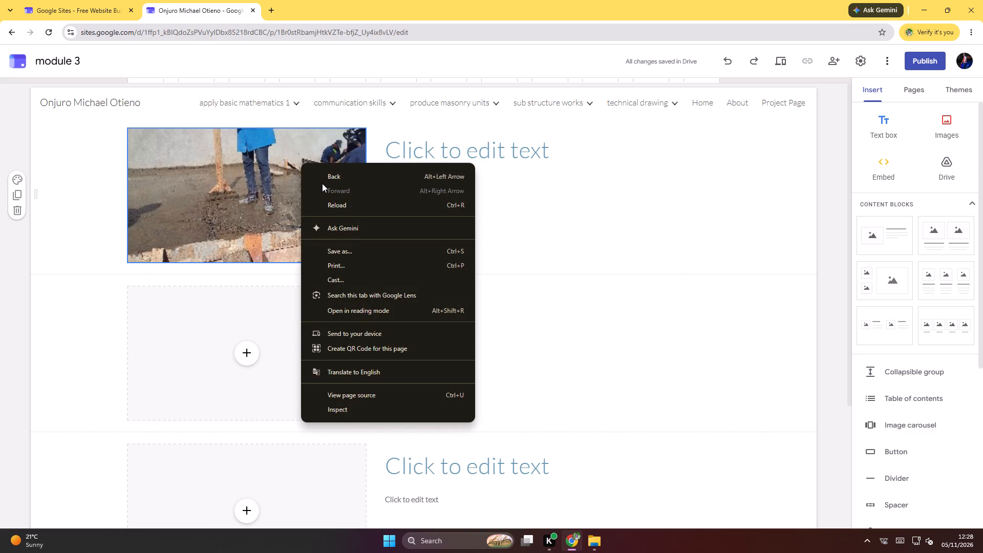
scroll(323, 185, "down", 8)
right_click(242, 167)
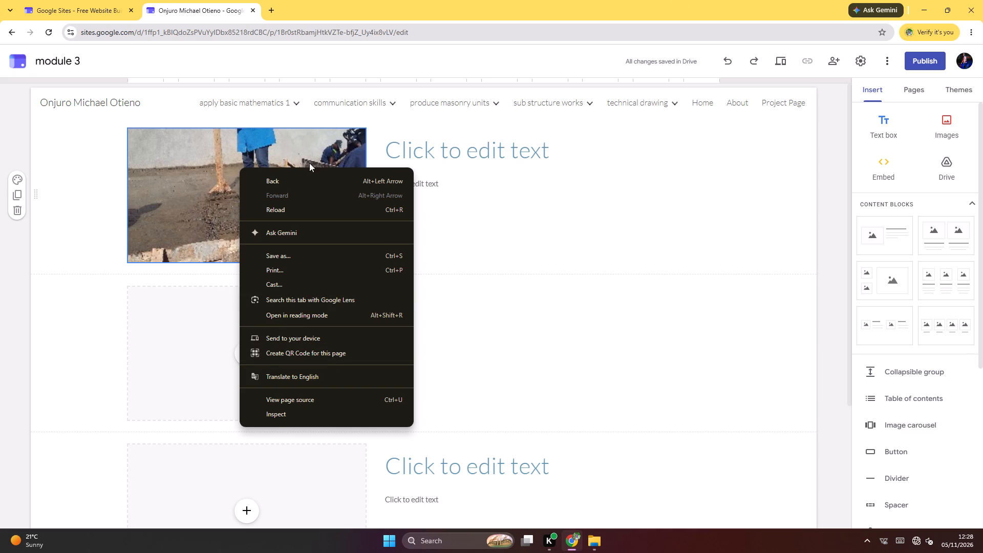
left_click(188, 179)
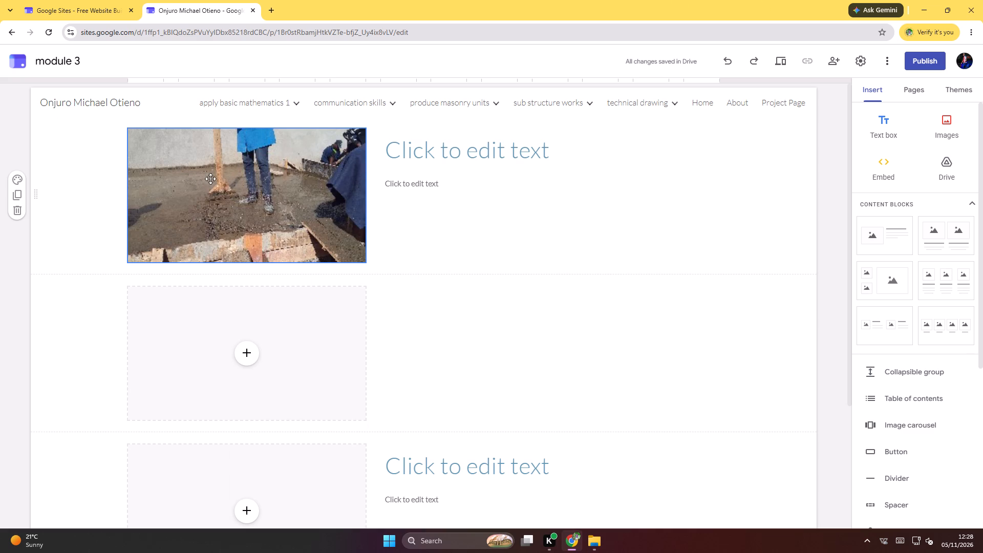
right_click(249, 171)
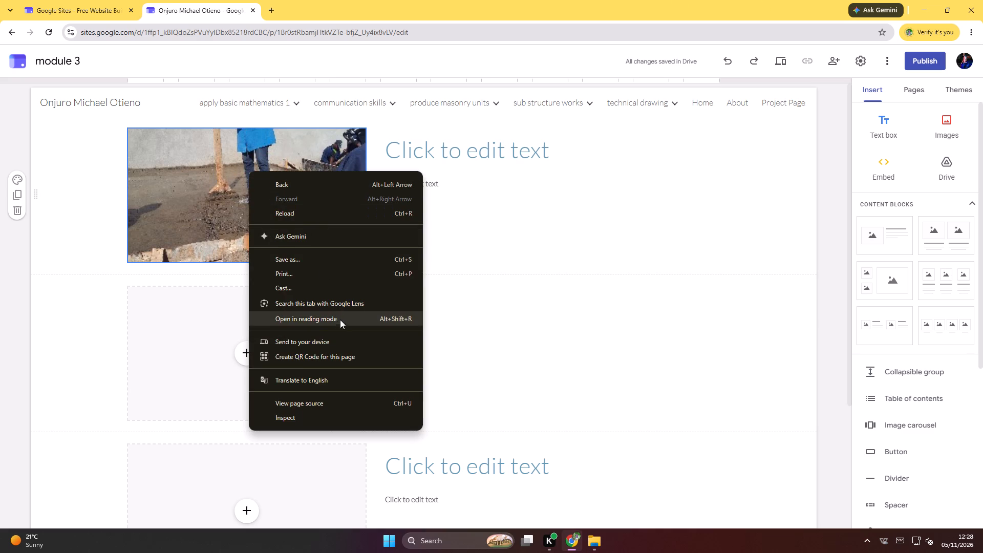
Delete the photo from the first content block on the practical page.
left_click(200, 184)
right_click(255, 189)
left_click(237, 113)
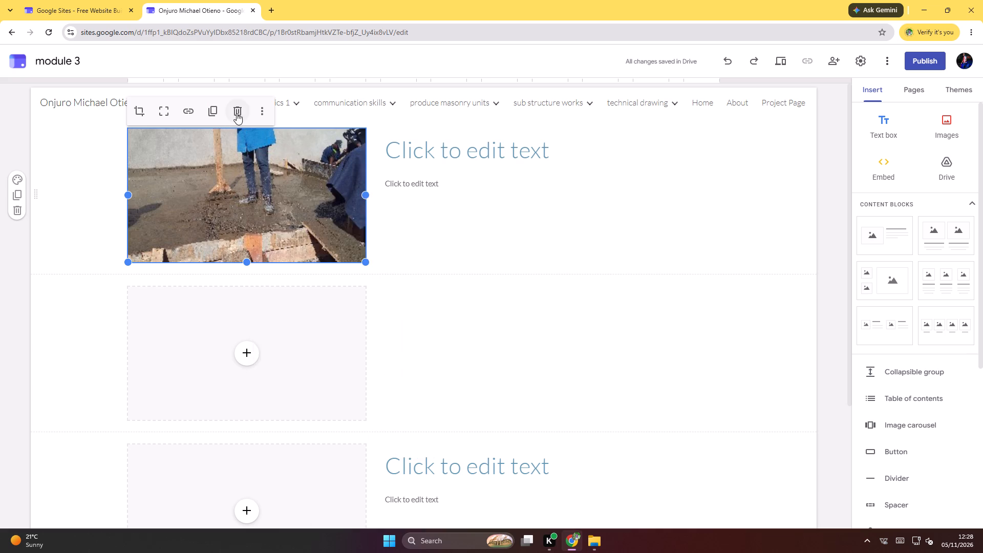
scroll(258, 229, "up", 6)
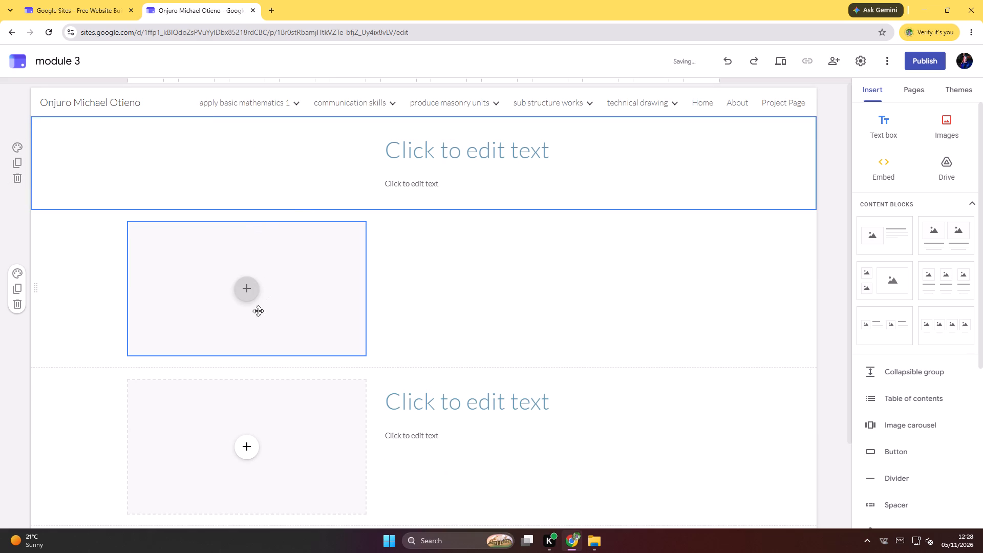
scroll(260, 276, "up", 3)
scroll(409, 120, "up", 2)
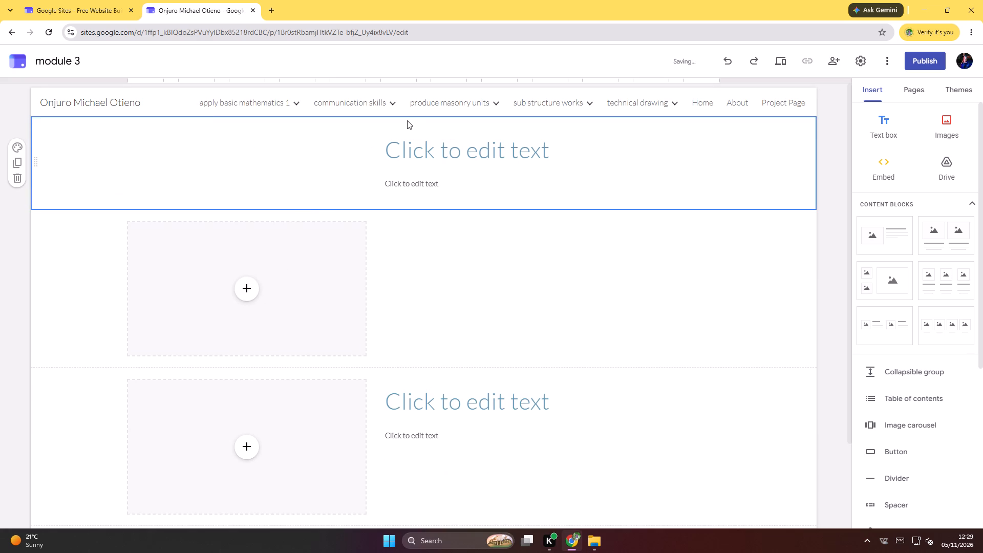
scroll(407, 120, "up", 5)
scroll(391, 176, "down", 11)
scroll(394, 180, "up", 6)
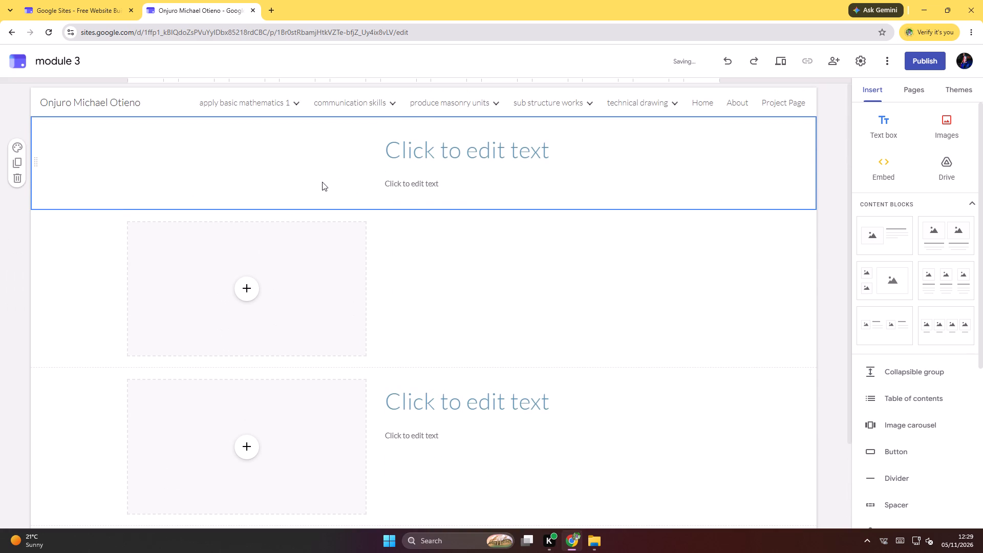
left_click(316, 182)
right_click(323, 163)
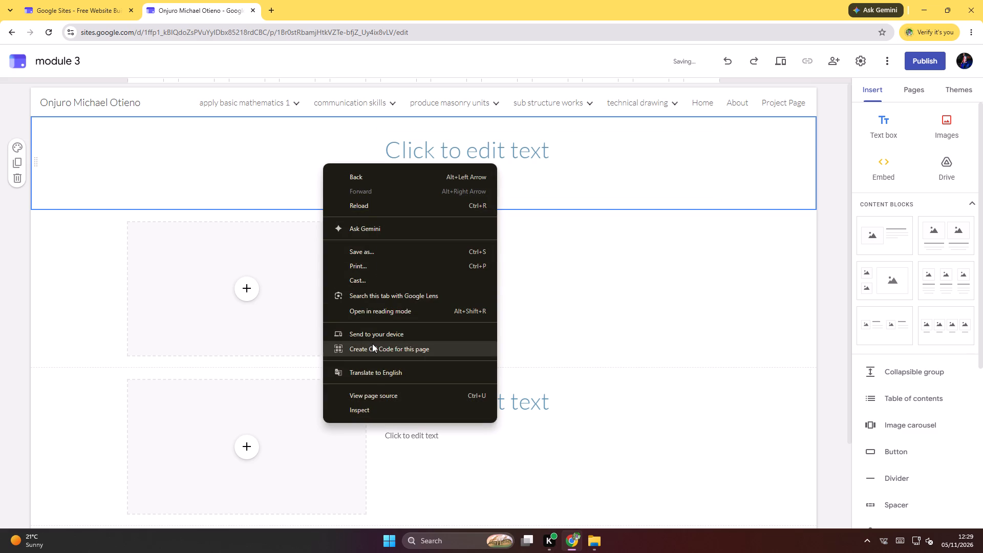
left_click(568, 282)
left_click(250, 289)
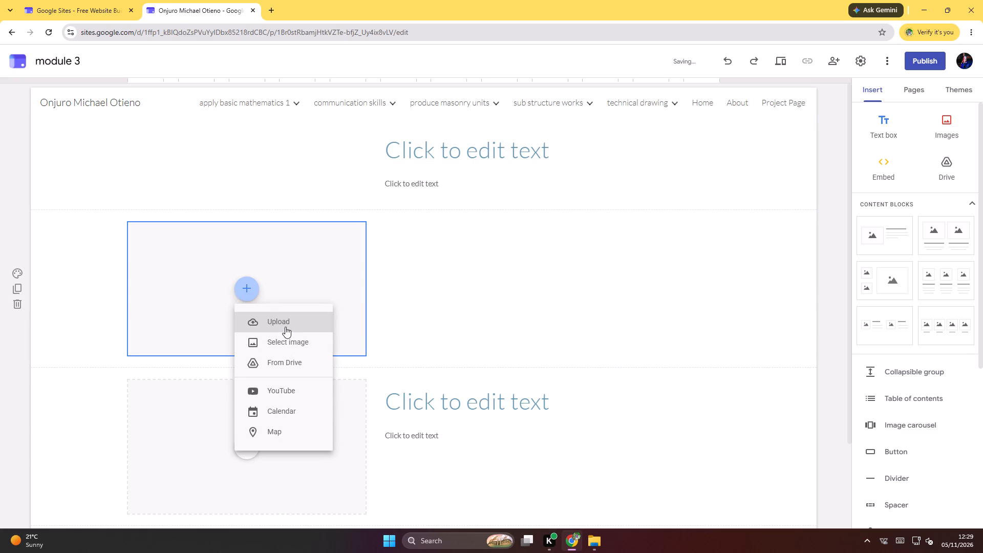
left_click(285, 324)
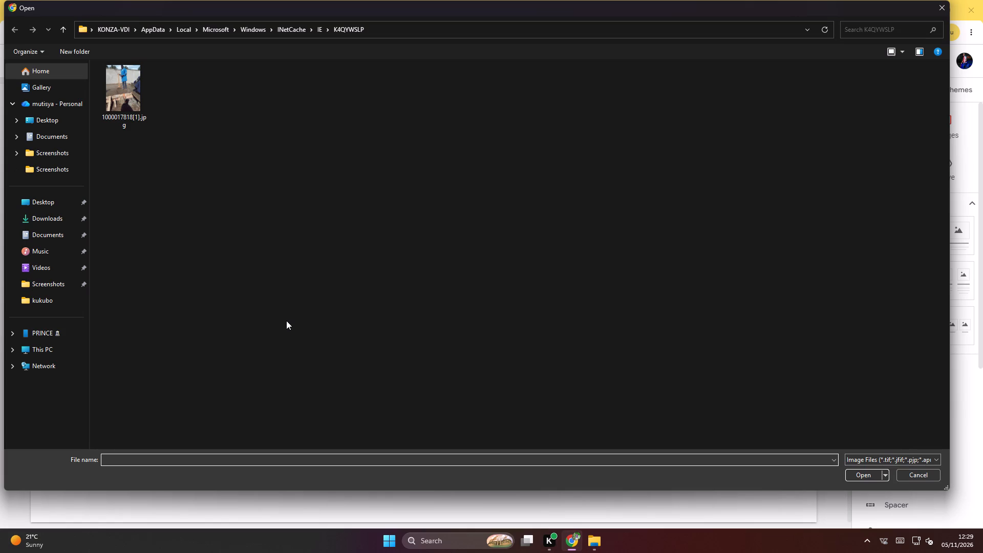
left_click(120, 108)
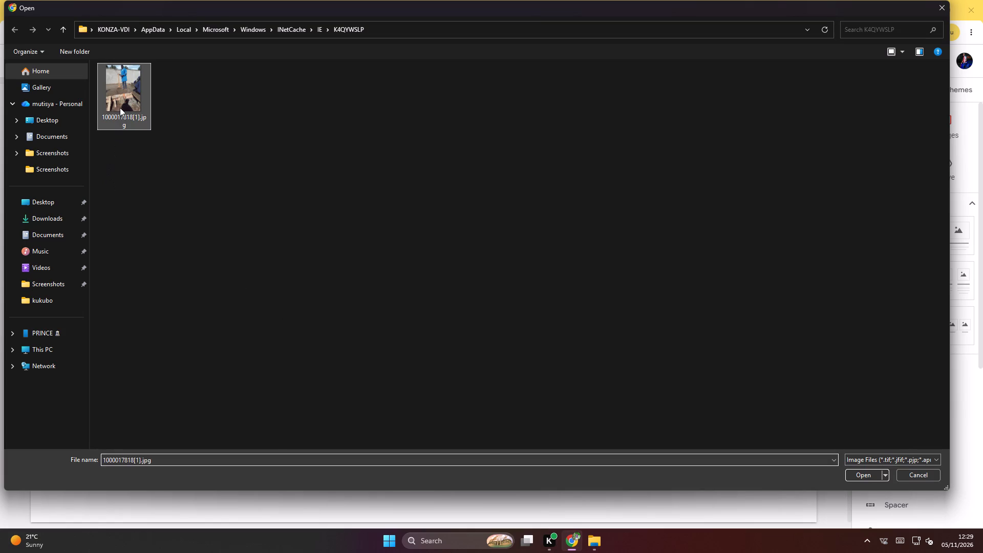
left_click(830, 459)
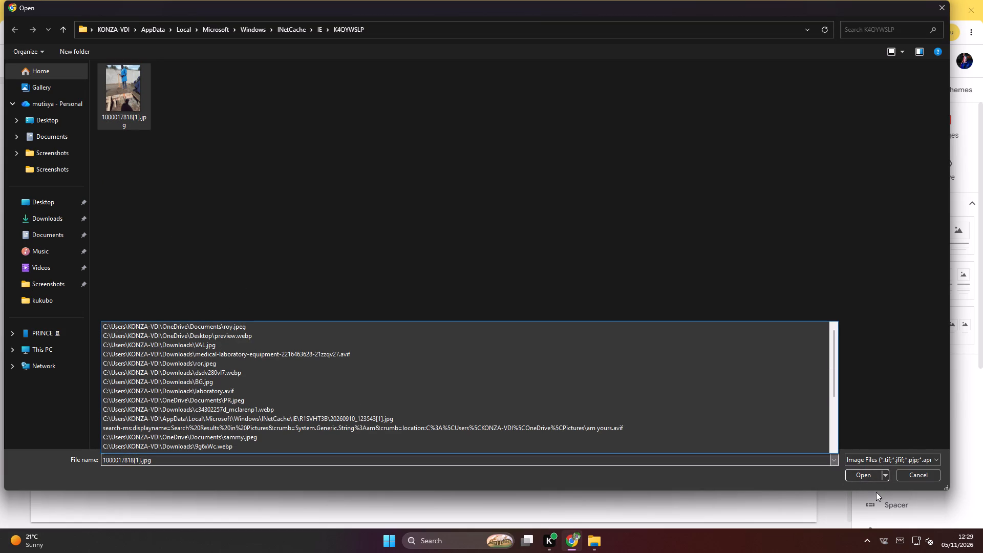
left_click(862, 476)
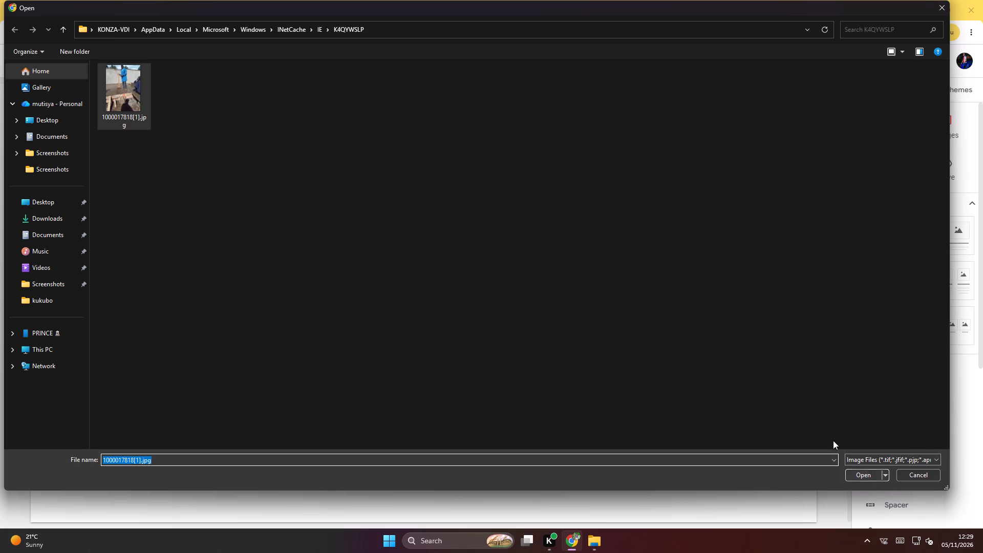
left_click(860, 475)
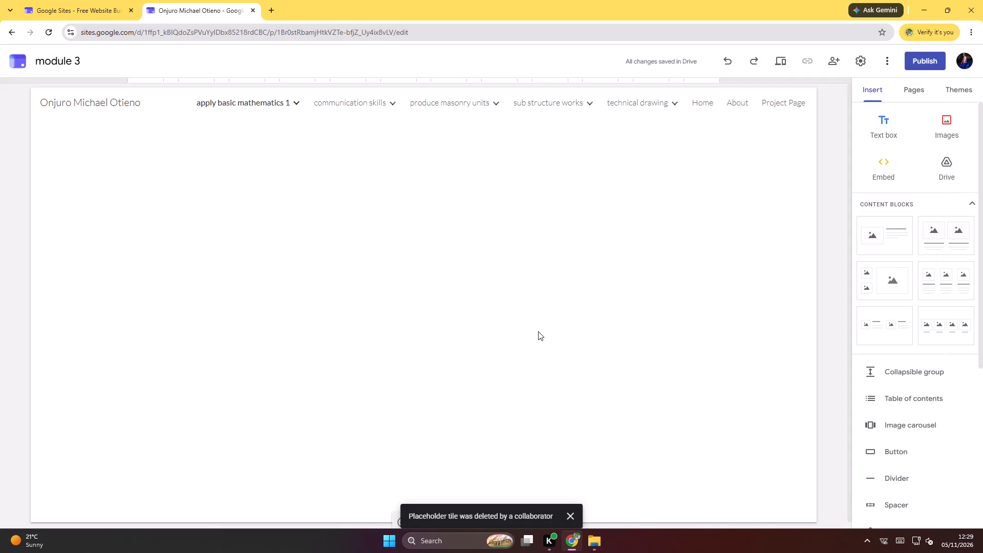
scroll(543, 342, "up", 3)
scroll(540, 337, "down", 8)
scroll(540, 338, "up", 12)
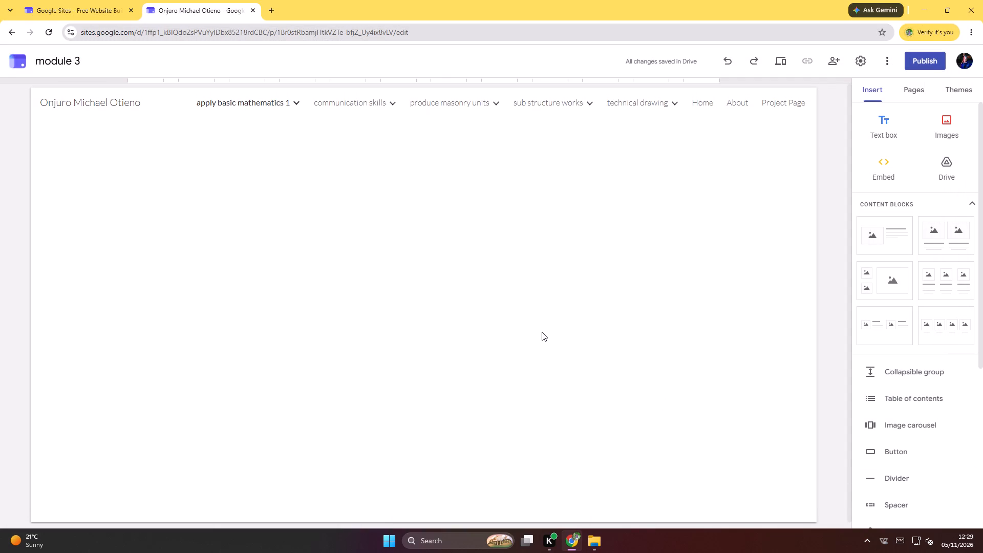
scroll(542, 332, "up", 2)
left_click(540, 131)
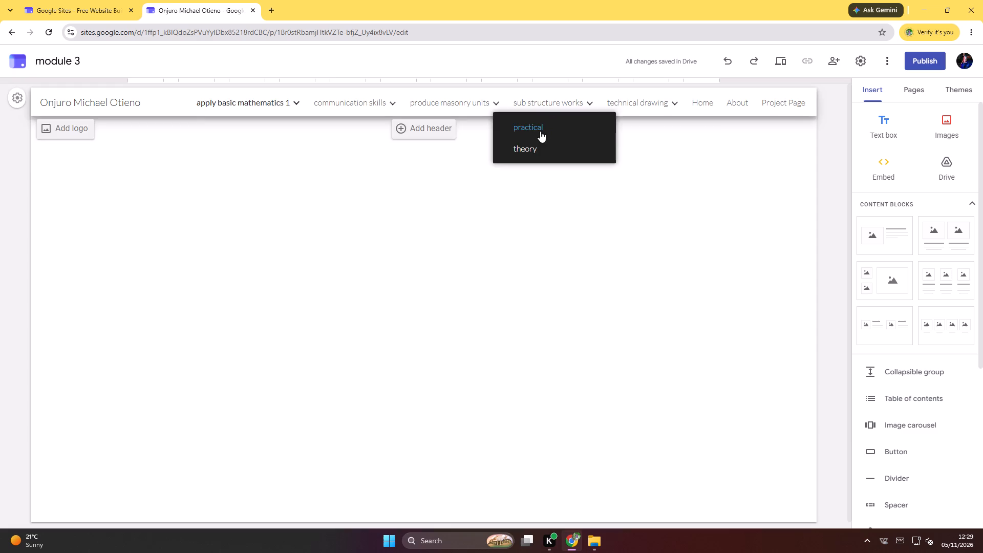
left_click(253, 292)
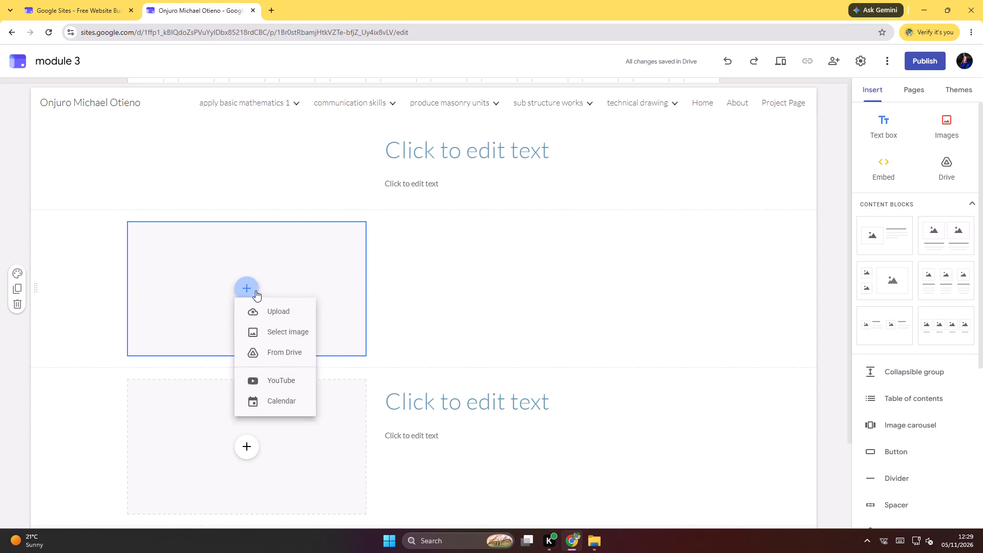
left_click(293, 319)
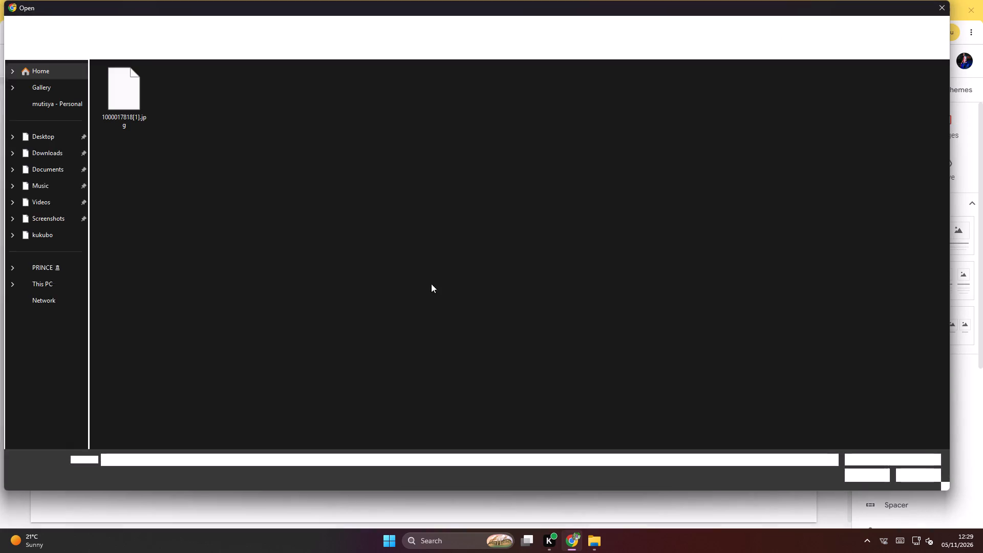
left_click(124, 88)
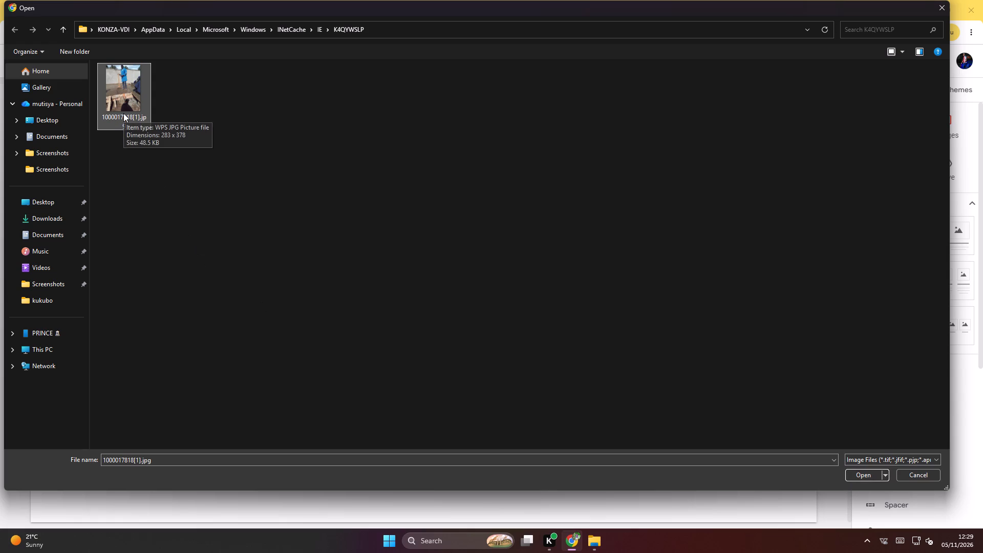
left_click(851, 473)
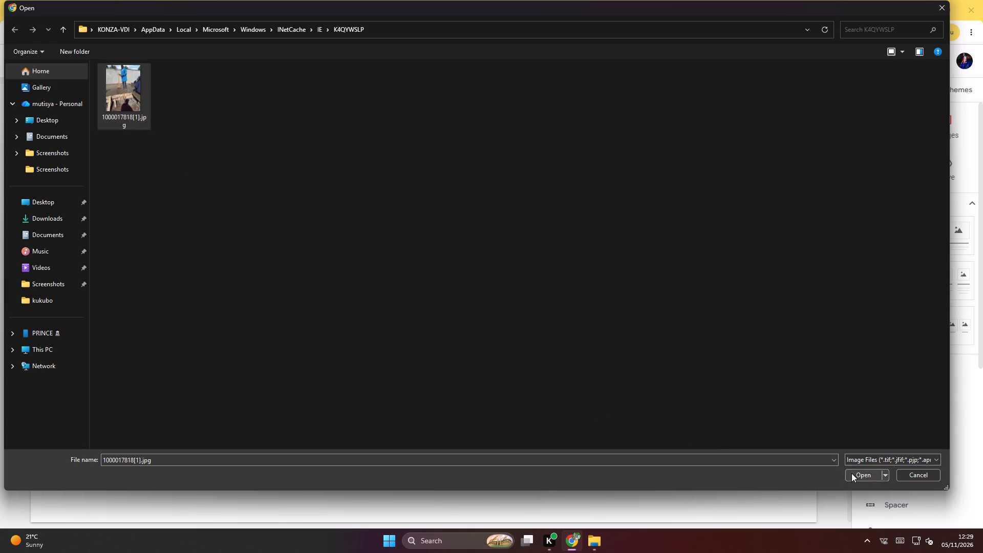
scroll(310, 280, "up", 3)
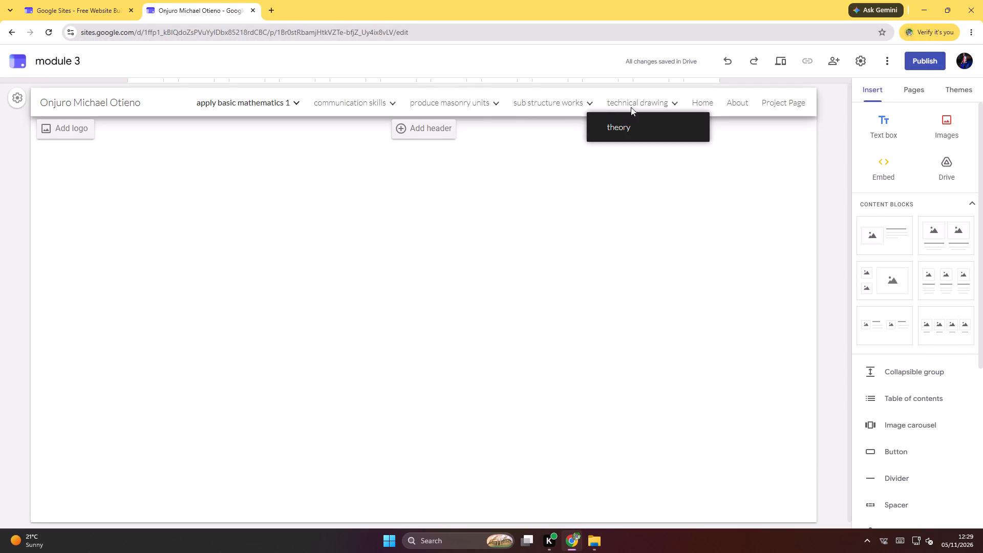
left_click(559, 103)
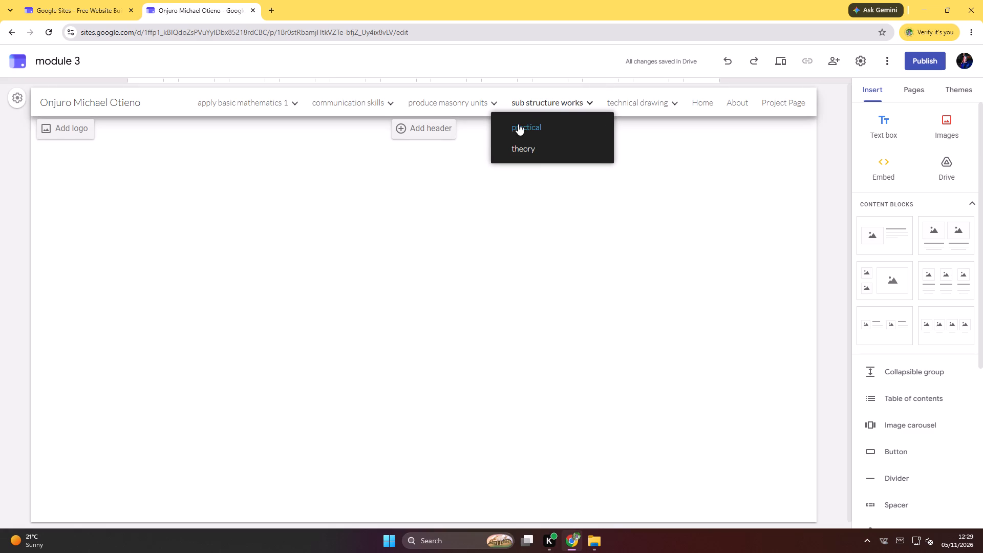
left_click(523, 129)
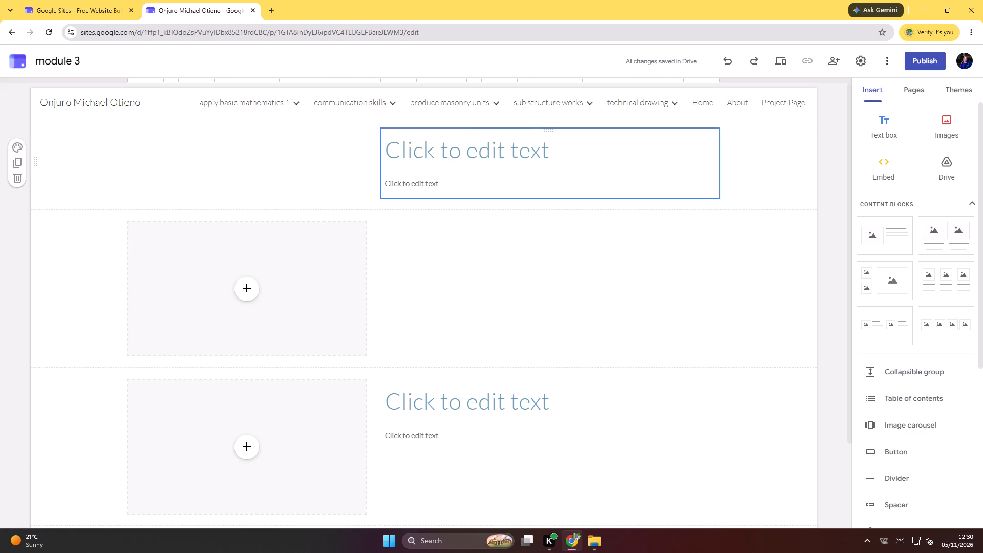
left_click(243, 292)
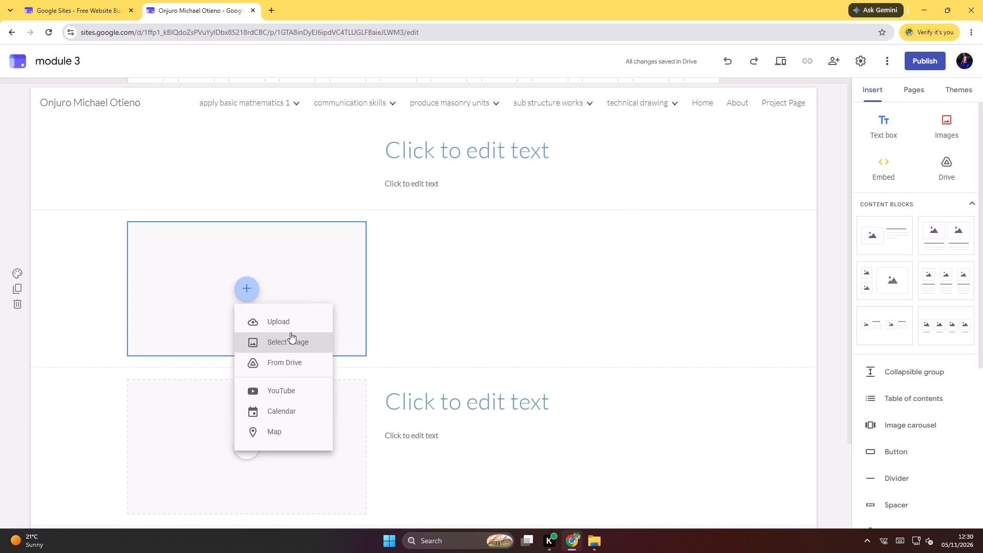
left_click(290, 324)
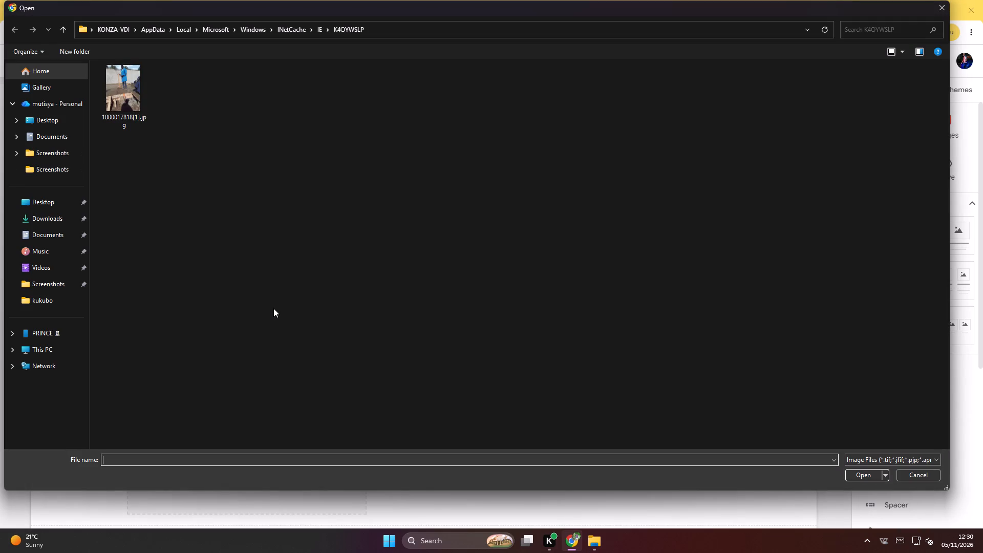
right_click(121, 106)
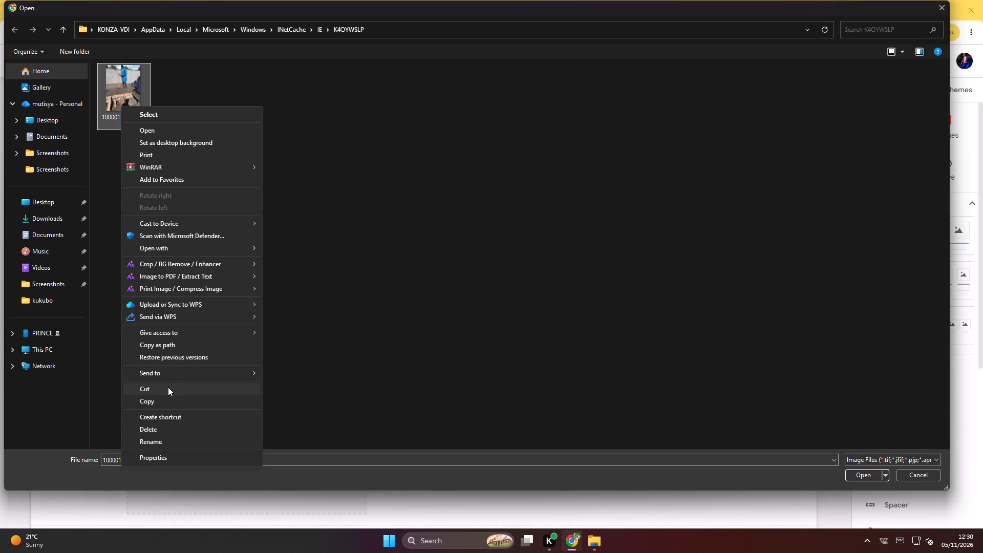
left_click(168, 399)
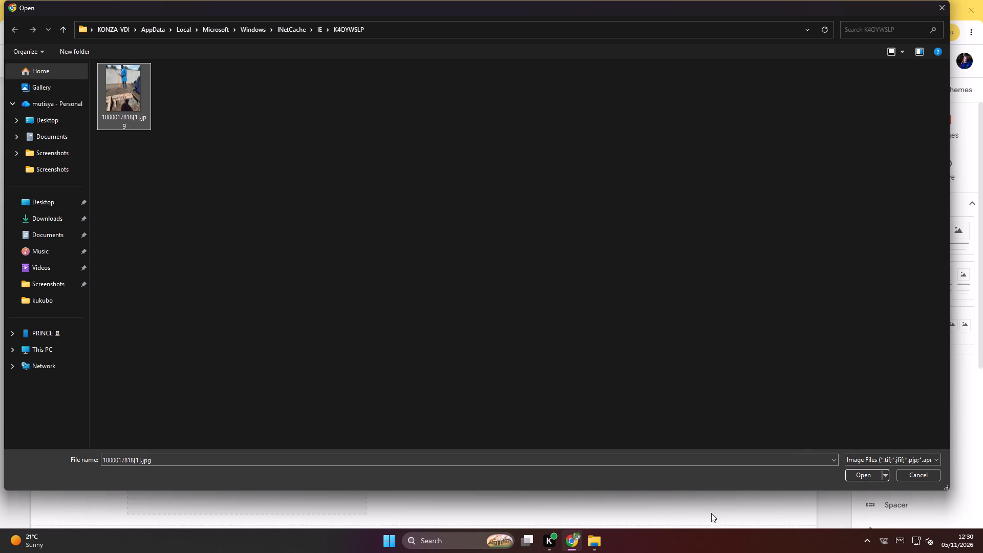
left_click(869, 475)
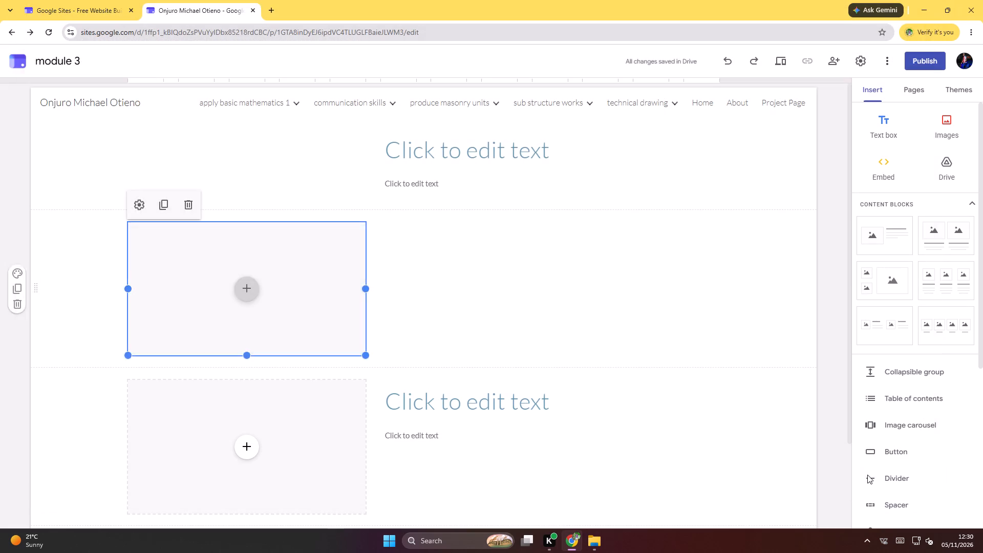
scroll(303, 302, "up", 6)
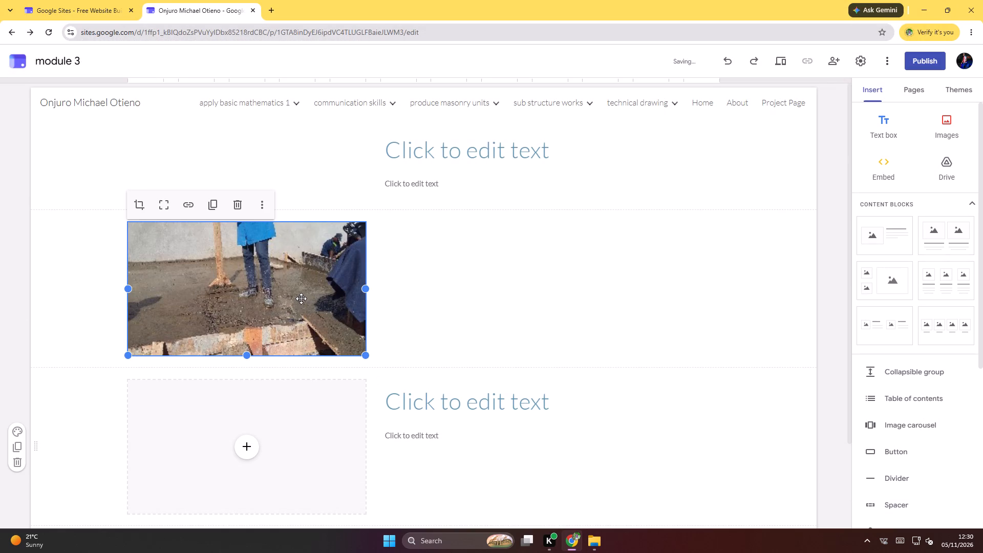
scroll(301, 299, "down", 8)
scroll(303, 300, "up", 5)
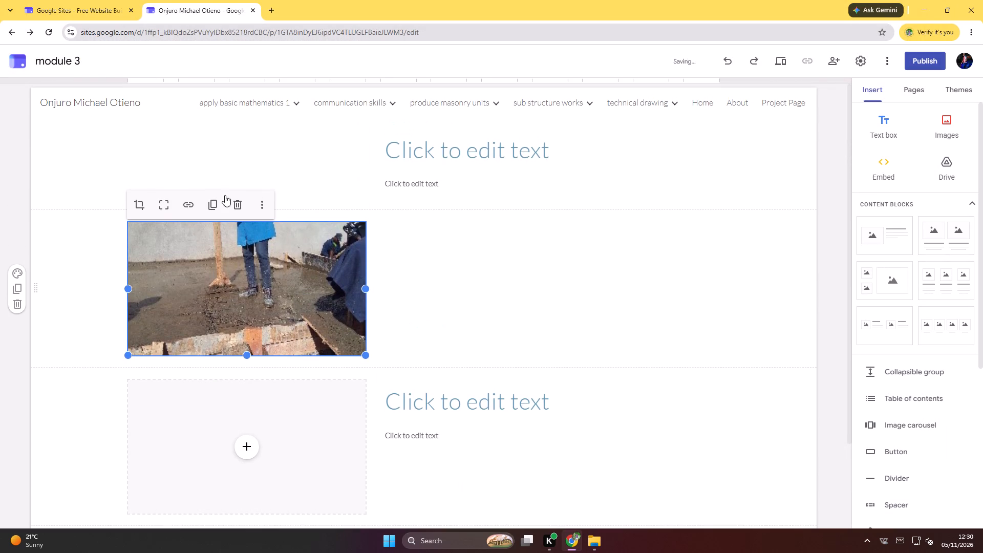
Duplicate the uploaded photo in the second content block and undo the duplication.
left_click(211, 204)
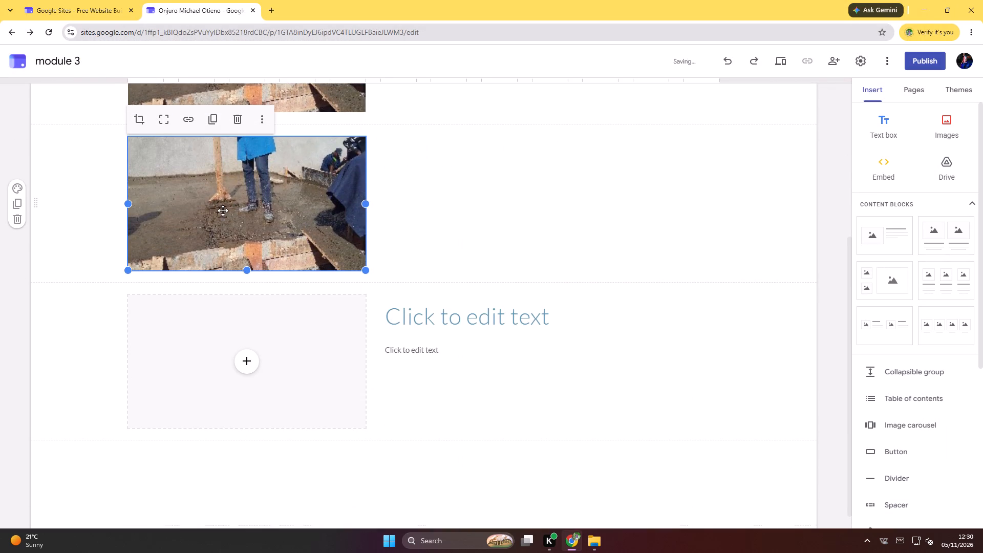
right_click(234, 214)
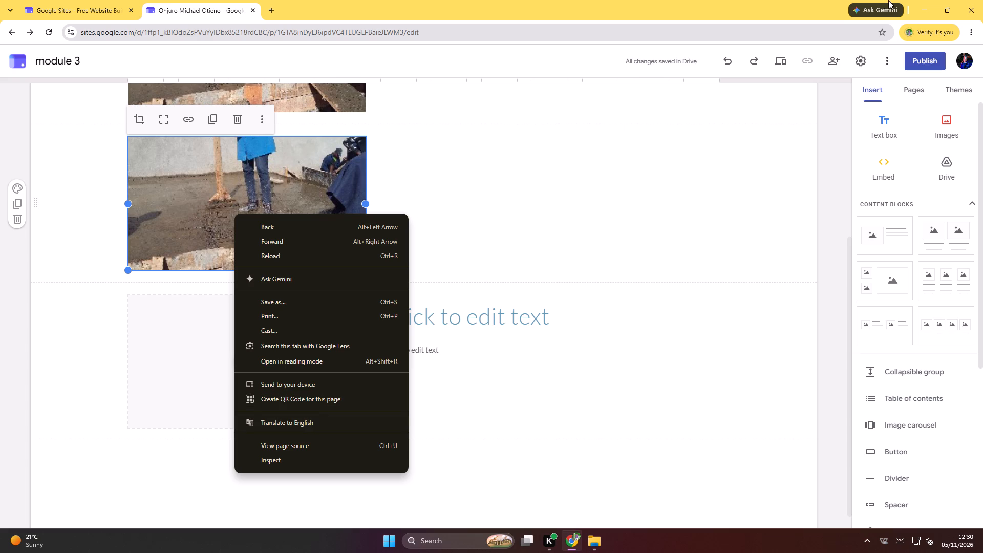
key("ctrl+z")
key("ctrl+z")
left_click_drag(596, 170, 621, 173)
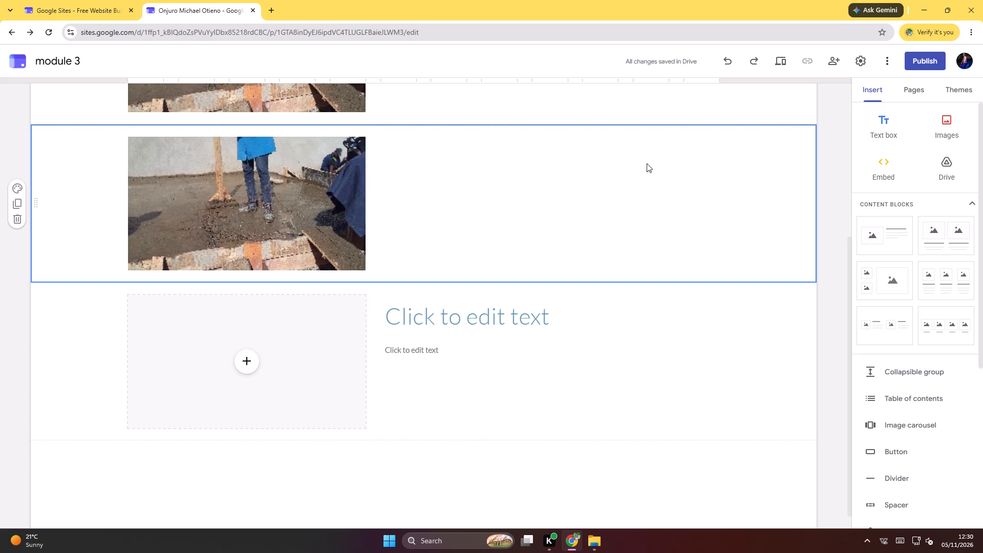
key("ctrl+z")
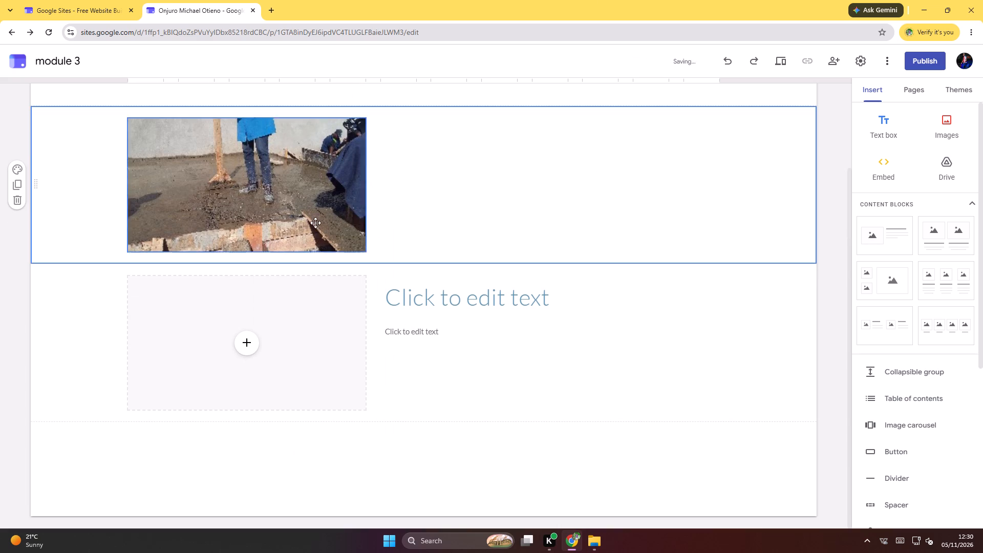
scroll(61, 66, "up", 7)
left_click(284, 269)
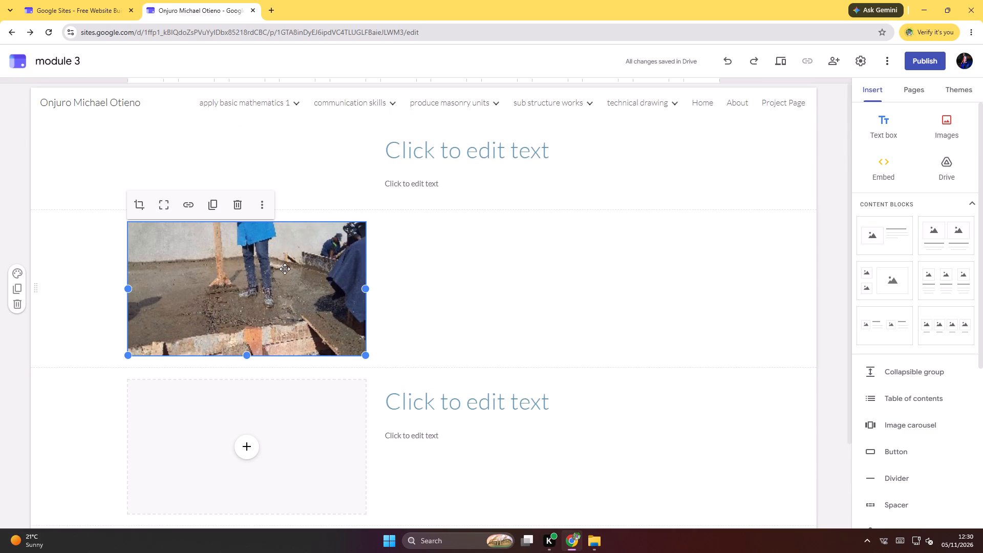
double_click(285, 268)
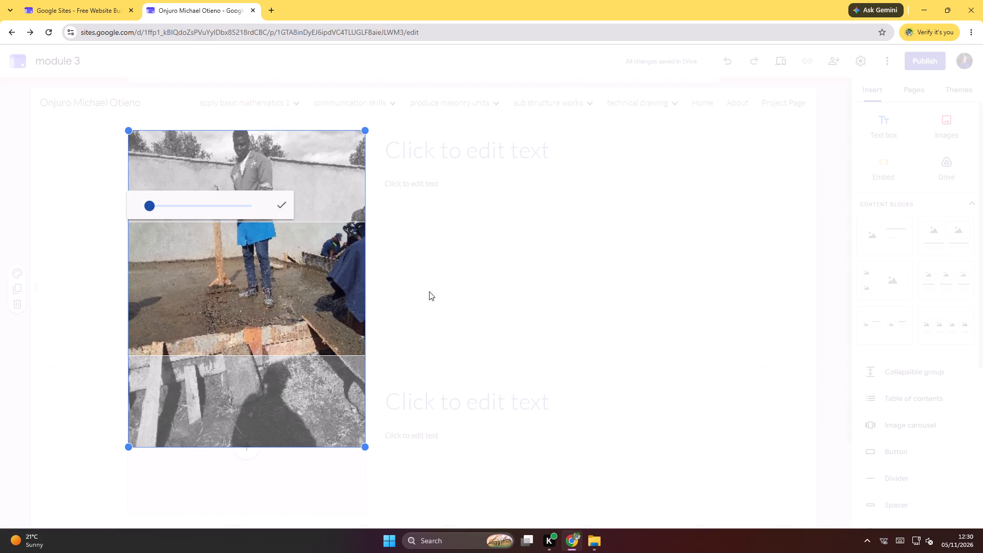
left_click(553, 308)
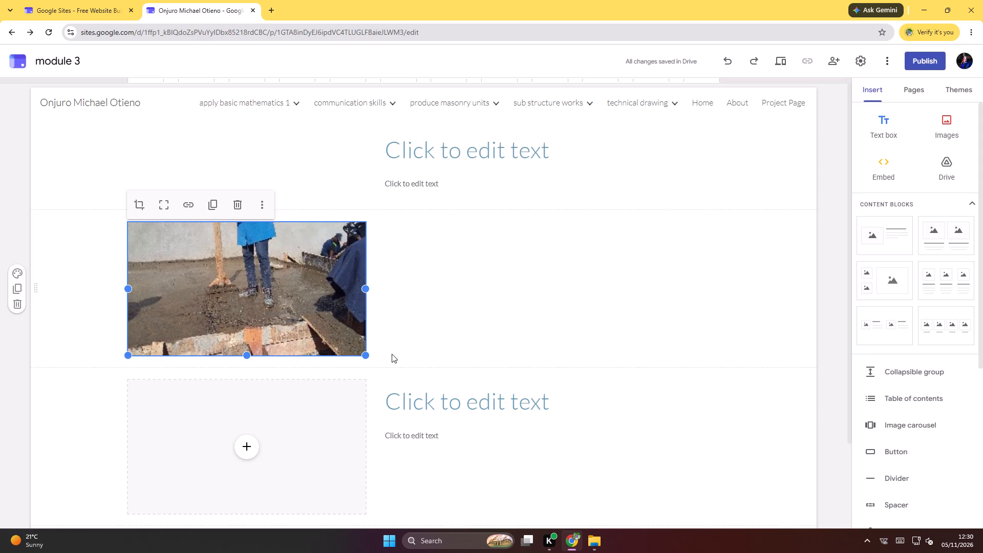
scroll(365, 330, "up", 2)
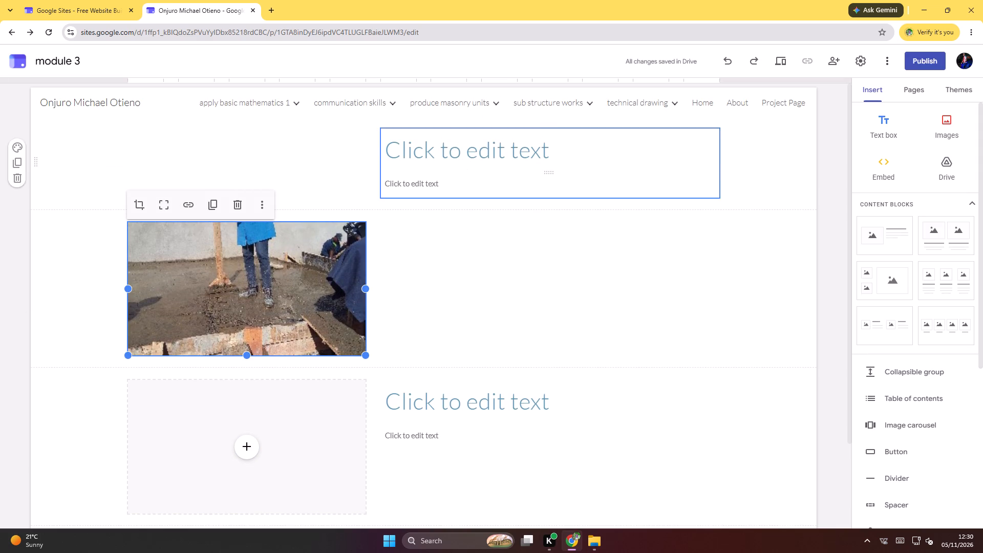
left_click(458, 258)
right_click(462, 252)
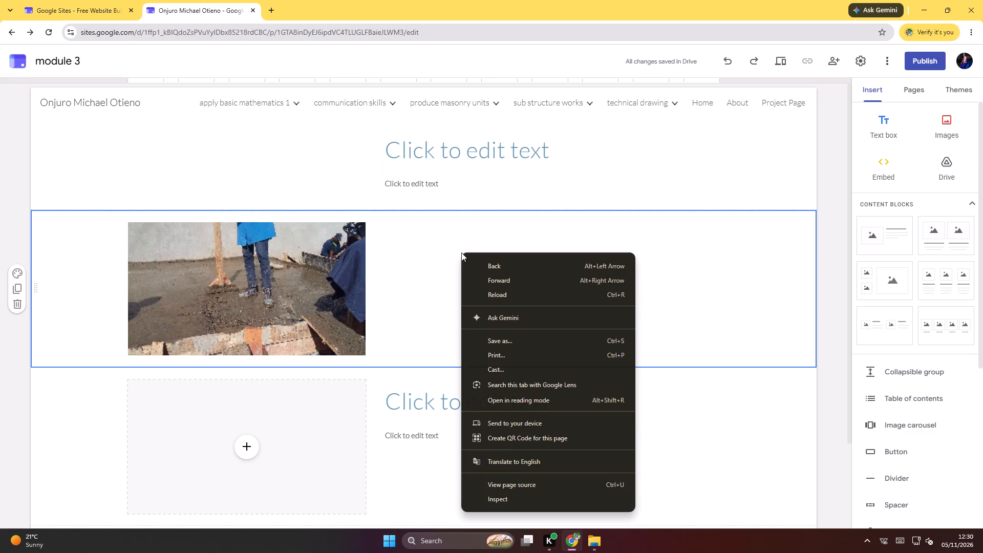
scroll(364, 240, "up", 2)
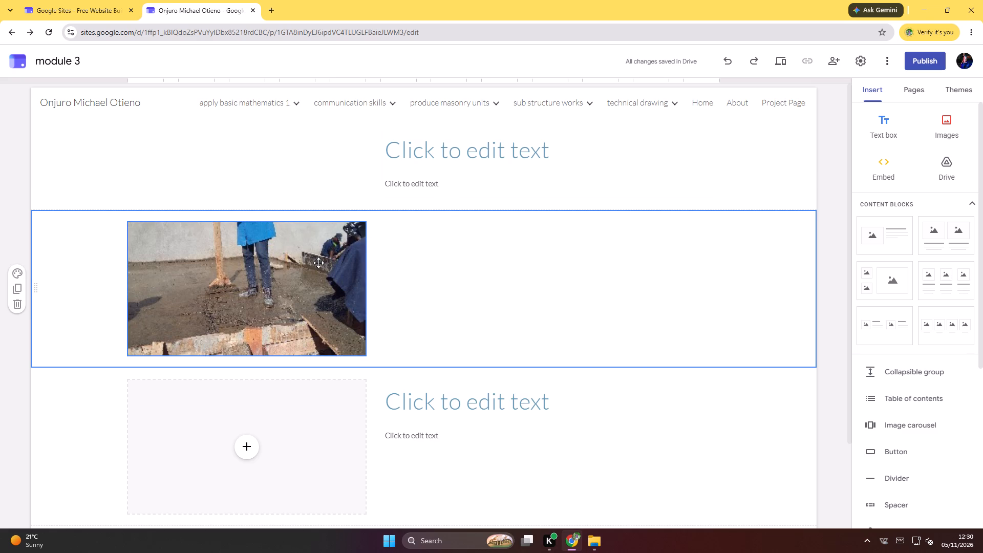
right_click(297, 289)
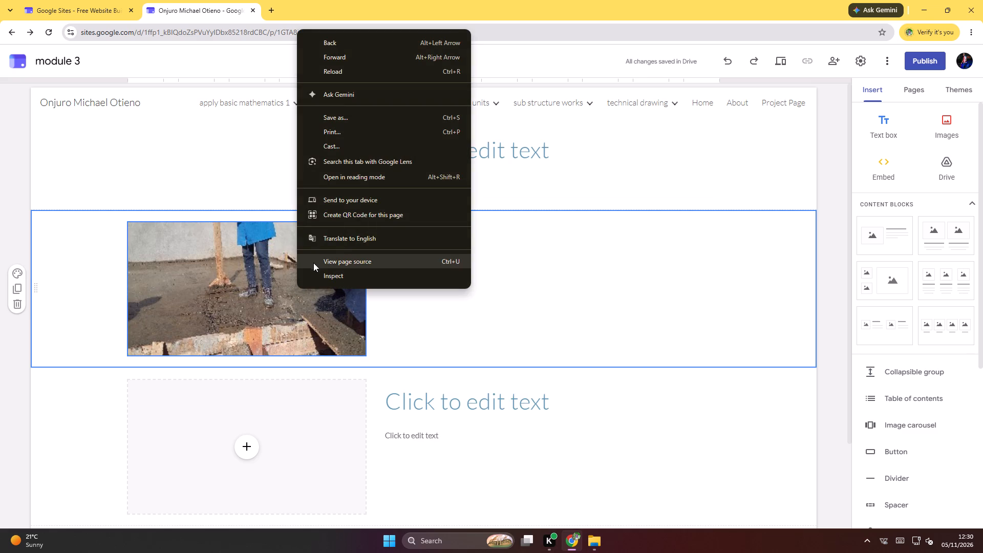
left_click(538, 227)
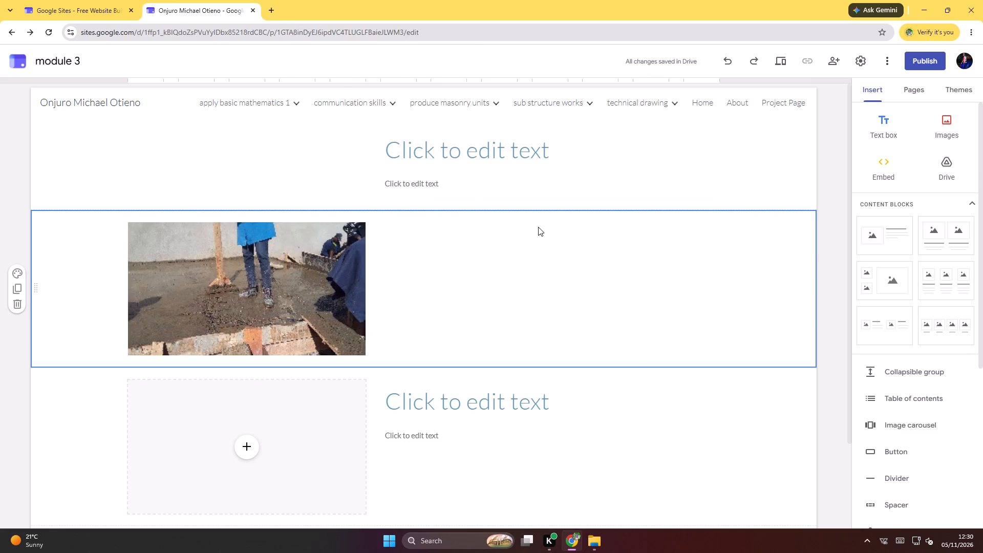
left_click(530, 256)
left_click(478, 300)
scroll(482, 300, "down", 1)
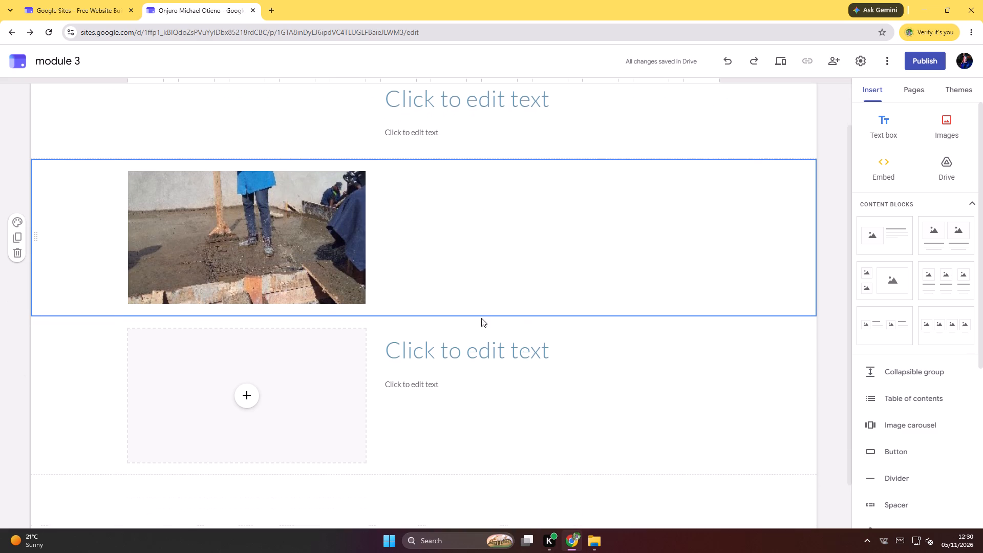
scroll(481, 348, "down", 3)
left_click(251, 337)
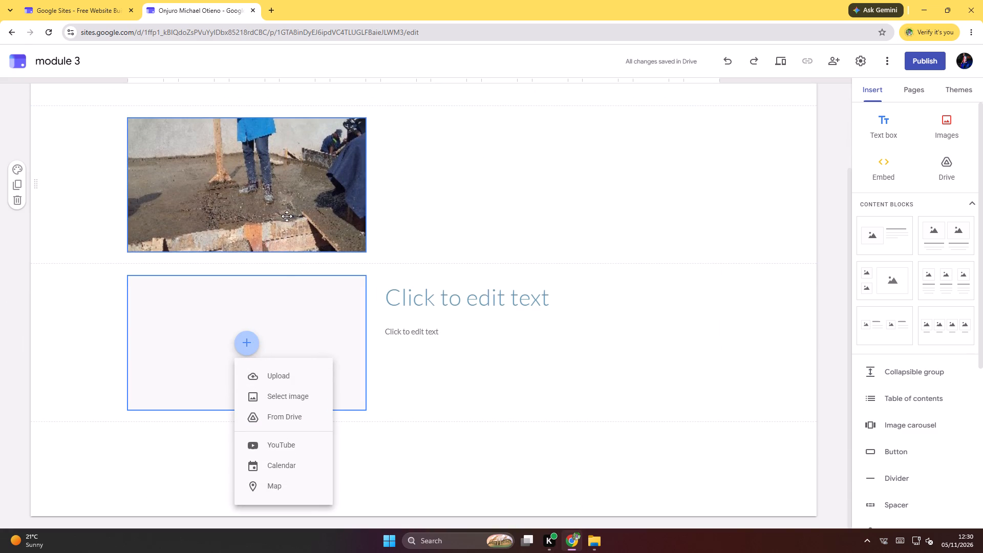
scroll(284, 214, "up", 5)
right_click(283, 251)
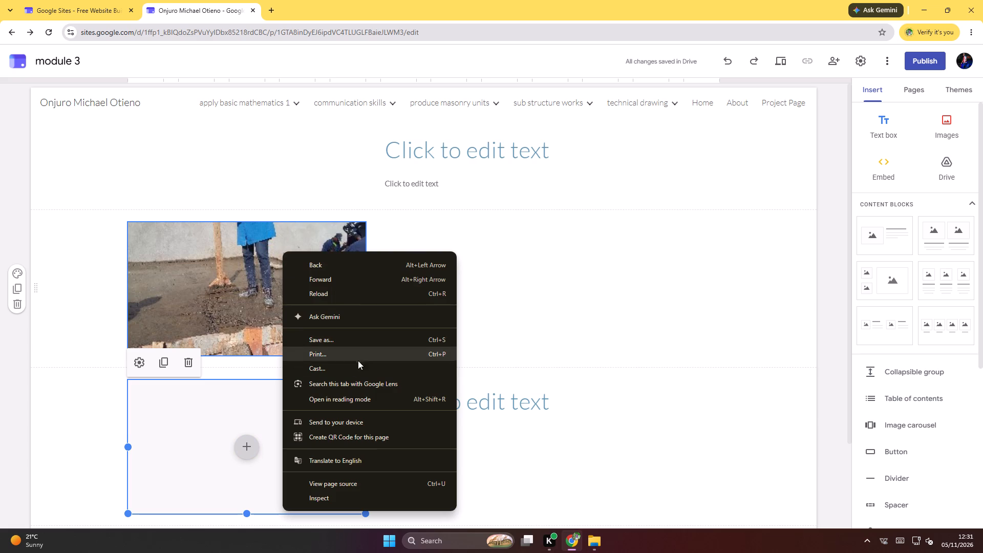
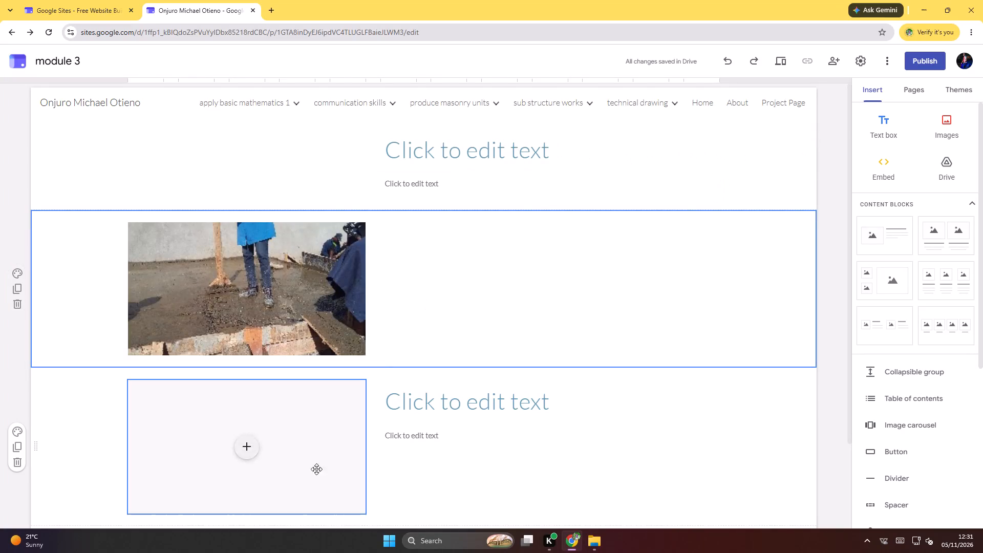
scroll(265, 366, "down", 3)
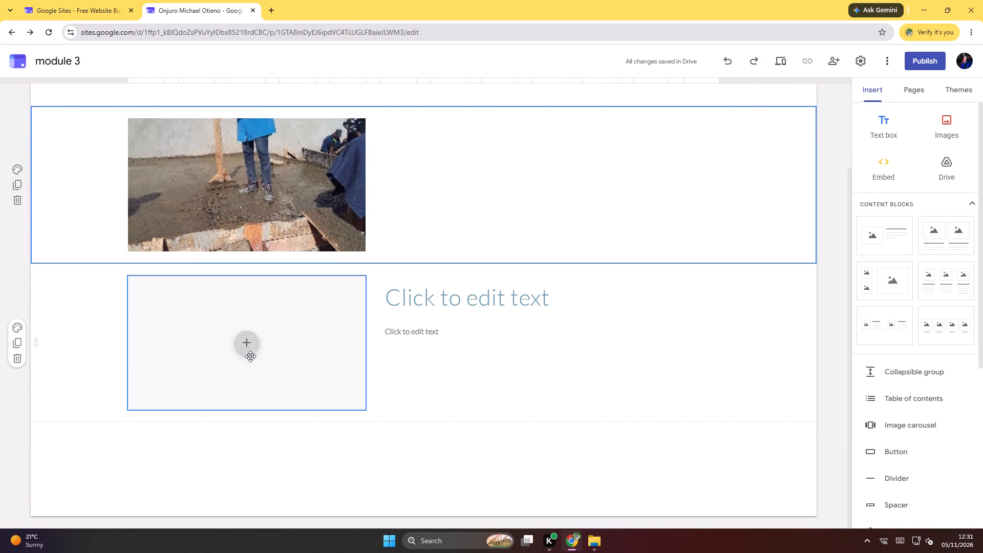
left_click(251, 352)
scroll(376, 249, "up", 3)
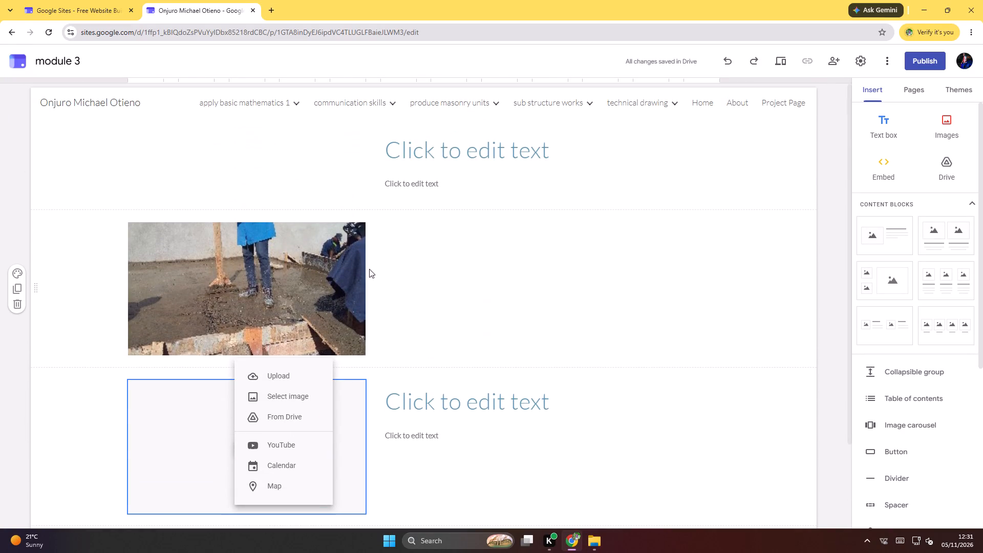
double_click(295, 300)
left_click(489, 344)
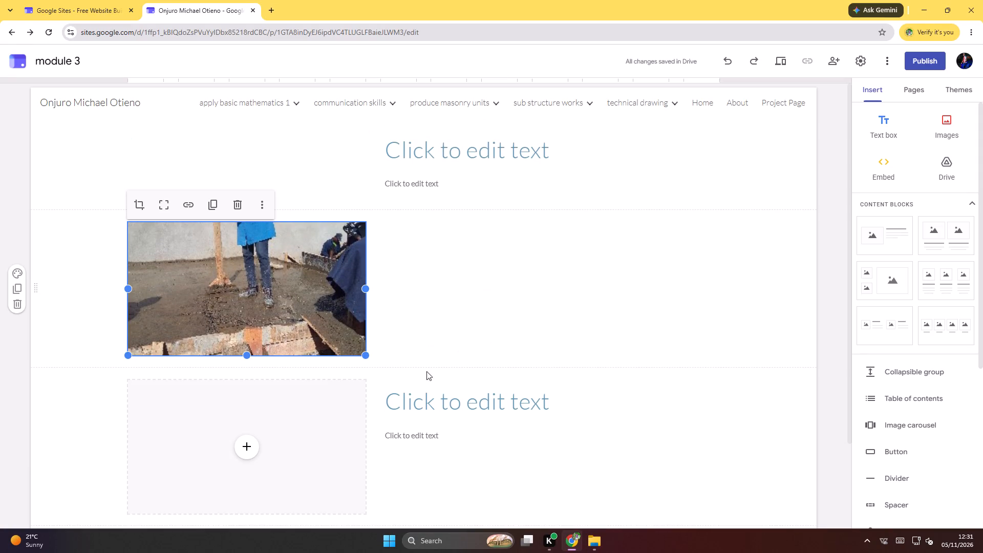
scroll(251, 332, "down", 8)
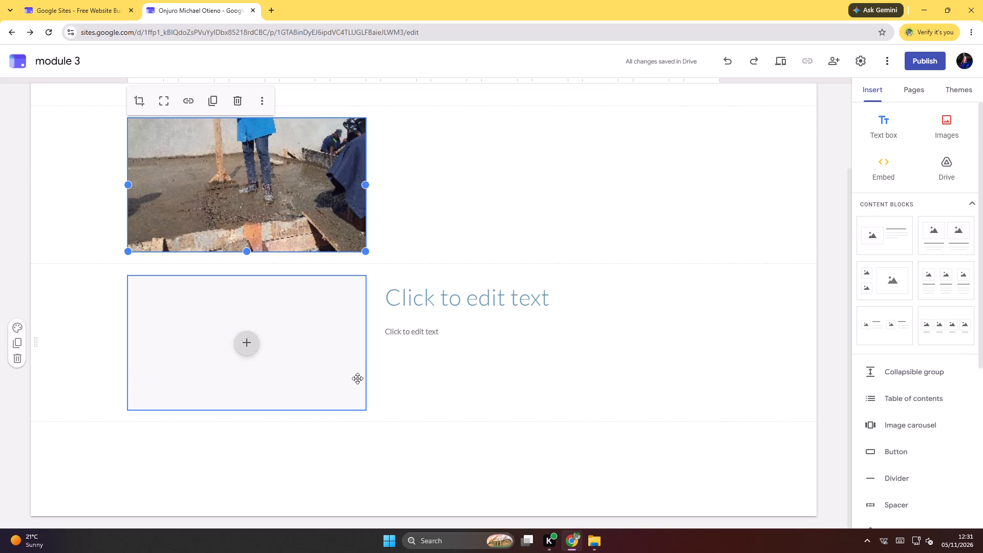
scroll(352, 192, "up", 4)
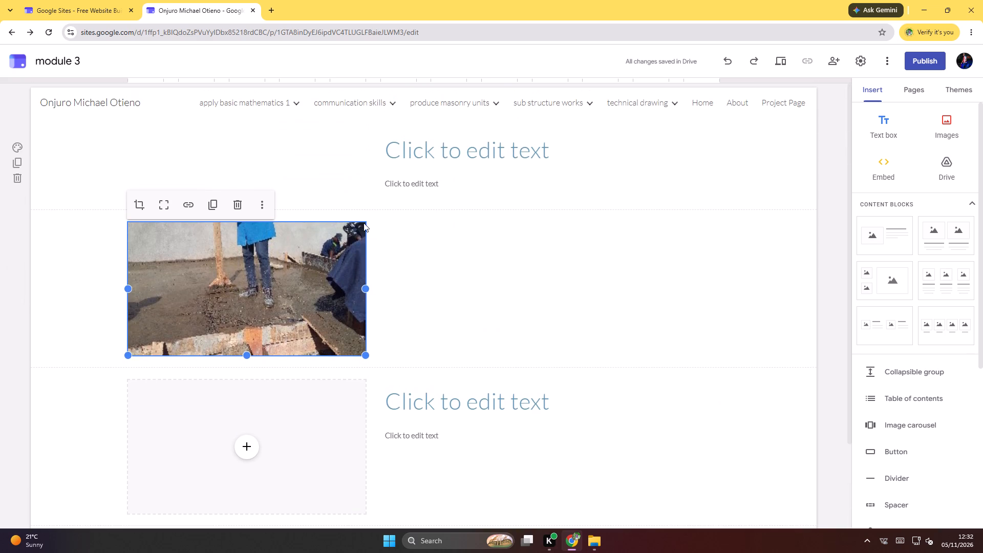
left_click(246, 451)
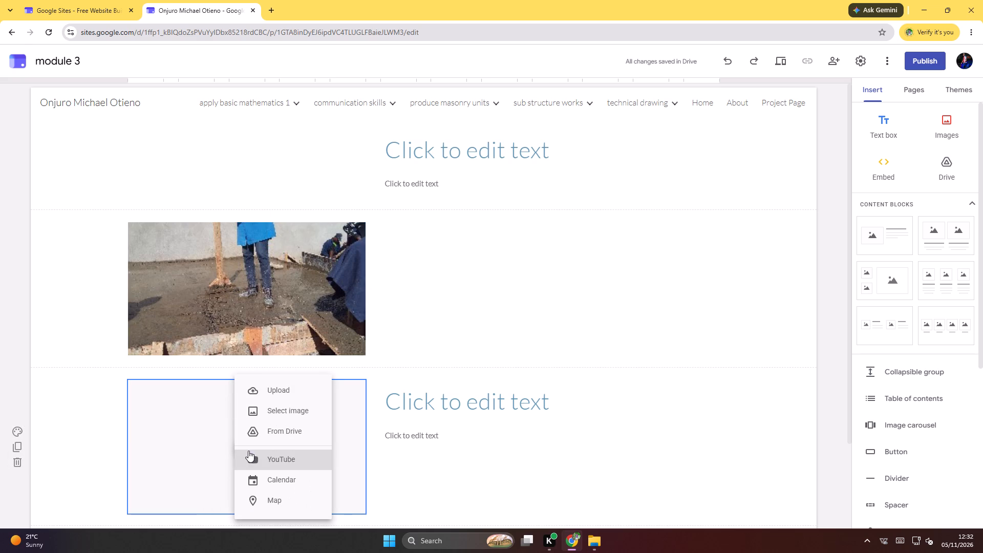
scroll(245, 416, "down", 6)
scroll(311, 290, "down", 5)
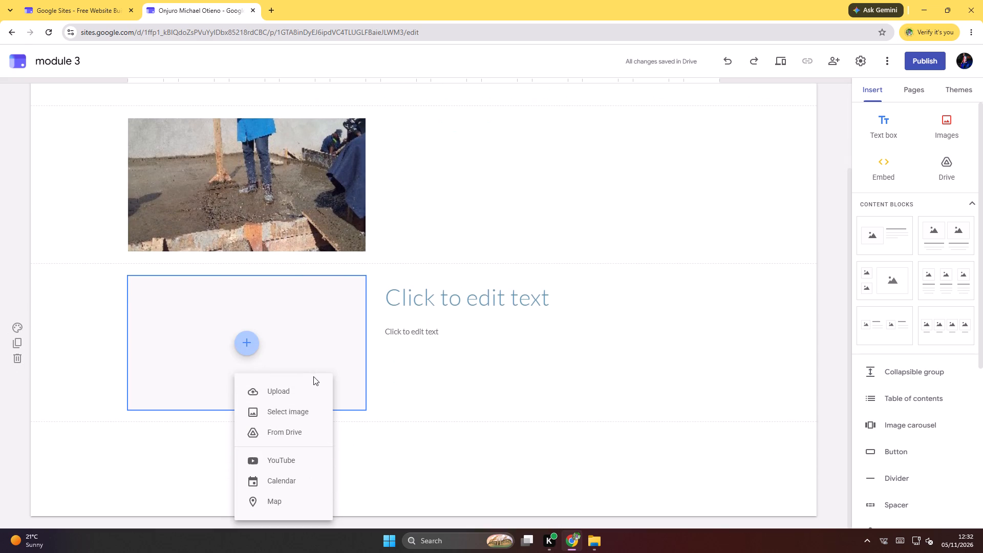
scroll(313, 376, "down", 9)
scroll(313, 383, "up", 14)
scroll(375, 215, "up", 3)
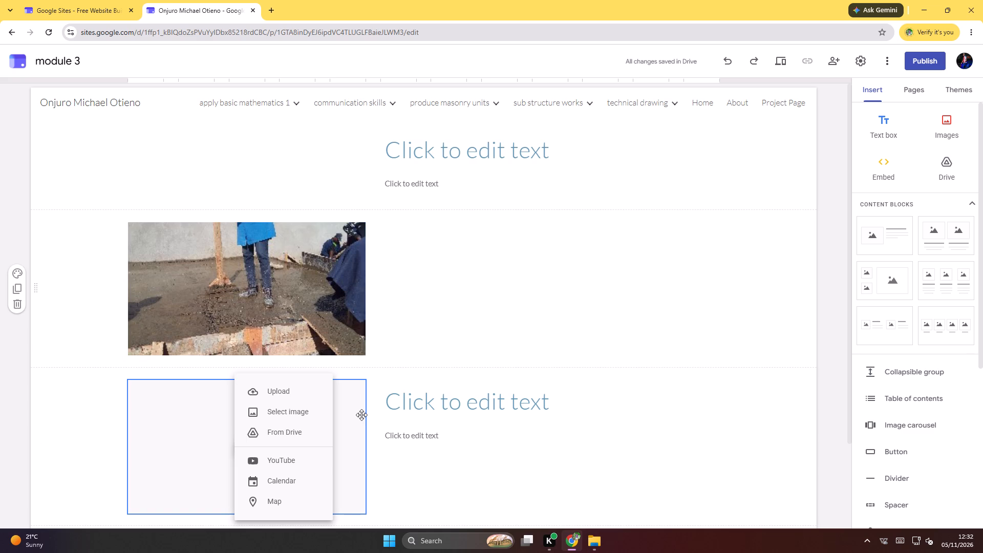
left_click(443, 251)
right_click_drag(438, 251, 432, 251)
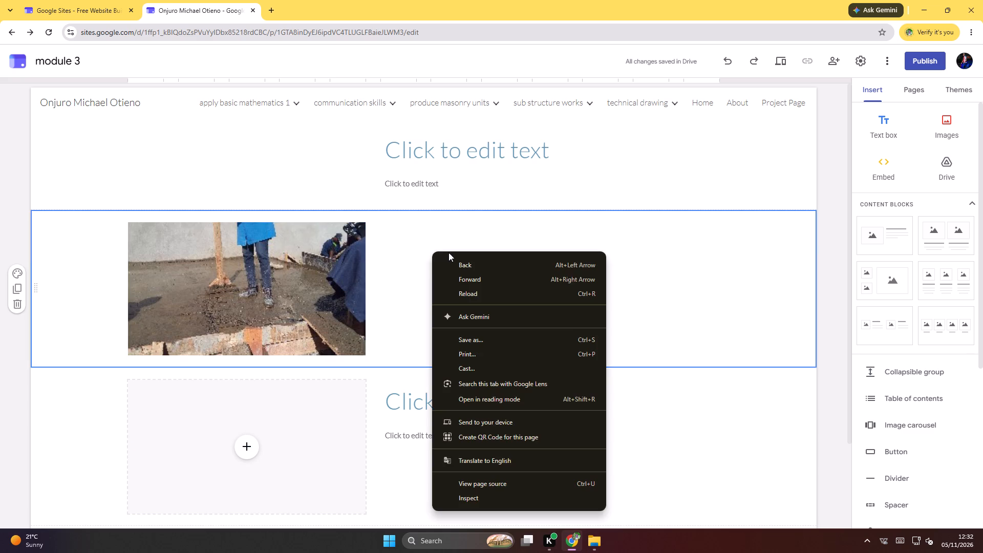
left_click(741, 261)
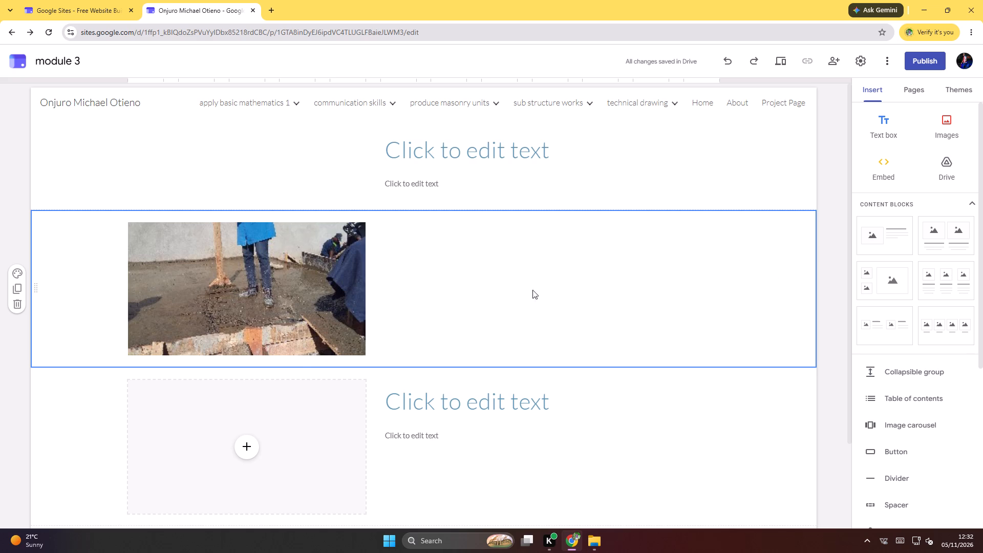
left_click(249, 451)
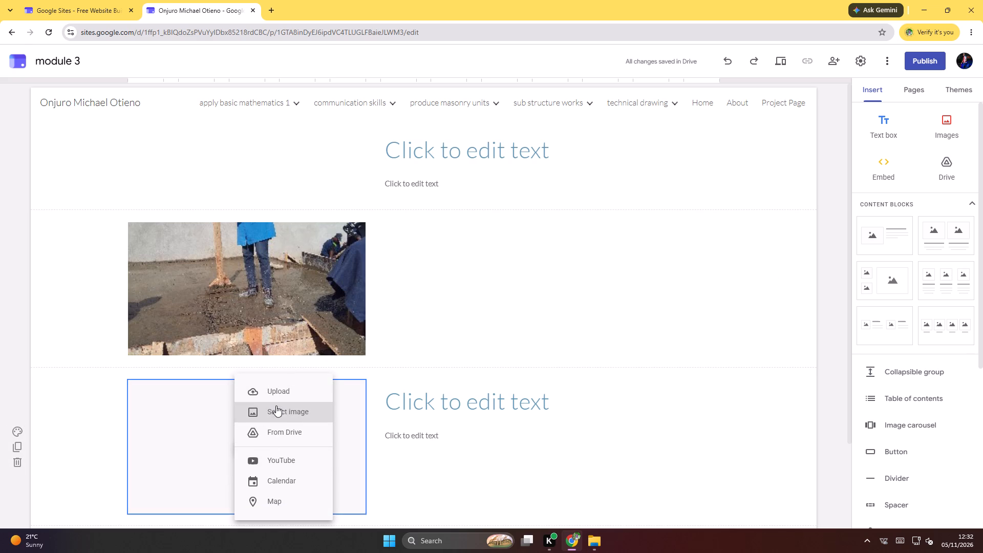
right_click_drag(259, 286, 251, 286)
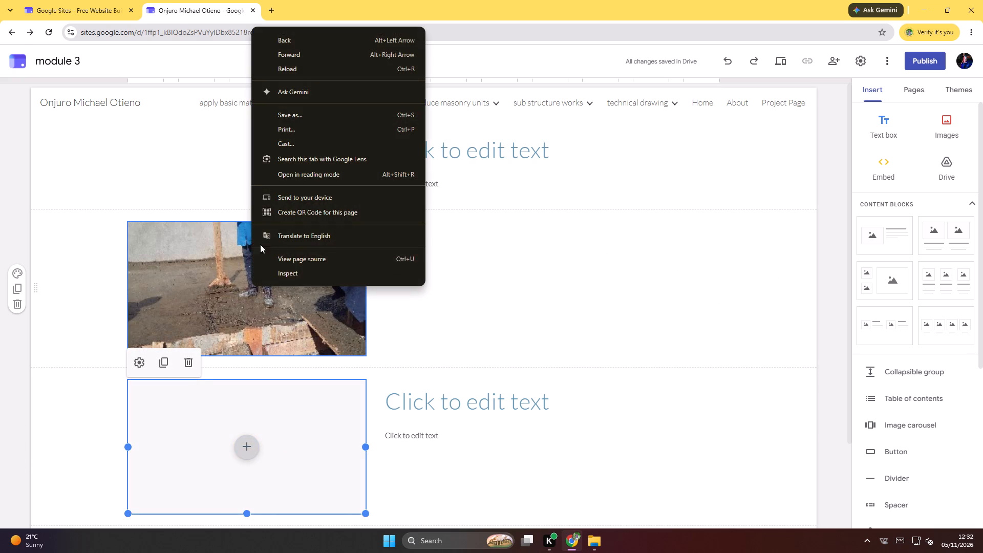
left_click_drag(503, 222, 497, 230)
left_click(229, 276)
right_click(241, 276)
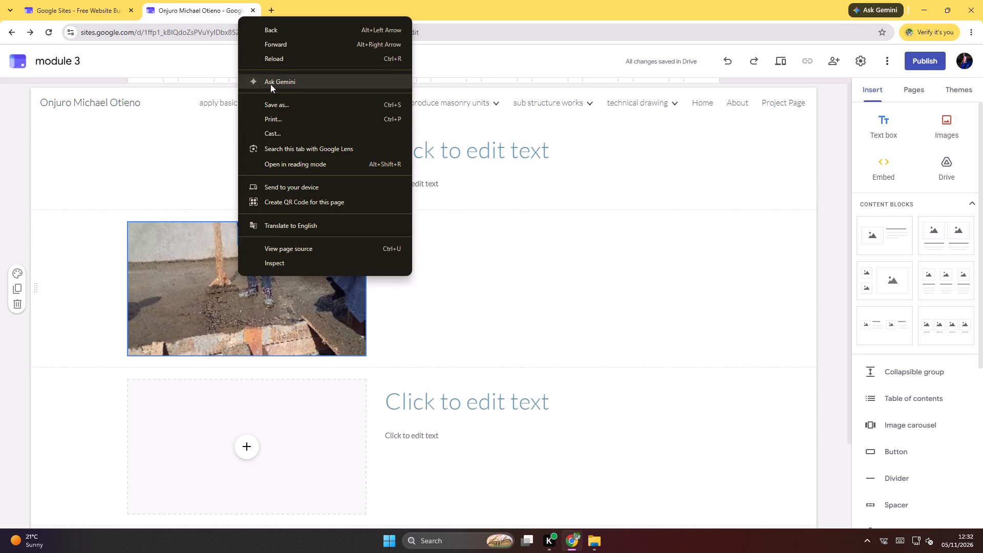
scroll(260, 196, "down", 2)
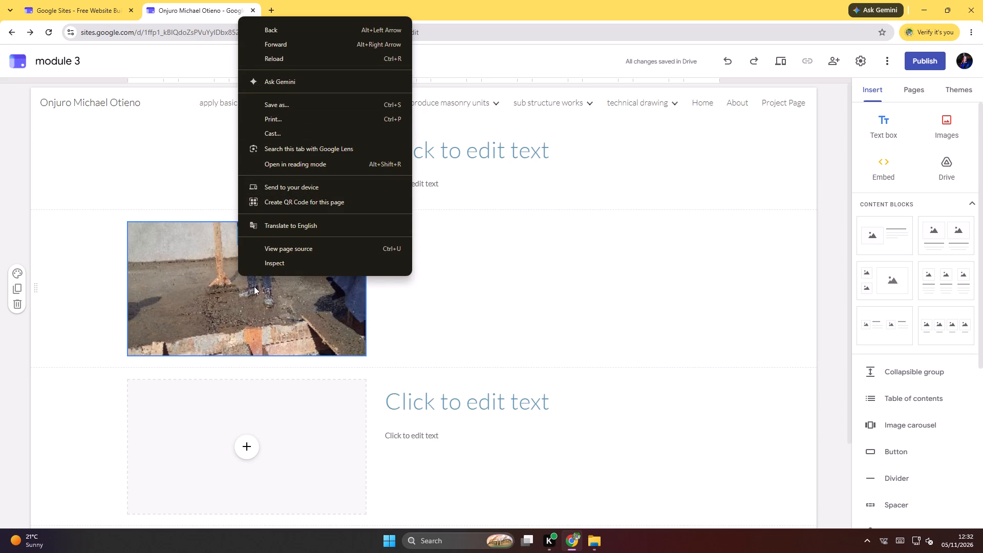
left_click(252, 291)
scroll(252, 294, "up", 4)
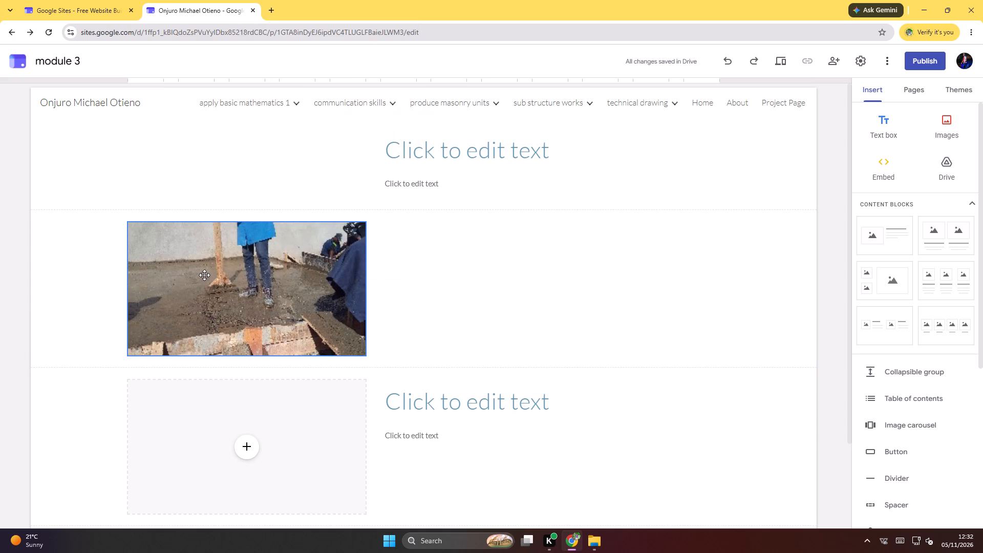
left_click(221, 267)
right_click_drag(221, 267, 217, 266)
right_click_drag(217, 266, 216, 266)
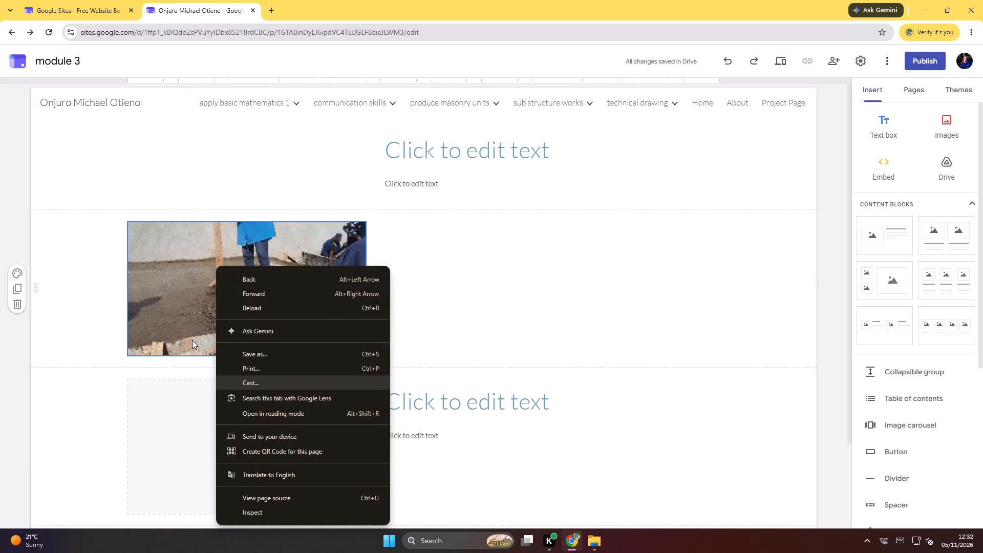
Duplicate the site photo in the second content block.
left_click(178, 279)
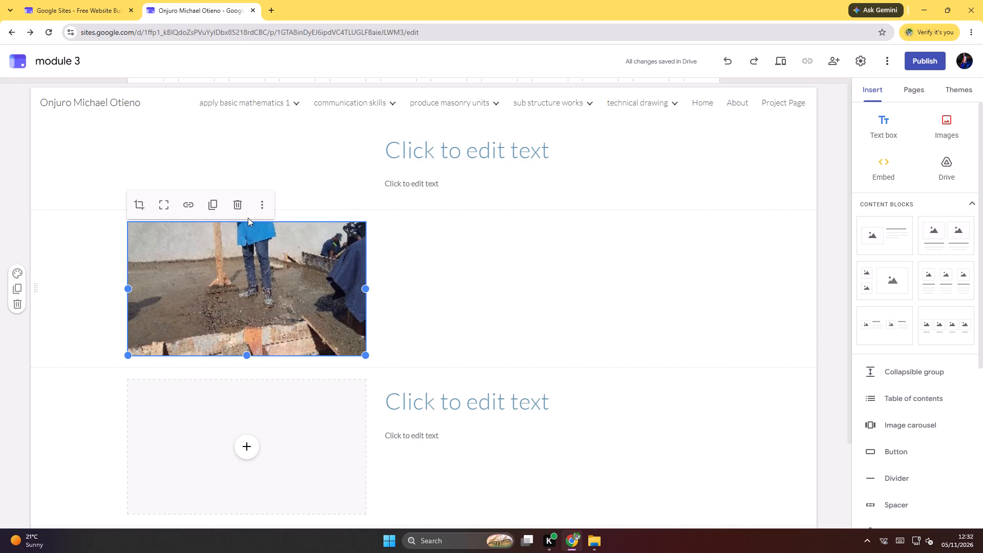
left_click(209, 204)
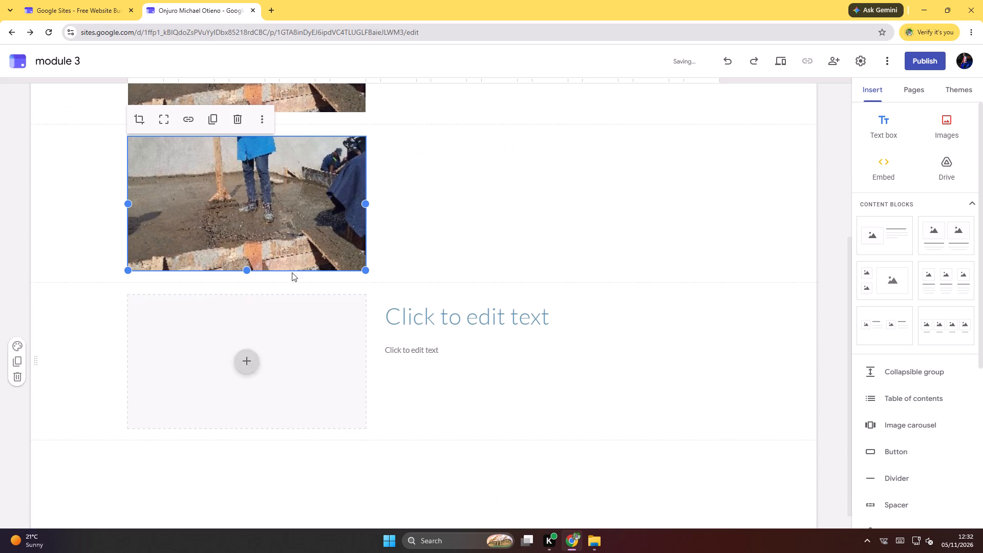
Add a caption beneath the duplicated photo, just above the block with the empty image placeholder.
right_click_drag(450, 195, 428, 261)
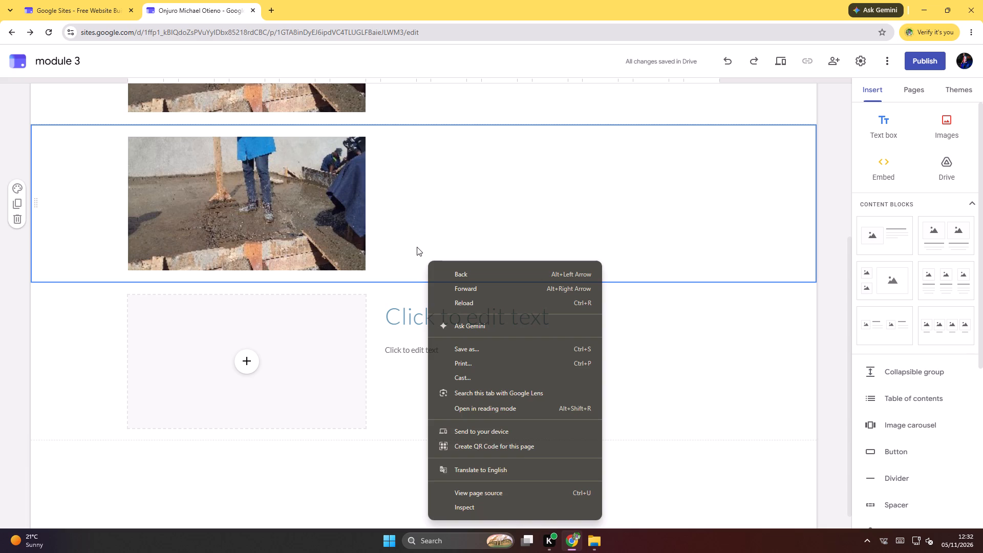
left_click_drag(480, 210, 394, 208)
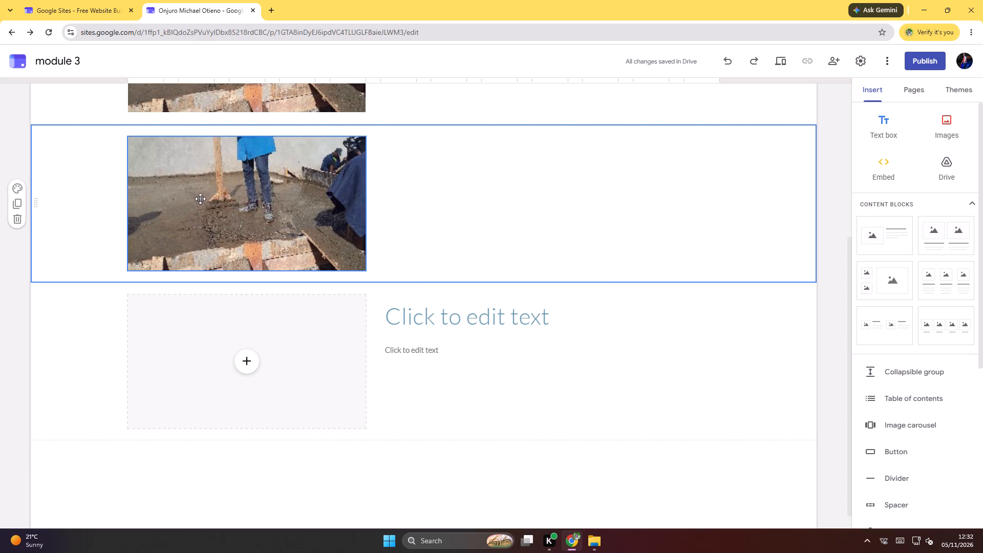
left_click(204, 202)
left_click(208, 202)
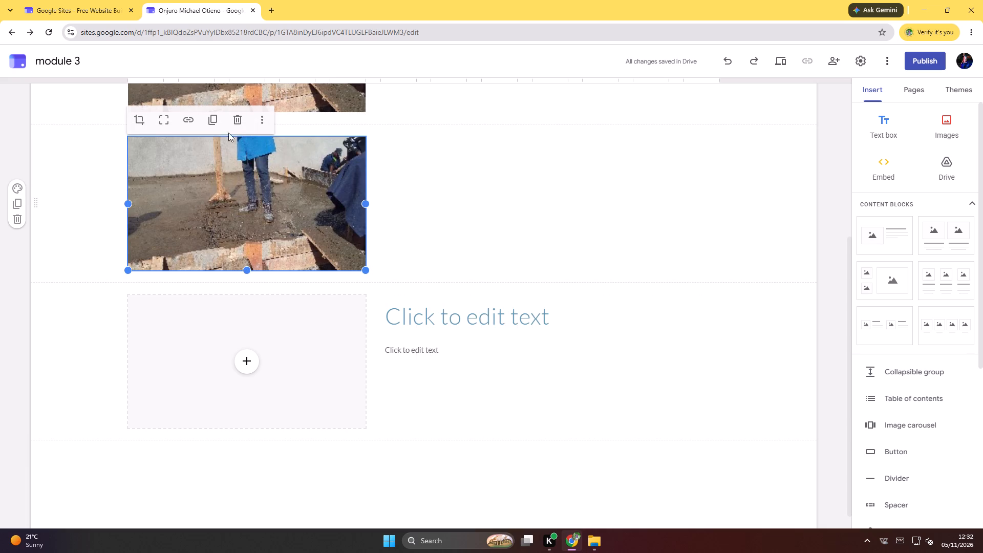
left_click(266, 121)
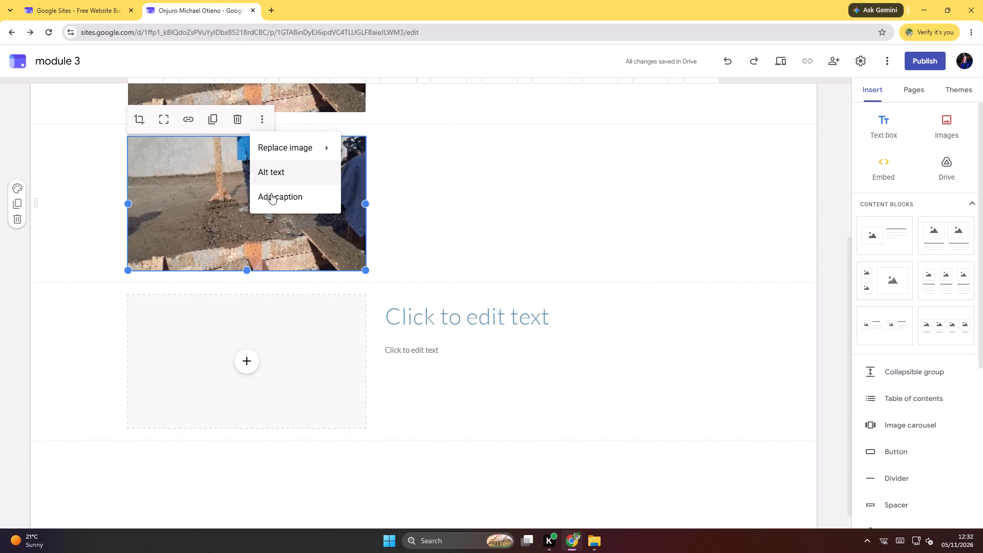
left_click(283, 199)
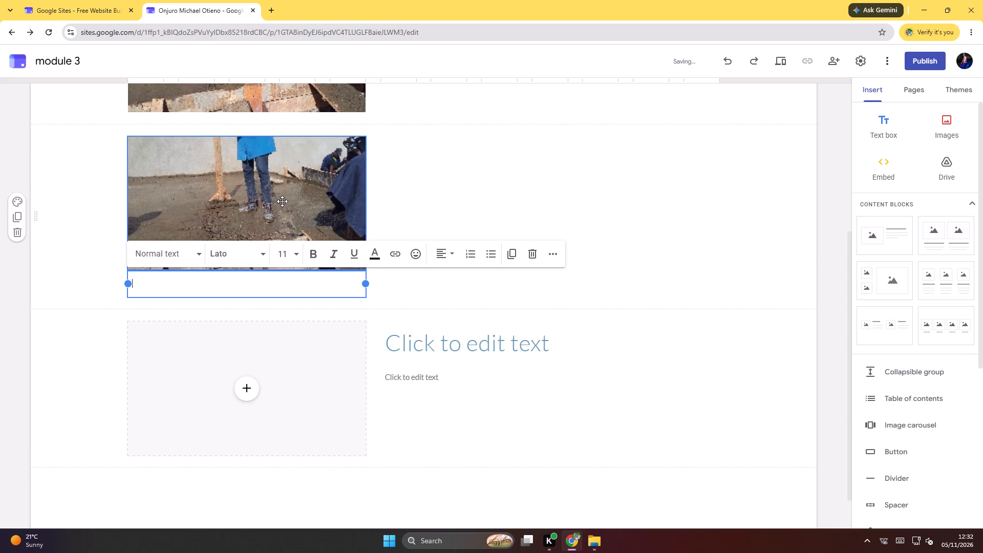
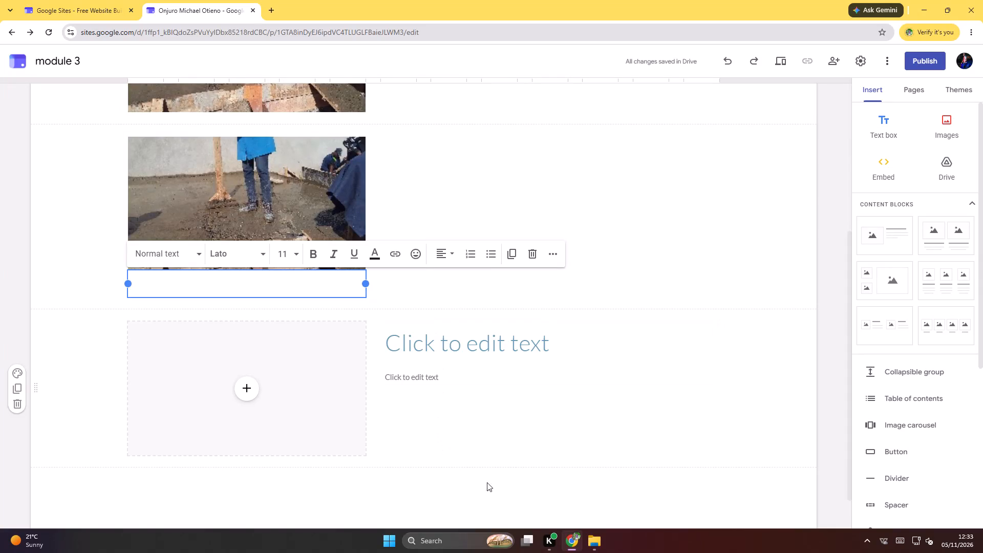
Write the caption "oversight concrete" in the text box beneath the duplicated site photo.
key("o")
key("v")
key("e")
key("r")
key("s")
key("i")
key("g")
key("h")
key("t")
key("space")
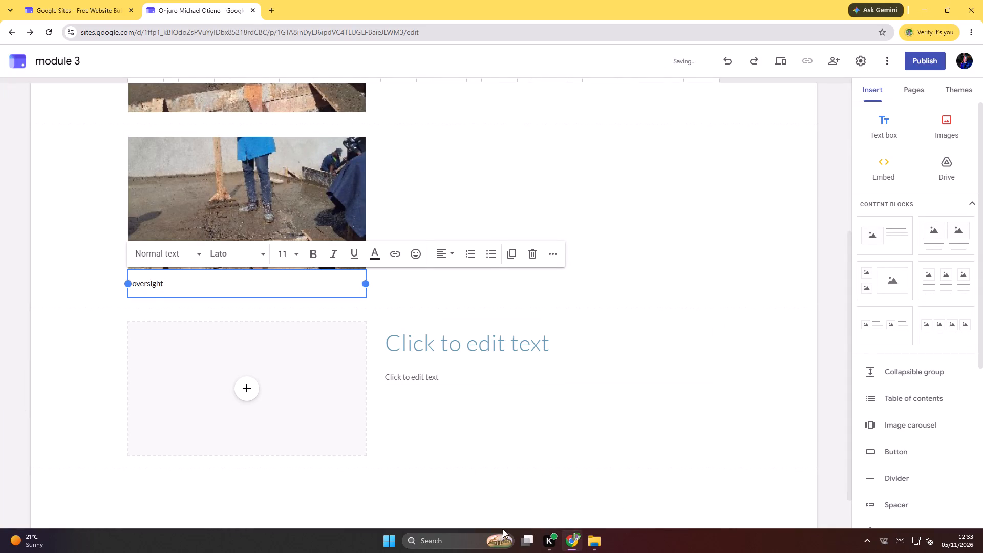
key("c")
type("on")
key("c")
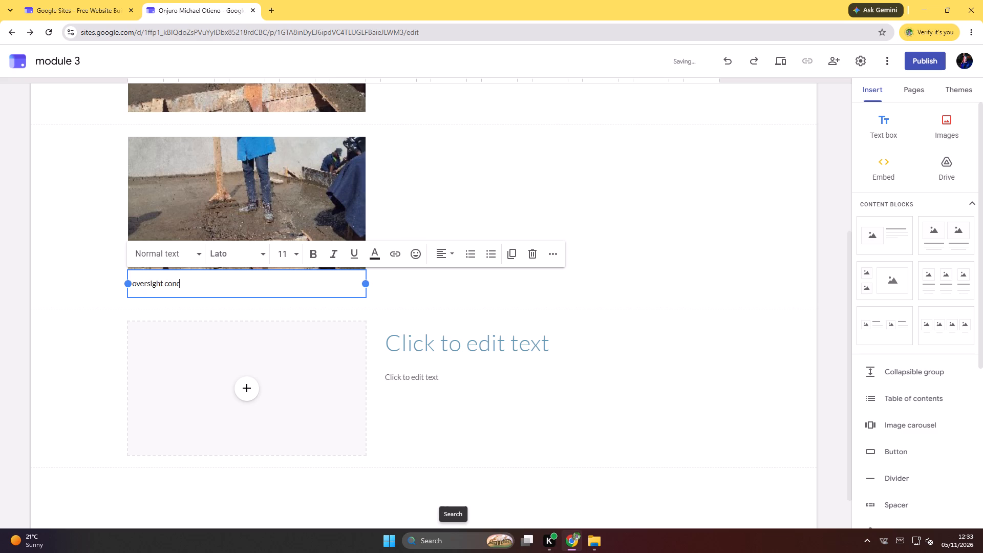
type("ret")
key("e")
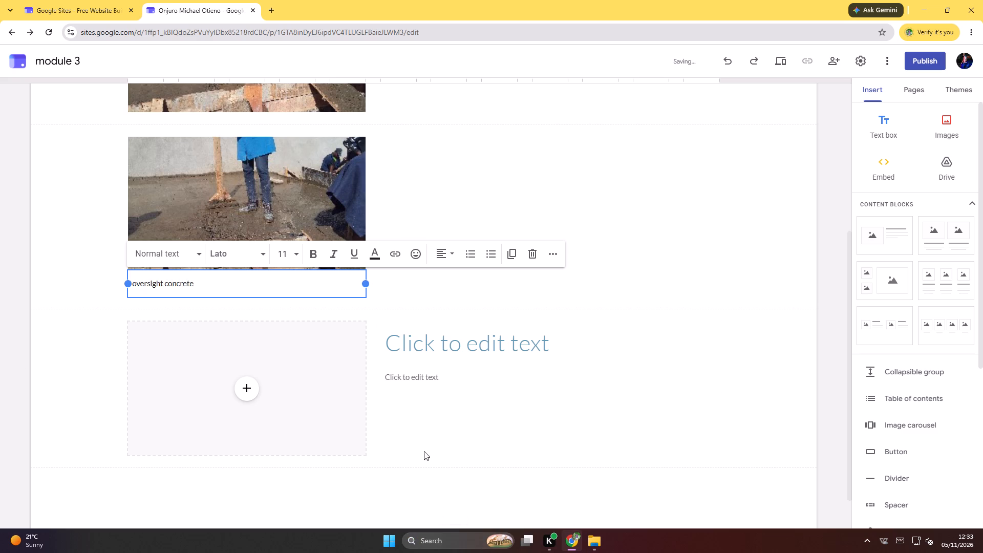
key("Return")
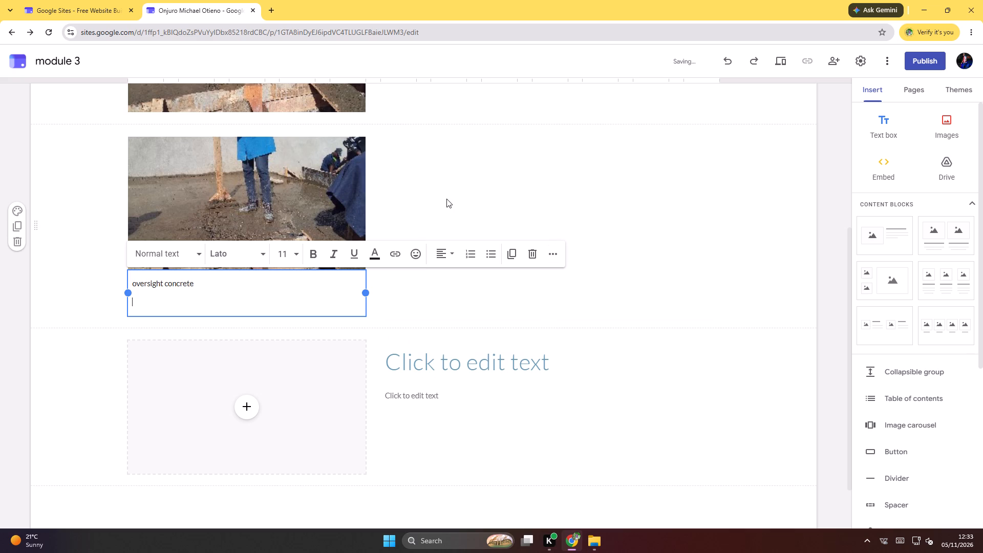
Delete the uncaptioned copy of the site photo in the block above the captioned one.
scroll(446, 199, "up", 6)
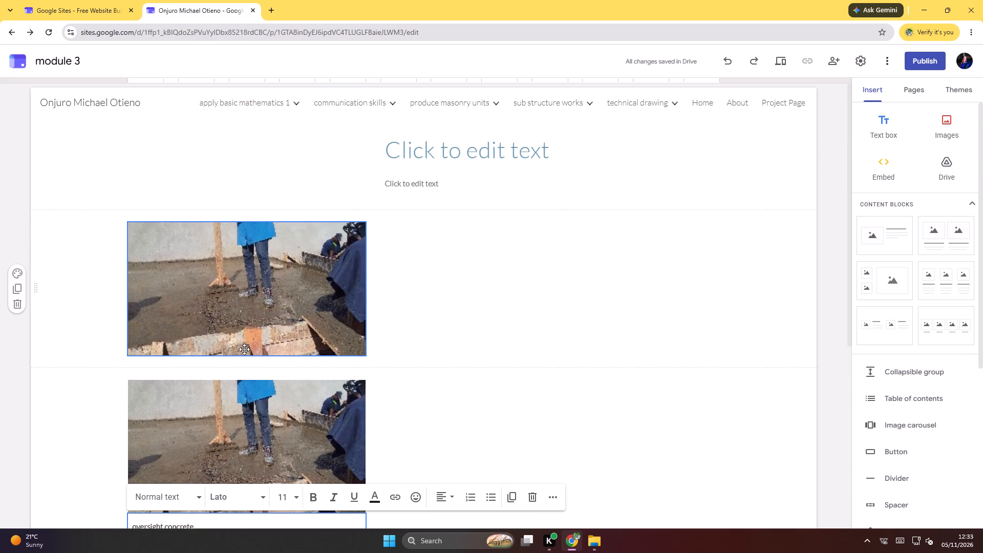
right_click(295, 291)
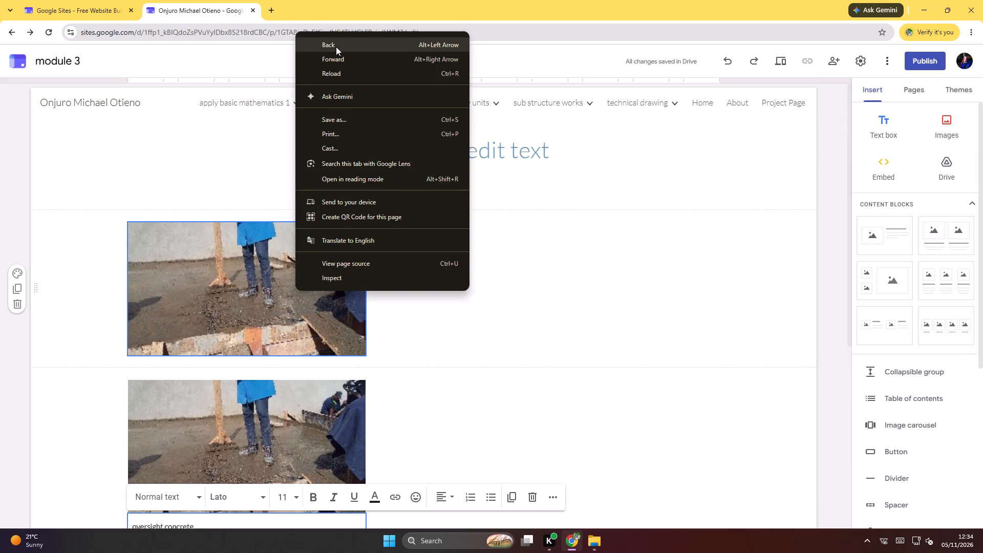
left_click(174, 355)
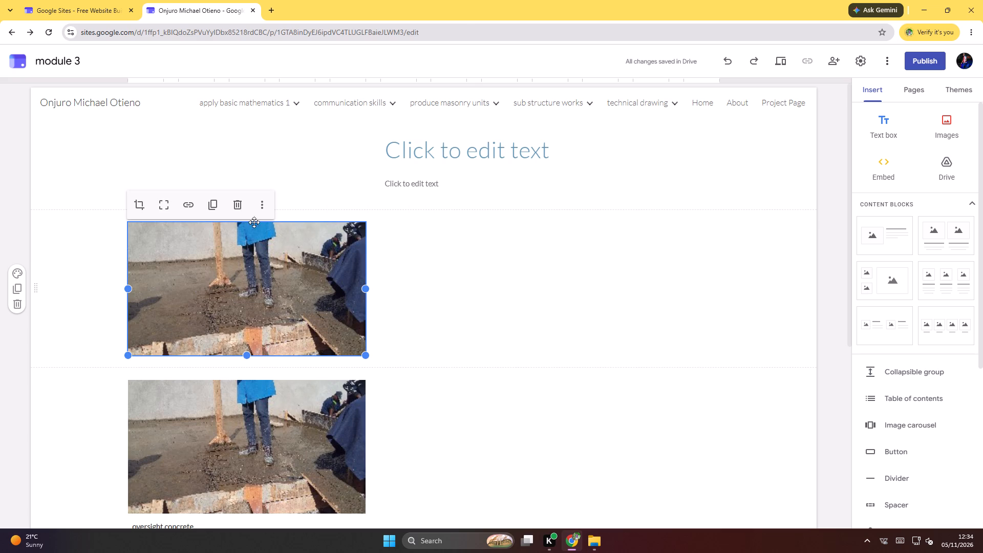
left_click(239, 209)
Add another content block with one image placeholder beside a heading and body text at the page's end.
scroll(212, 377, "up", 3)
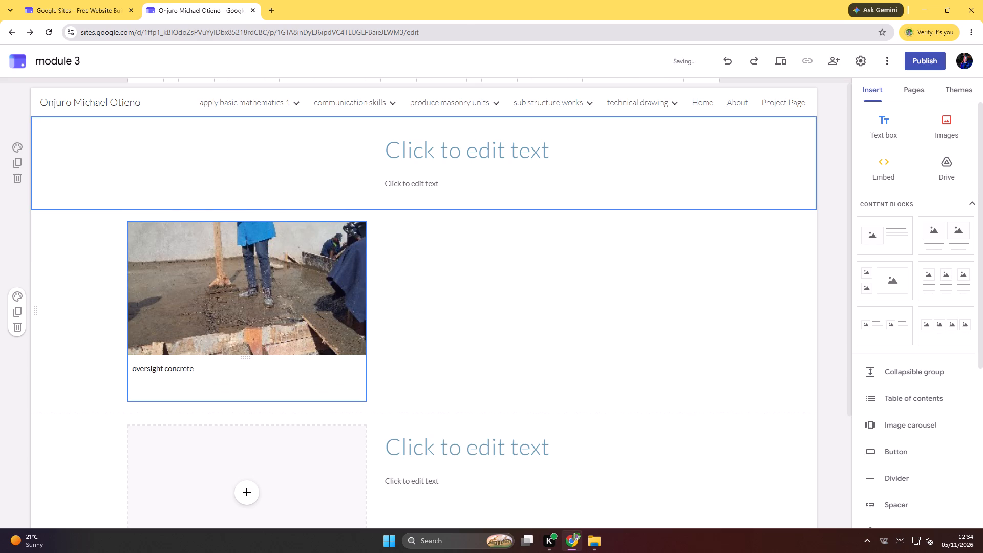
scroll(212, 377, "down", 5)
scroll(223, 378, "up", 12)
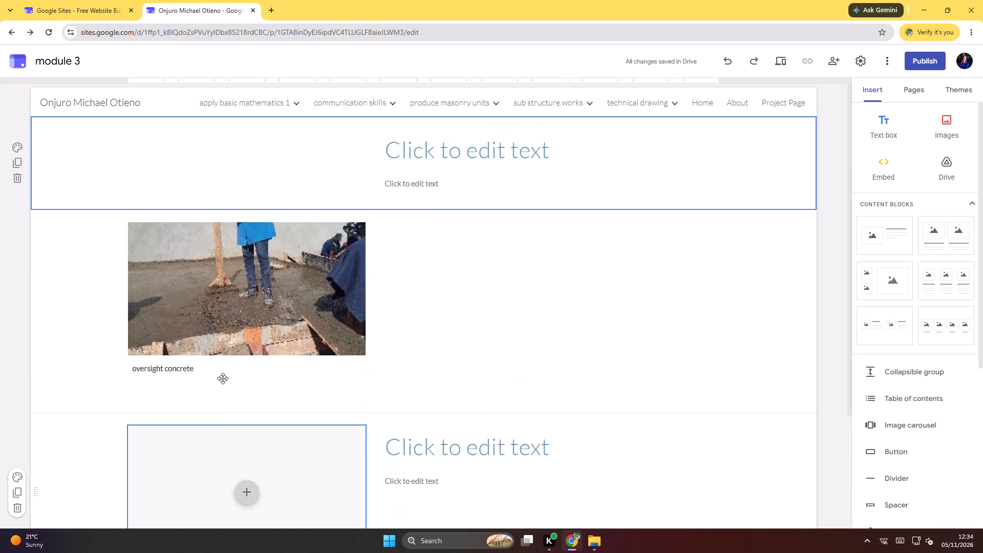
scroll(223, 378, "up", 1)
right_click(301, 163)
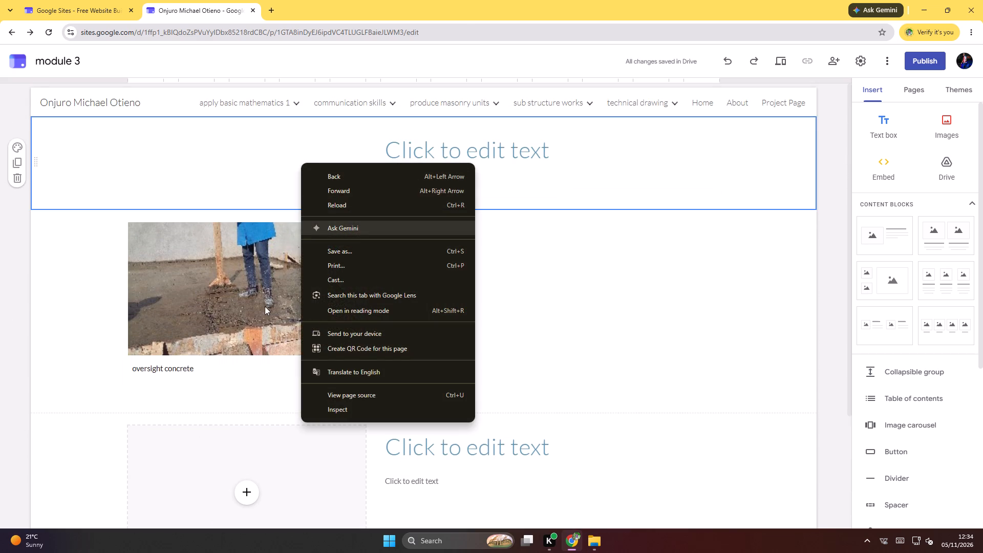
scroll(203, 444, "down", 3)
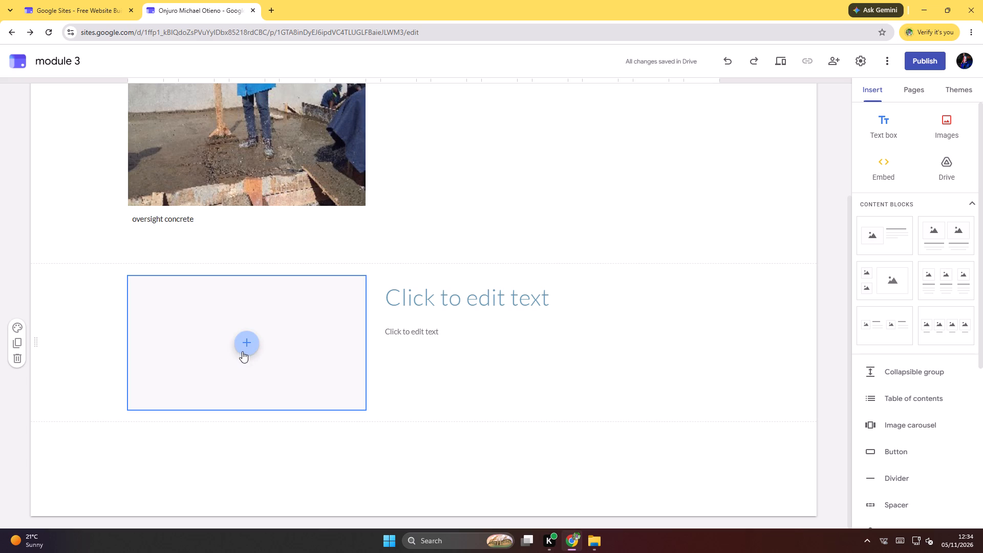
scroll(244, 353, "down", 9)
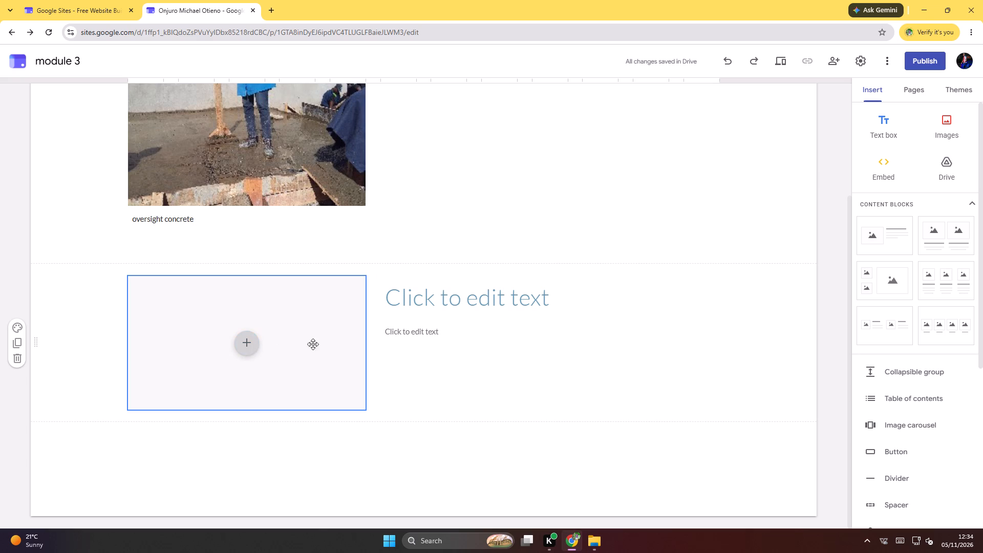
left_click(885, 240)
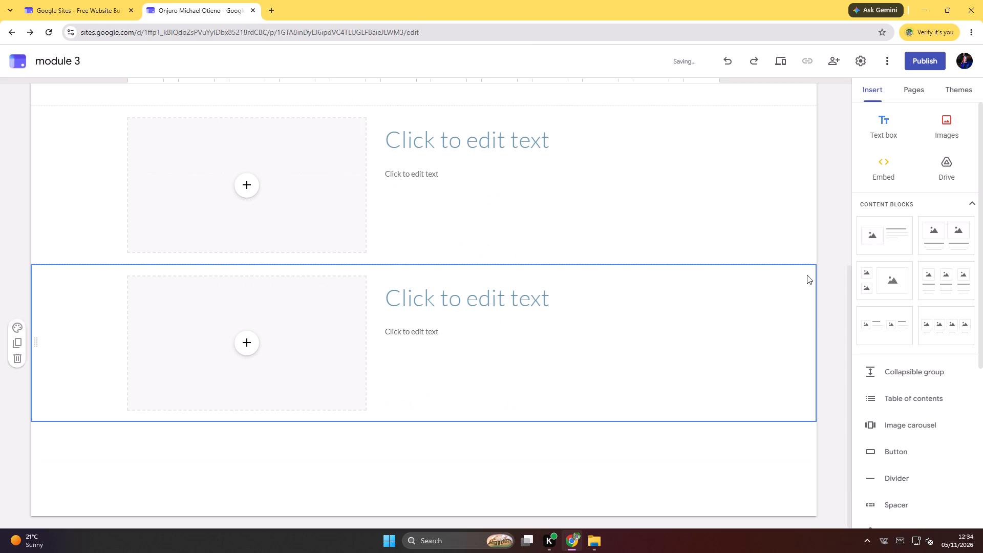
Delete the page's first section, which holds only placeholder heading and body text.
scroll(0, 374, "up", 3)
scroll(138, 258, "up", 2)
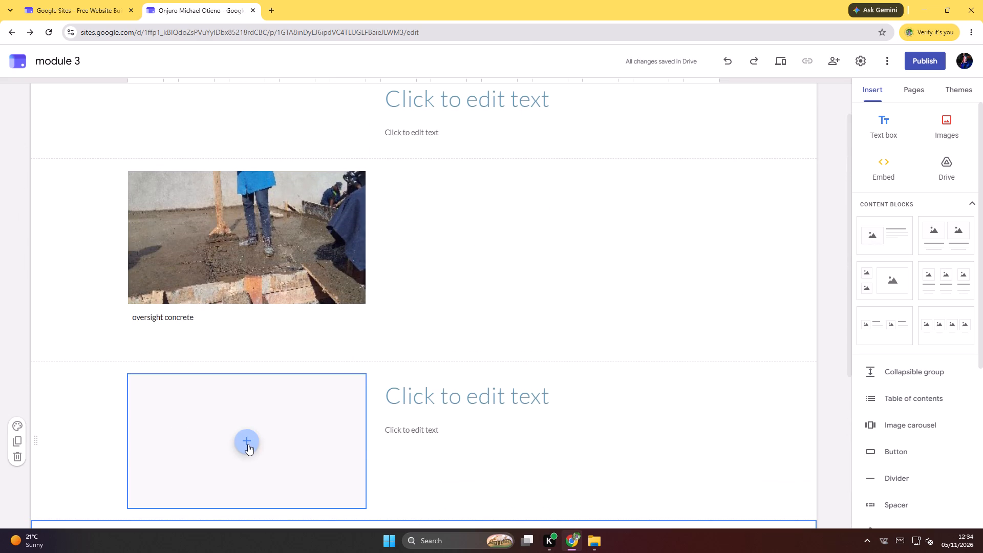
scroll(247, 444, "up", 10)
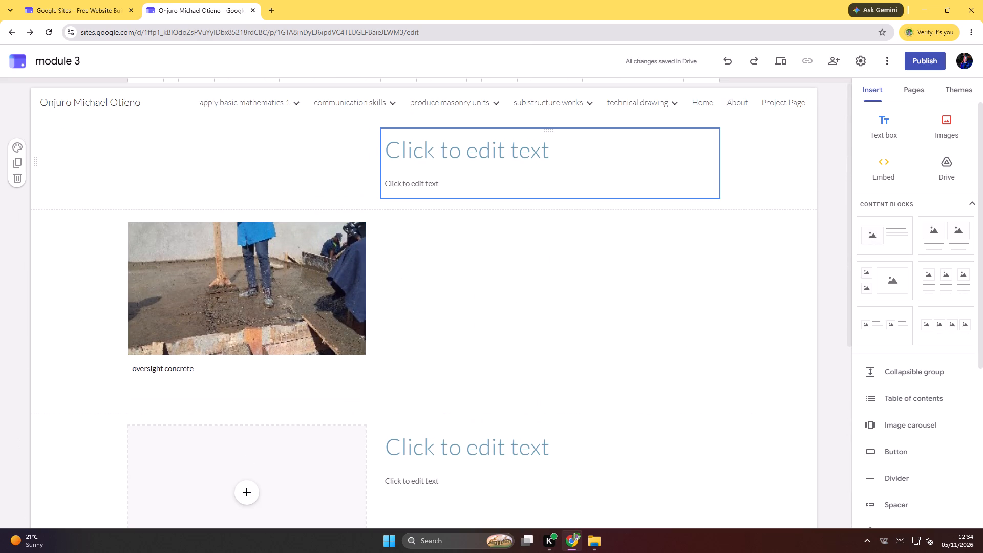
right_click(553, 160)
left_click_drag(272, 108, 272, 114)
left_click(254, 153)
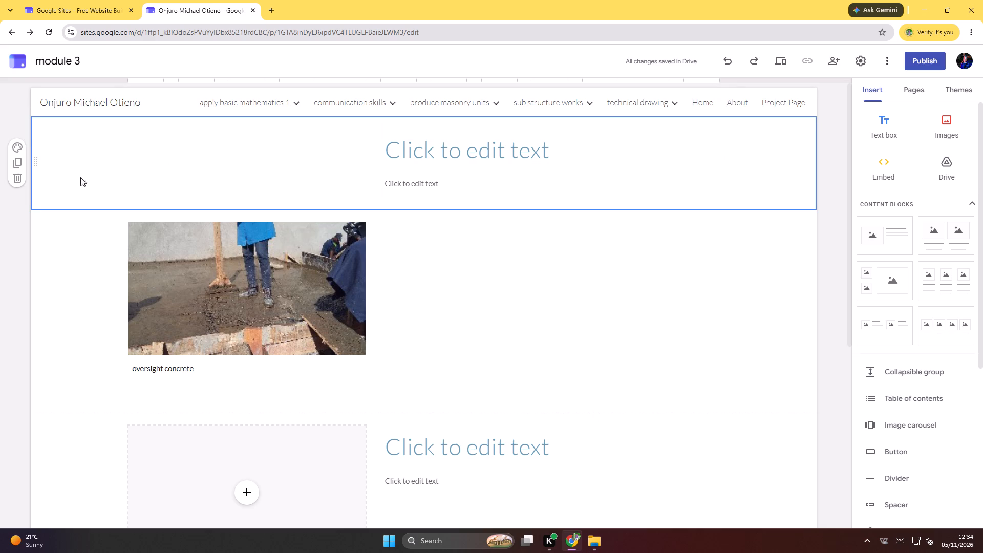
left_click(16, 178)
scroll(154, 256, "up", 4)
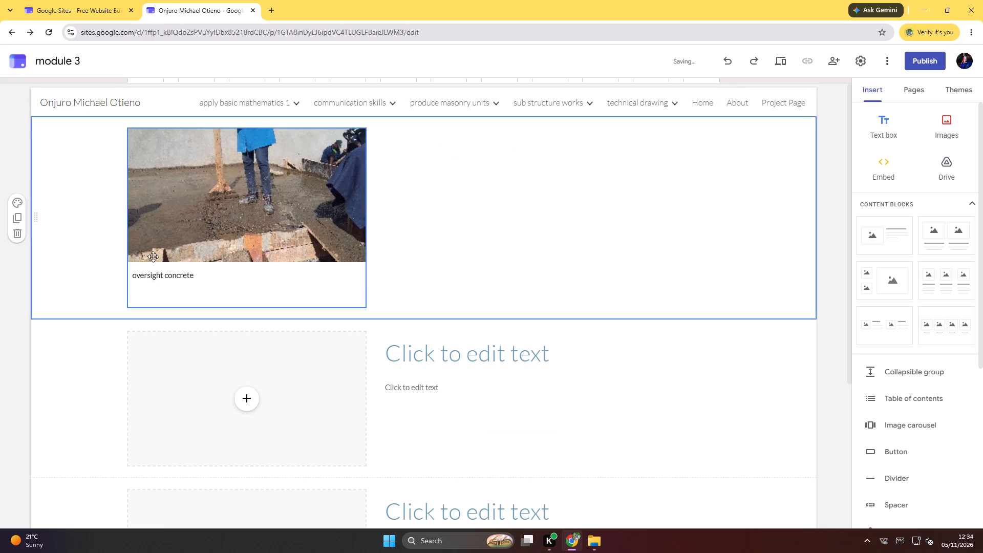
Enter "trench excavation" as the body text of the content block directly below the captioned photo.
scroll(144, 258, "down", 4)
left_click(241, 197)
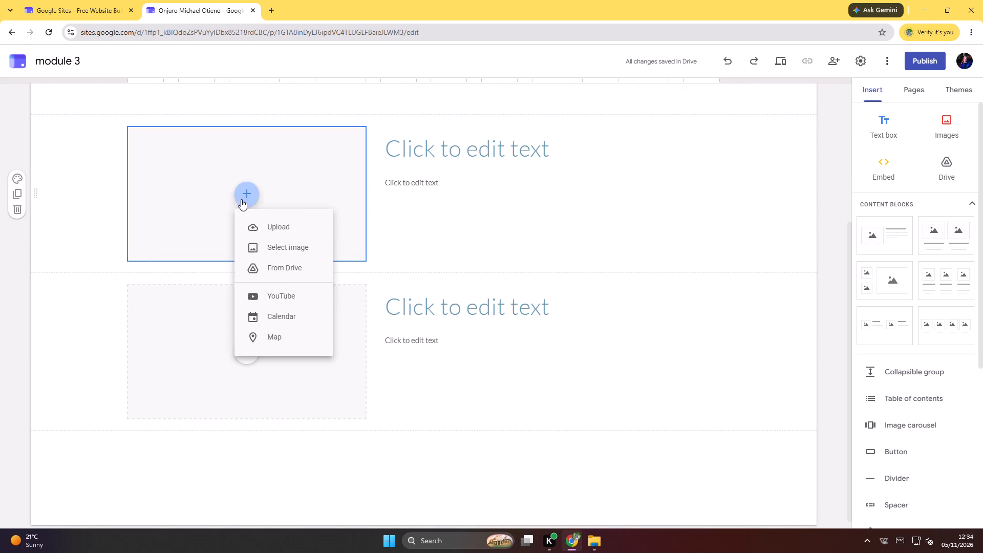
left_click(446, 173)
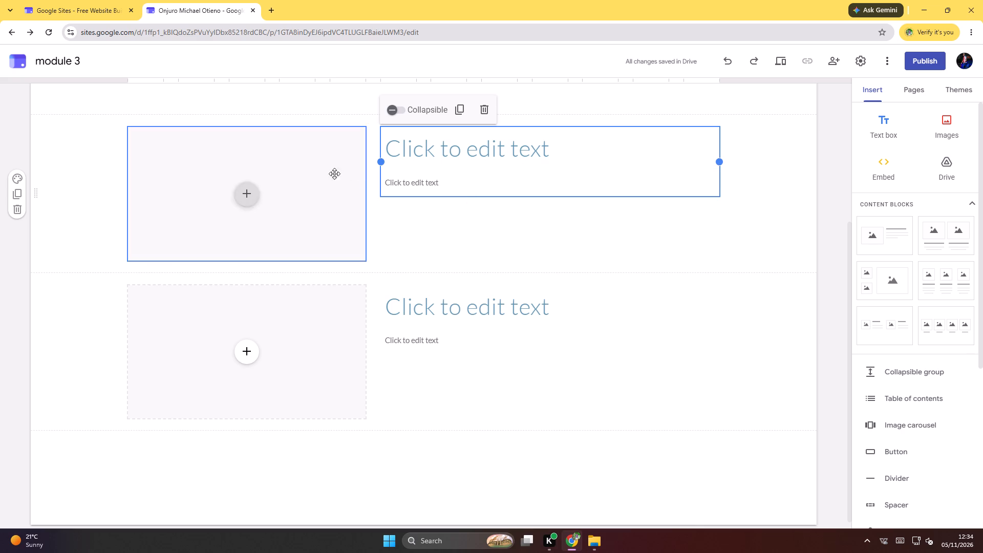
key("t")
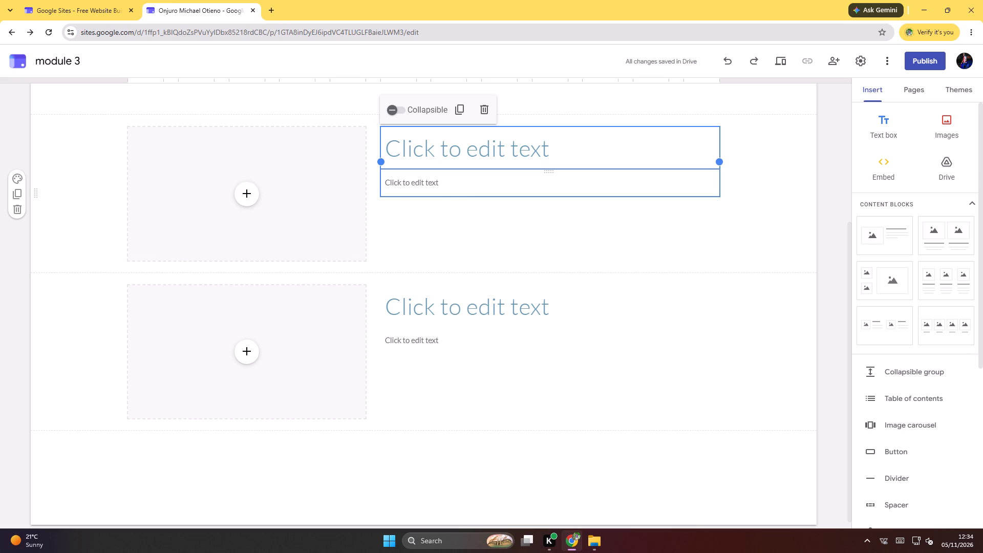
left_click(439, 184)
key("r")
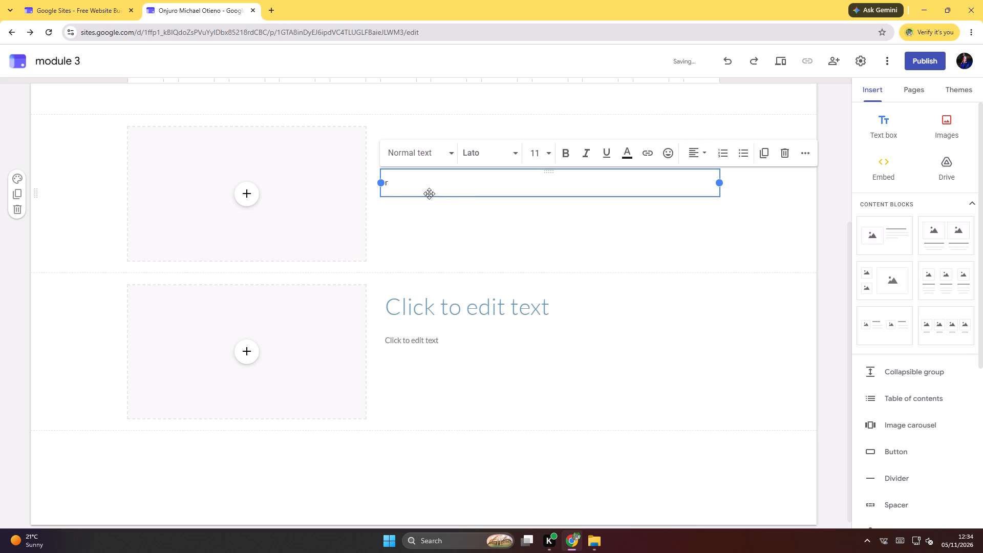
key("BackSpace")
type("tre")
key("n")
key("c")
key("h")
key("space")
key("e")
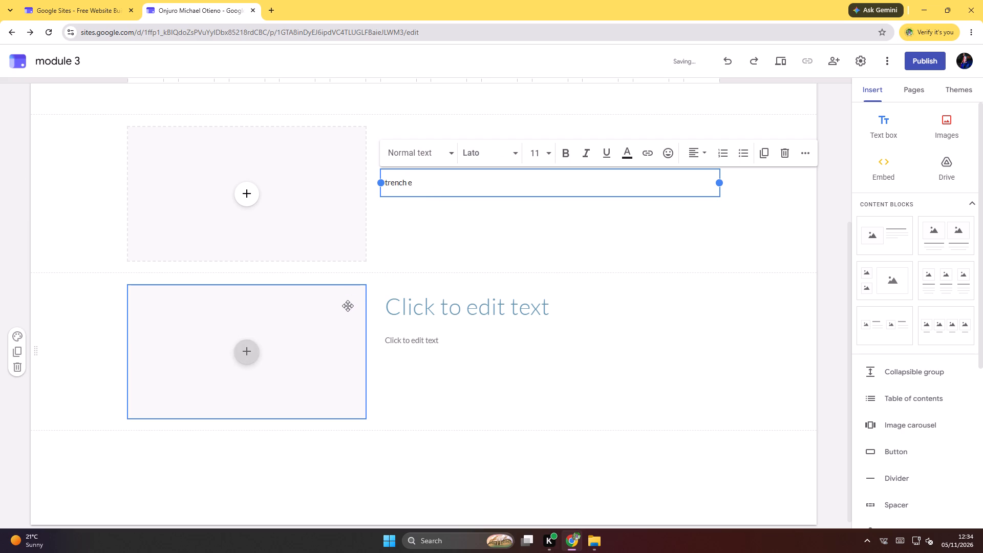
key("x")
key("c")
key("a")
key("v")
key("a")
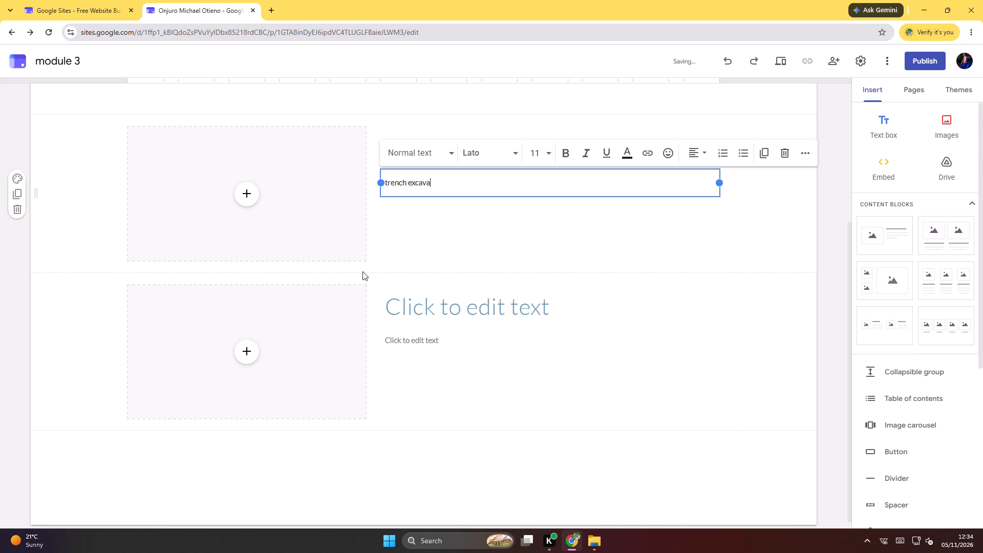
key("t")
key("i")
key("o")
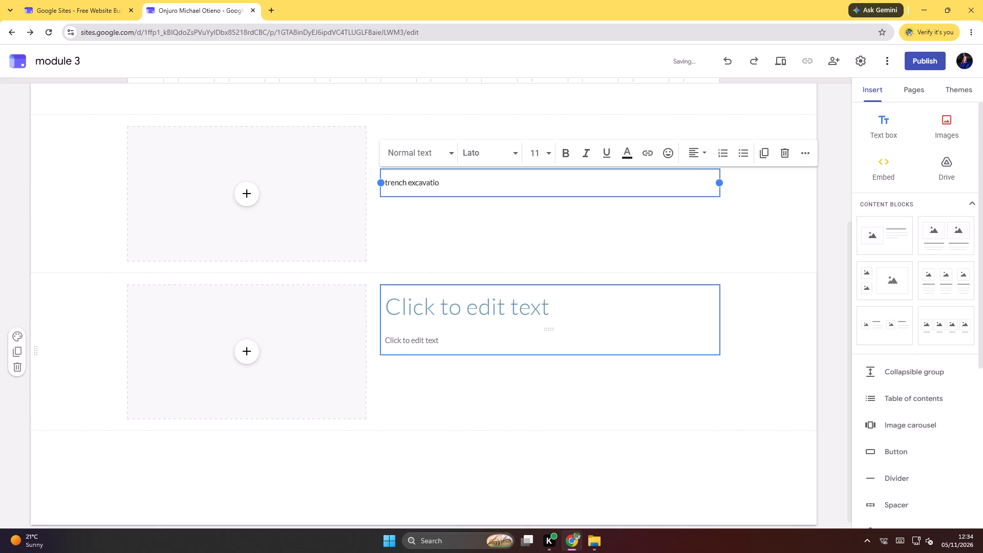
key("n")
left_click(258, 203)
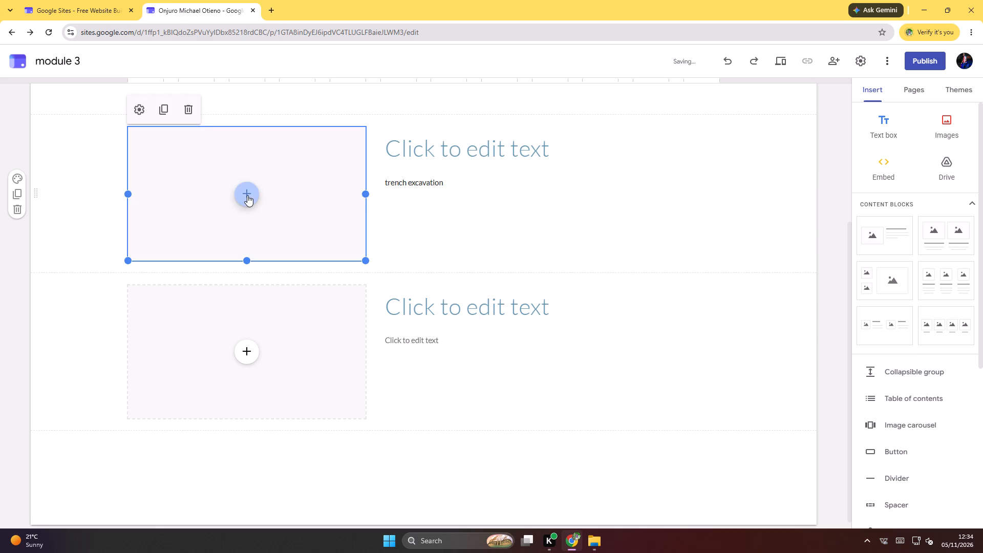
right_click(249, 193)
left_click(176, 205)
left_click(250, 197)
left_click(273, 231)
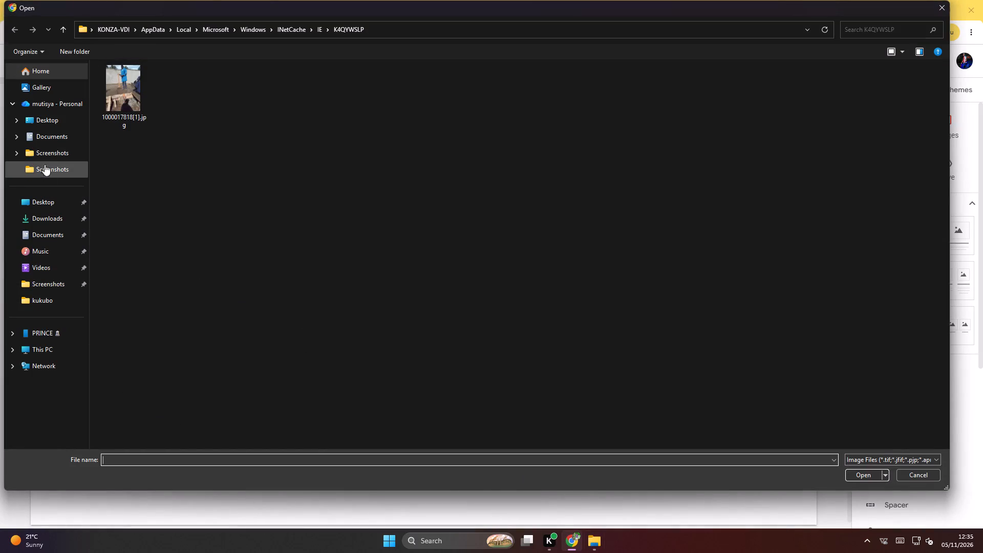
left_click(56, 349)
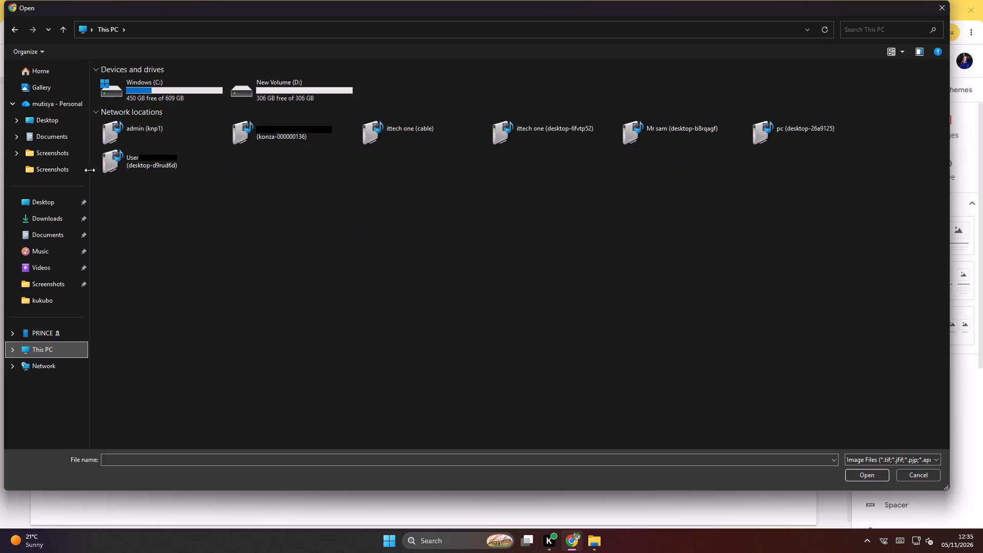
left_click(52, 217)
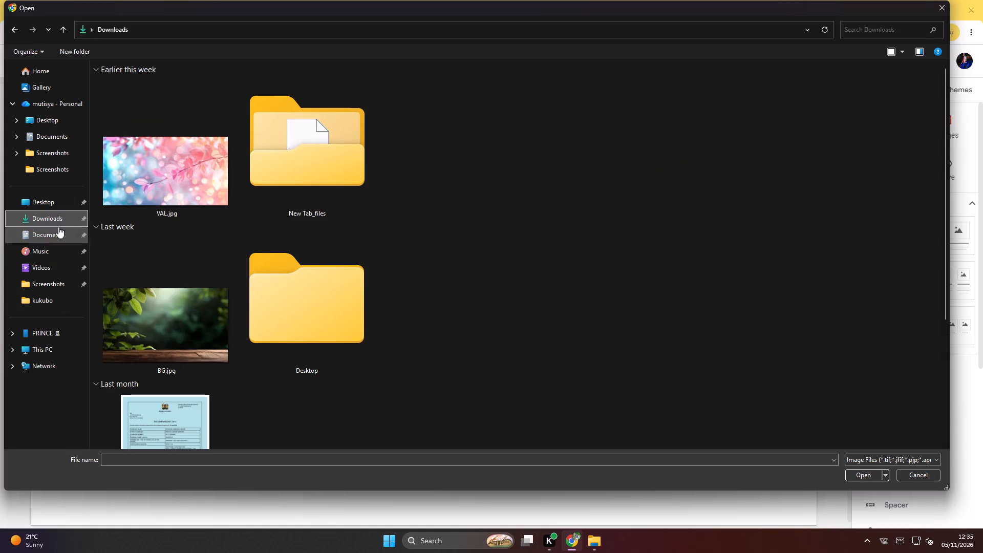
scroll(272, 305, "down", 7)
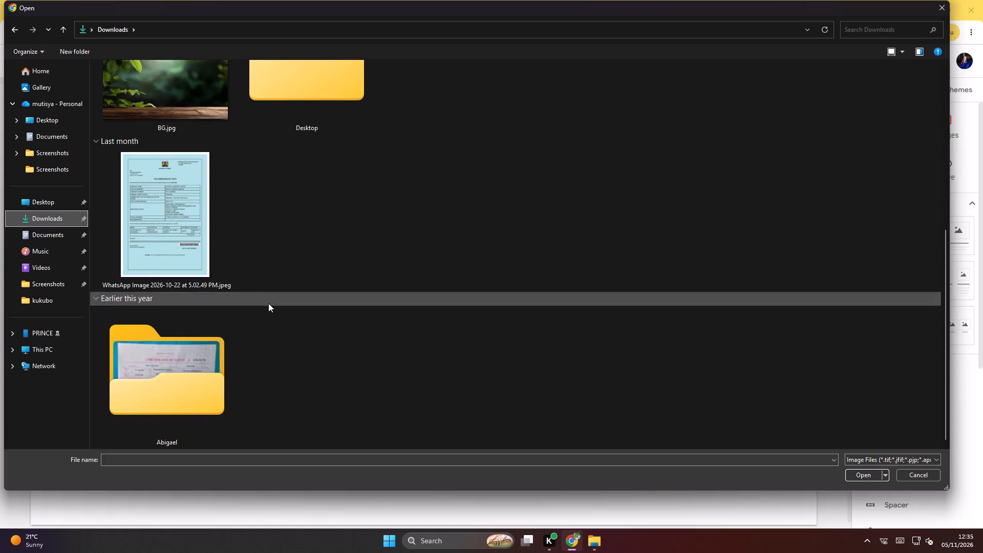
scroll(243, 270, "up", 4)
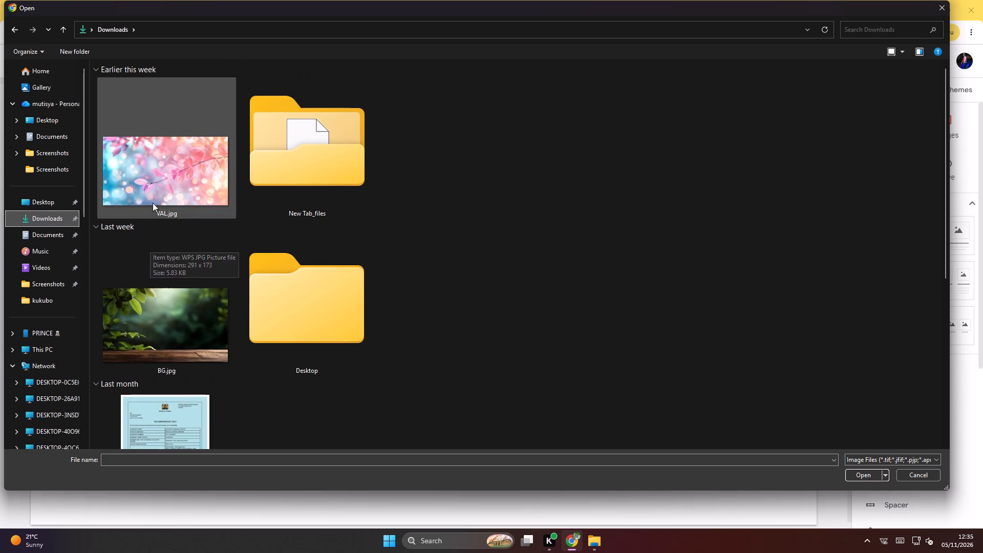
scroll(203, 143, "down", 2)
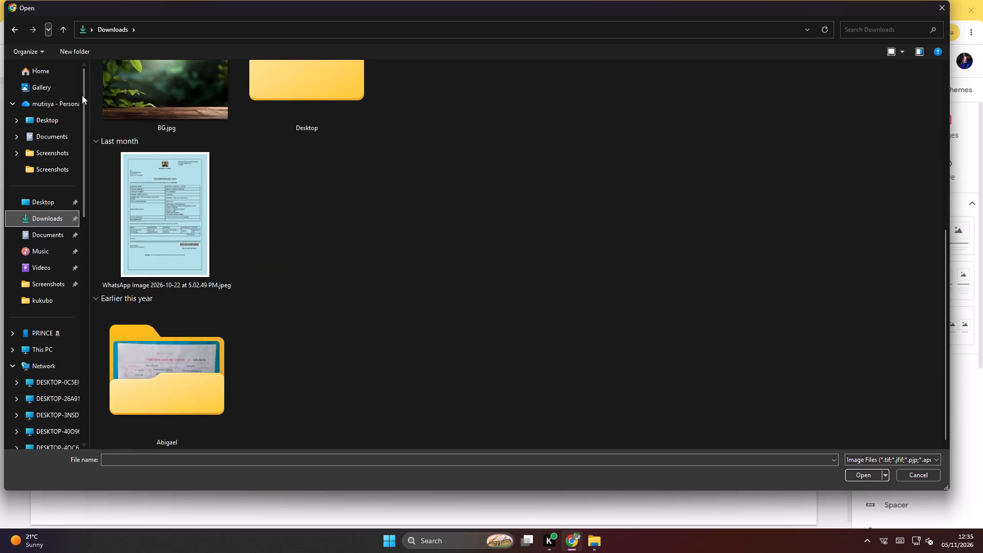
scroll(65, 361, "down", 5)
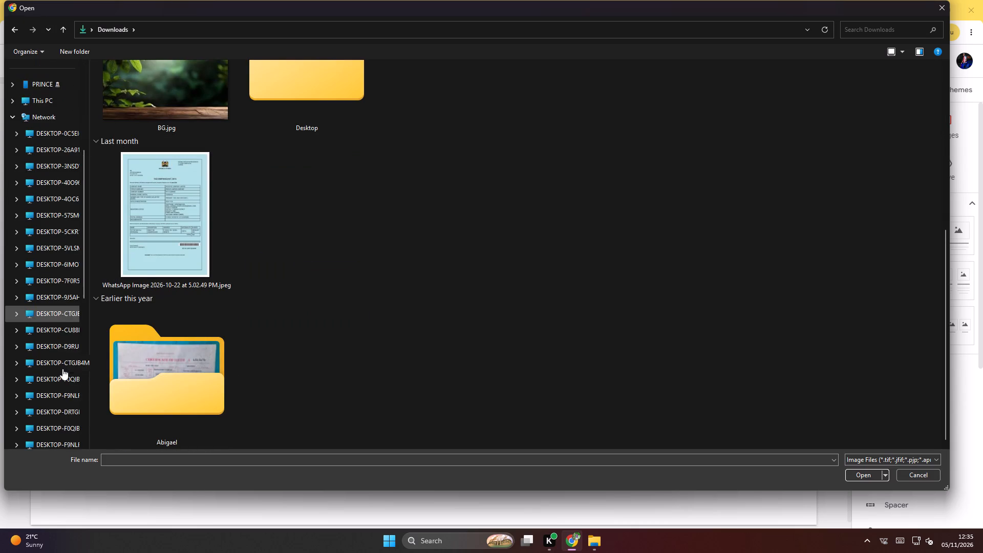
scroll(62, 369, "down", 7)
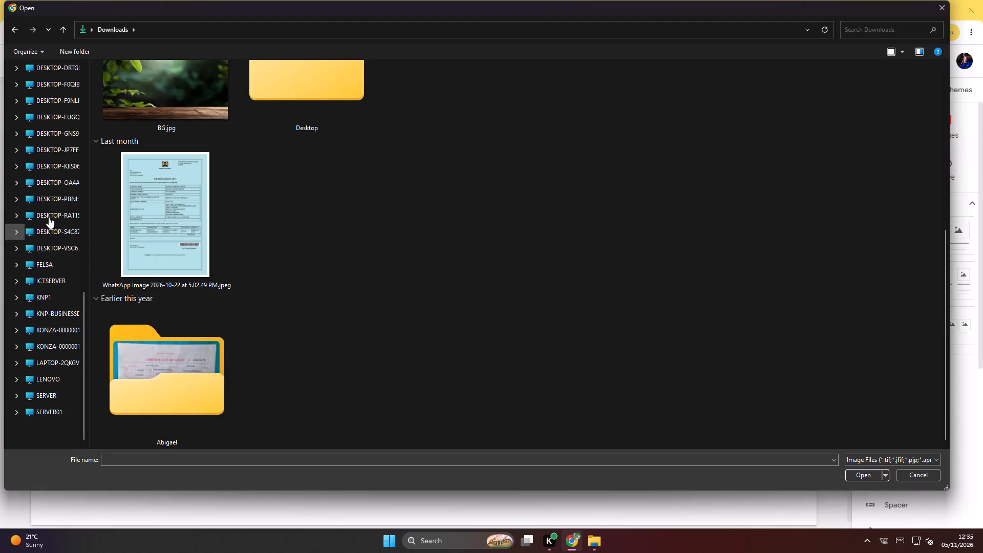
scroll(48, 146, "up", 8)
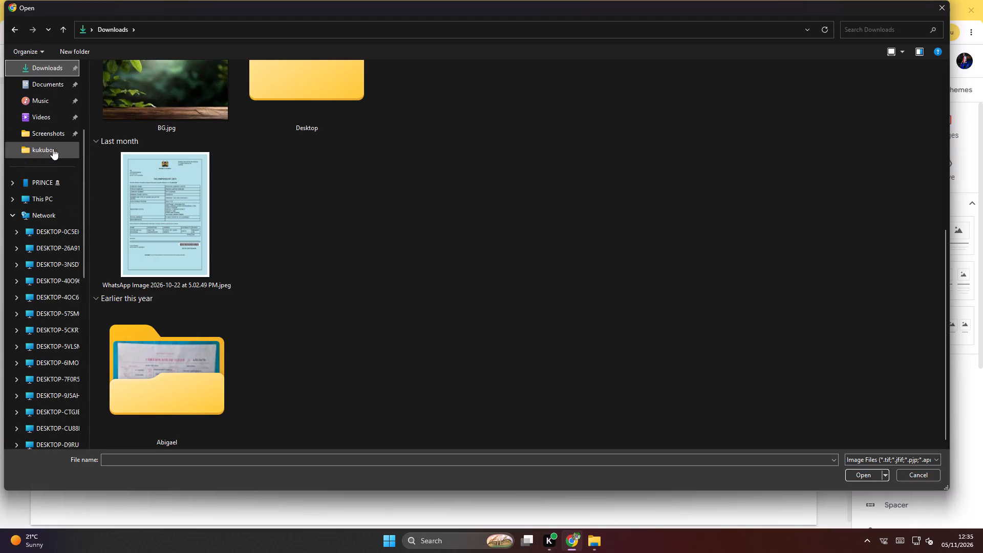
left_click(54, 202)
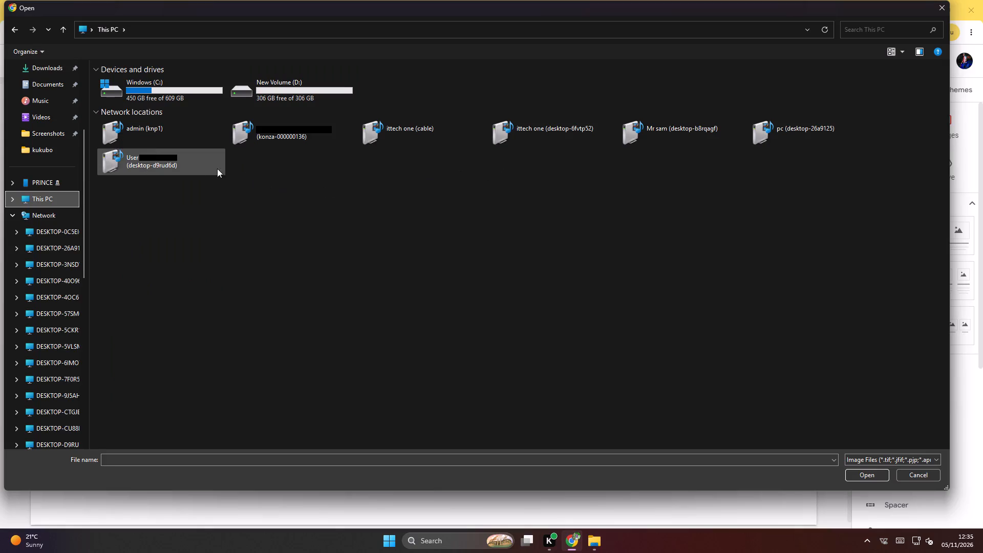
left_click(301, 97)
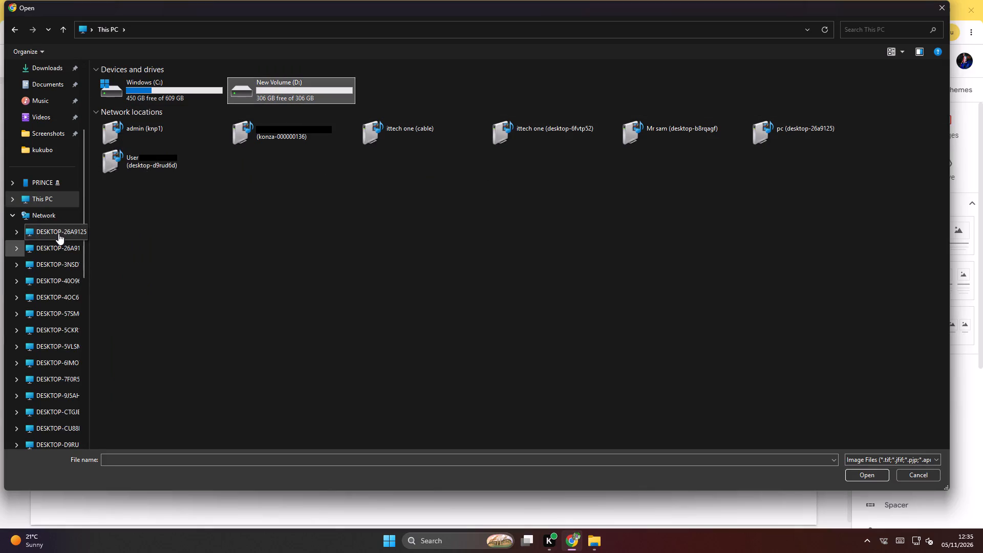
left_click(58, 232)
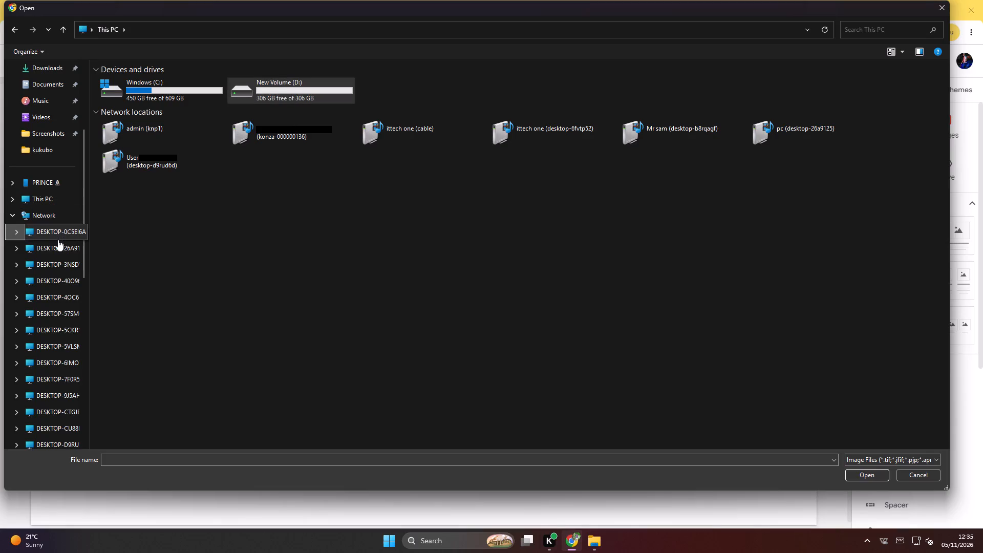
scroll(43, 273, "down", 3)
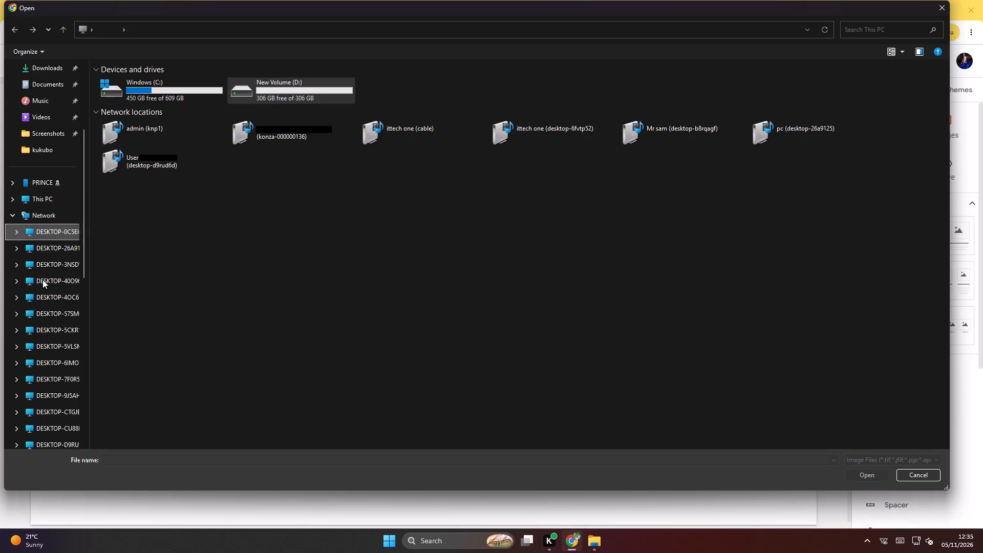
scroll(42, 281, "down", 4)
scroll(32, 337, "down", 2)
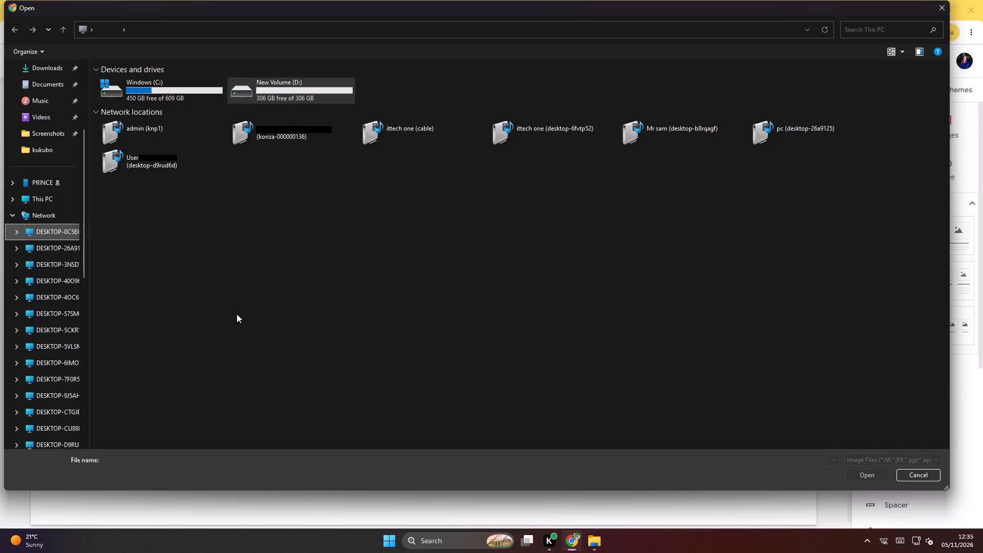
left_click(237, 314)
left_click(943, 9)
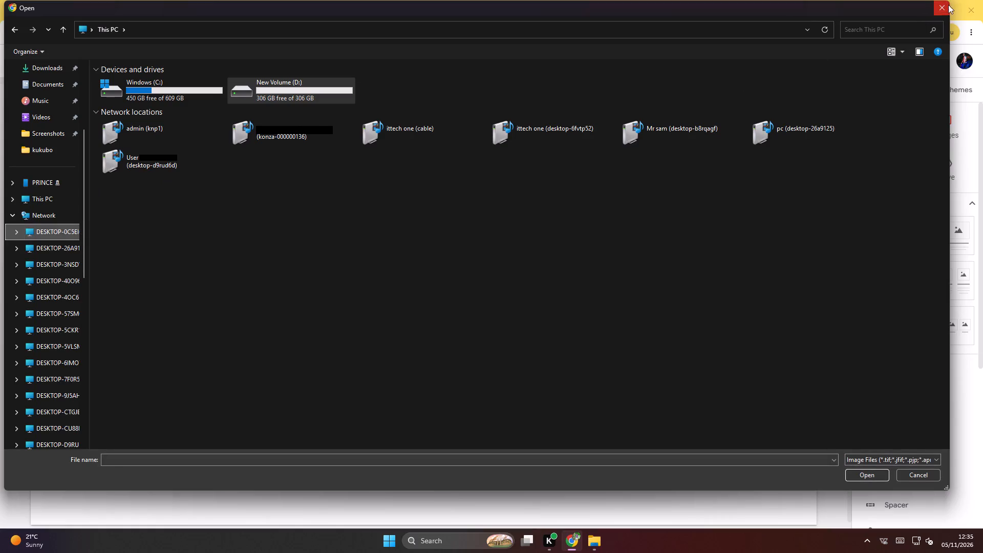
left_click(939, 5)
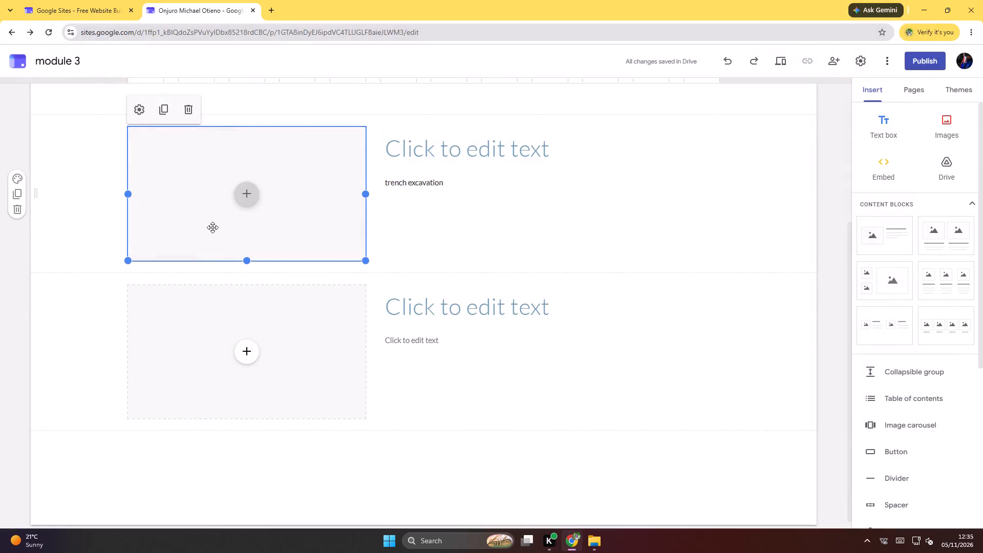
Switch to File Explorer, look through the milash0 folder for trench excavation photos and compare candidates 1000017813.jpg to 1000017816.jpg.
scroll(212, 227, "up", 3)
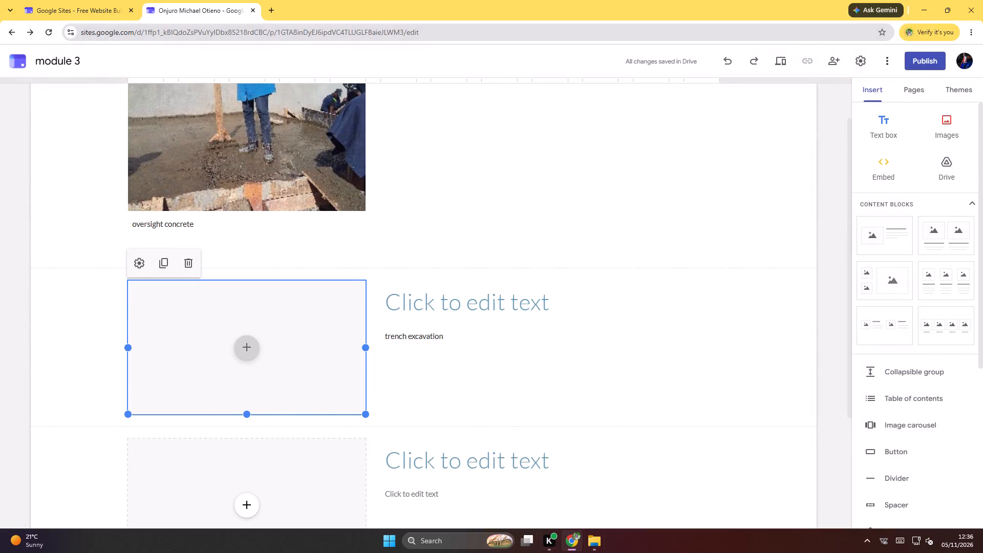
left_click(591, 542)
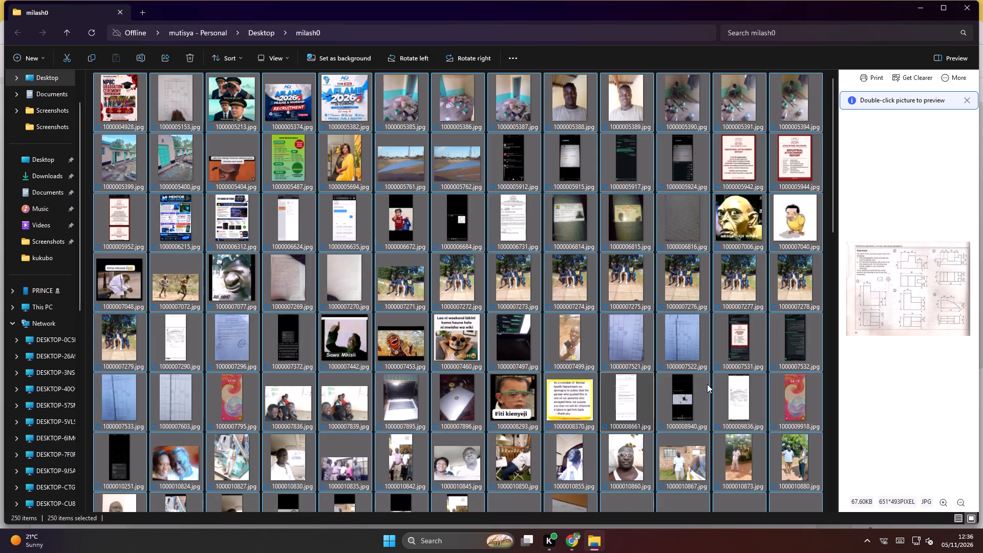
left_click(827, 400)
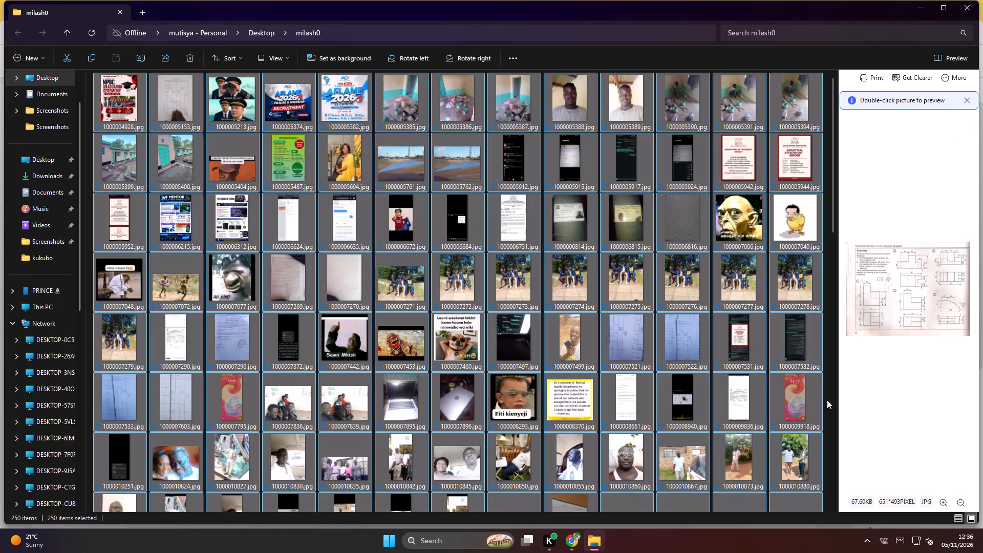
scroll(597, 395, "down", 6)
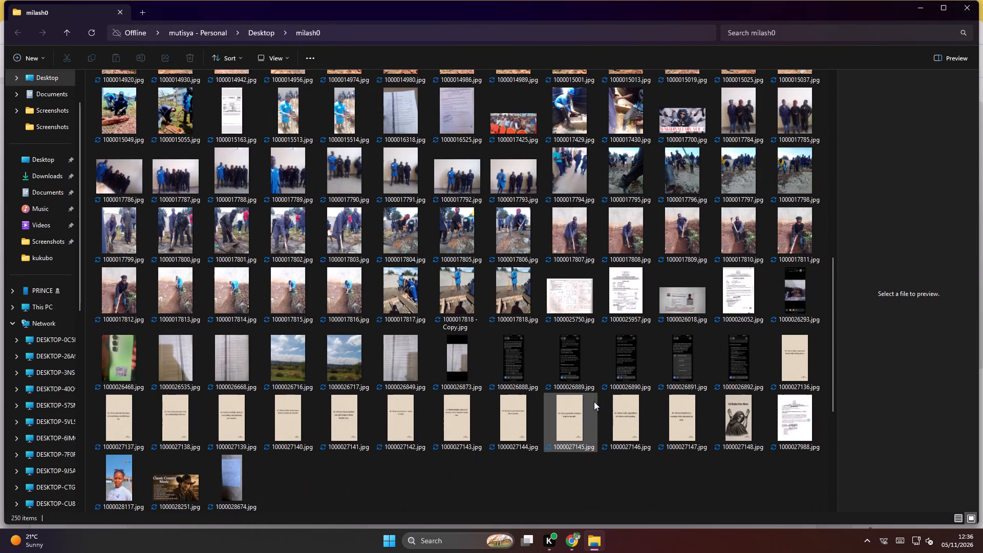
scroll(594, 401, "up", 3)
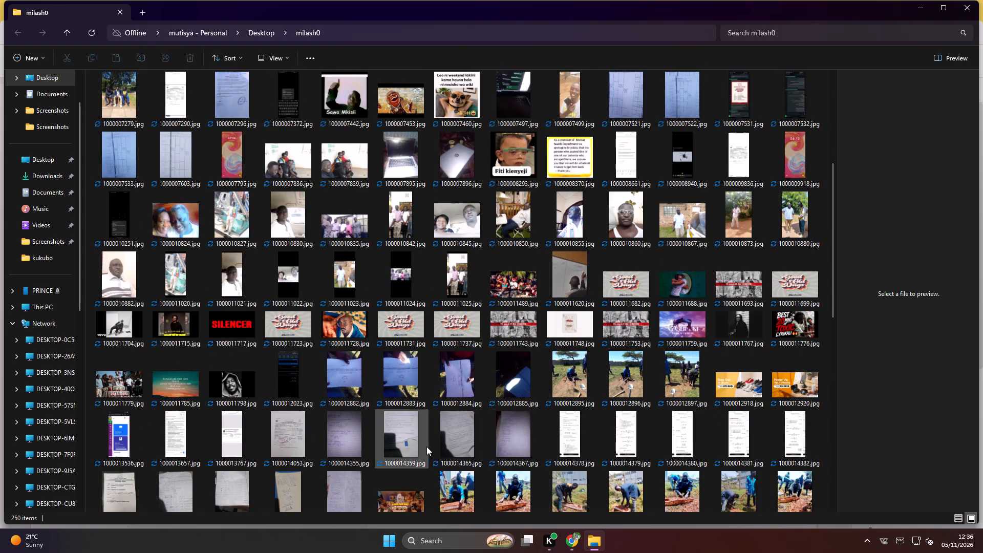
scroll(423, 449, "down", 2)
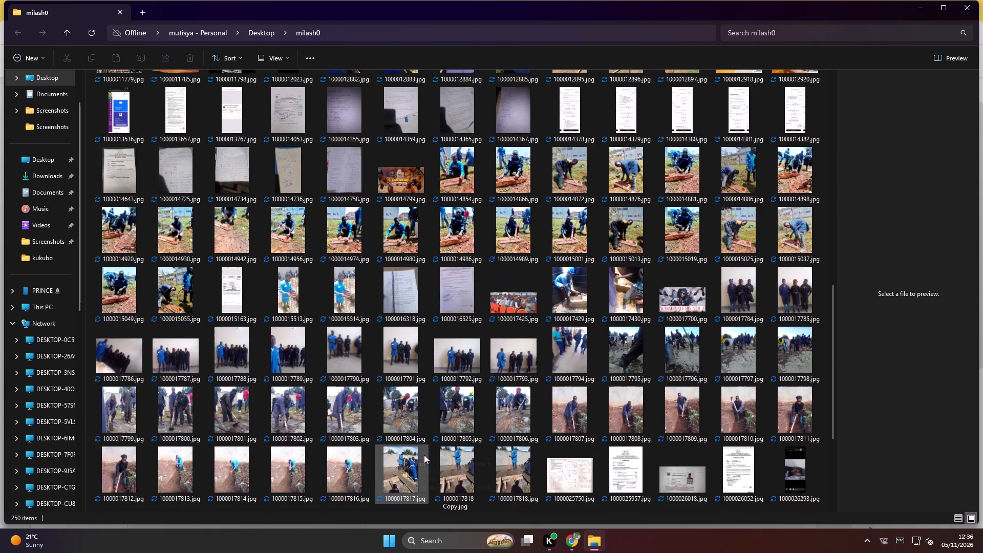
scroll(424, 452, "down", 3)
scroll(427, 450, "up", 5)
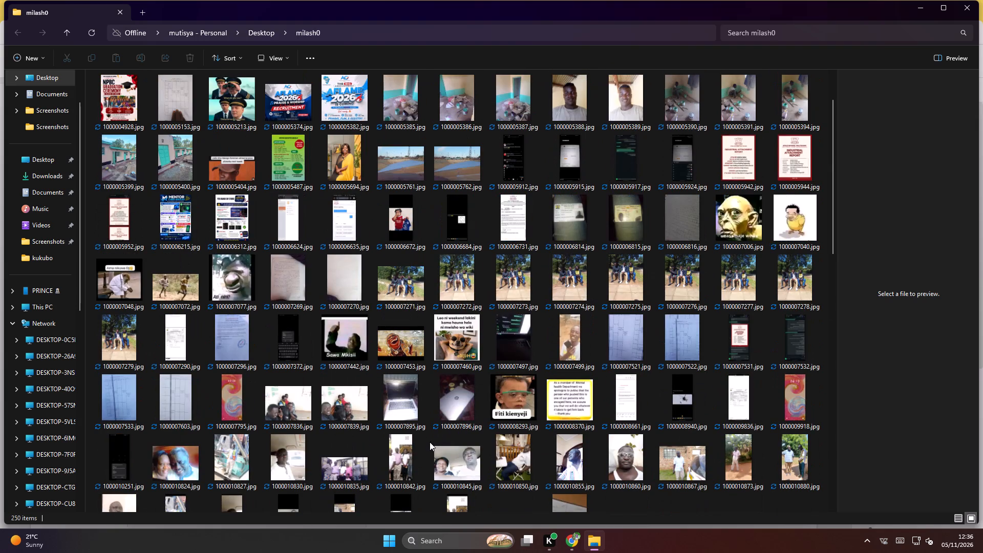
scroll(429, 442, "down", 1)
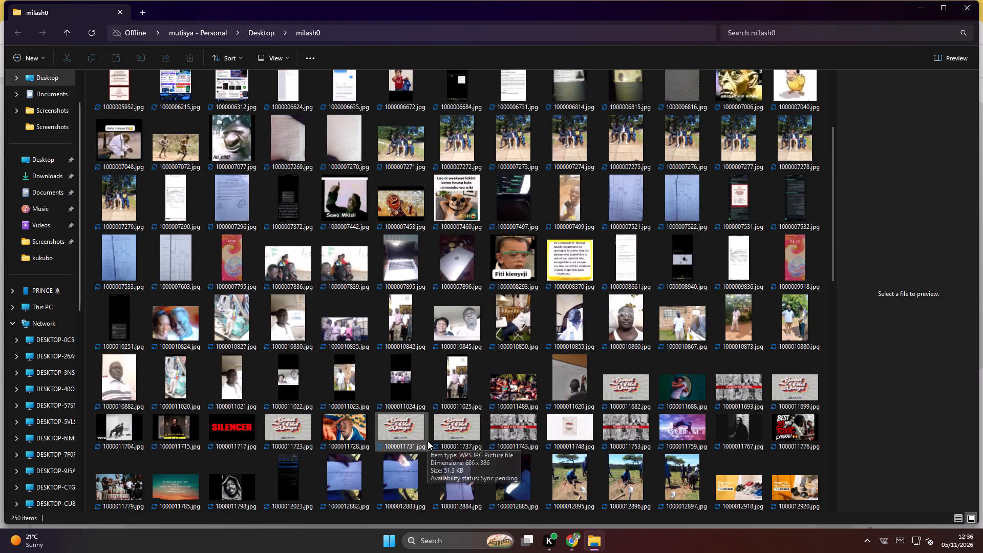
scroll(428, 441, "down", 1)
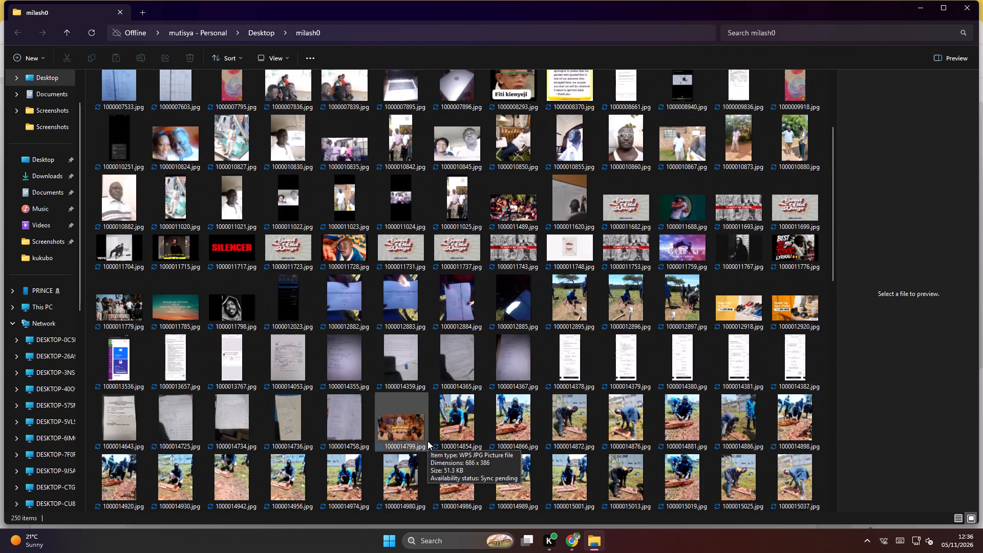
scroll(428, 441, "down", 2)
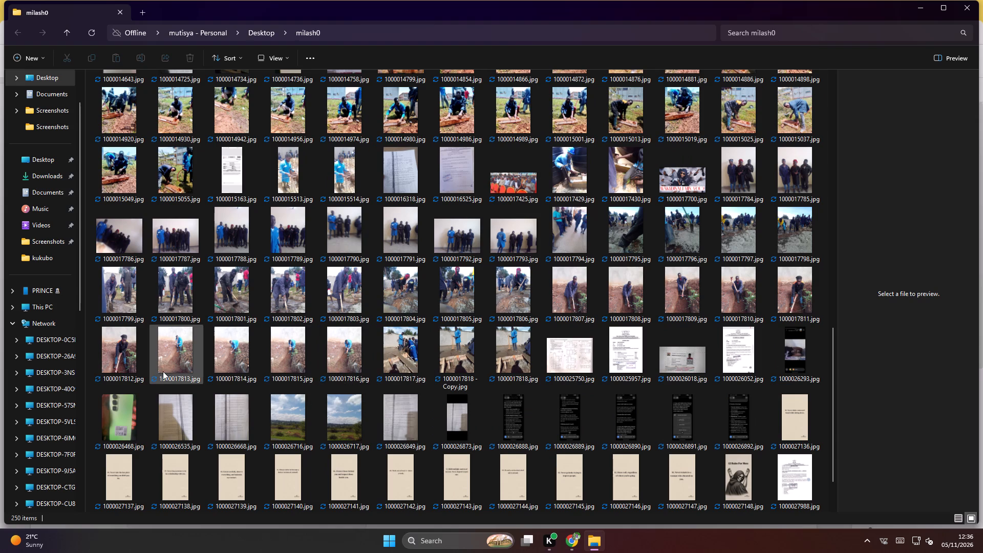
left_click(184, 361)
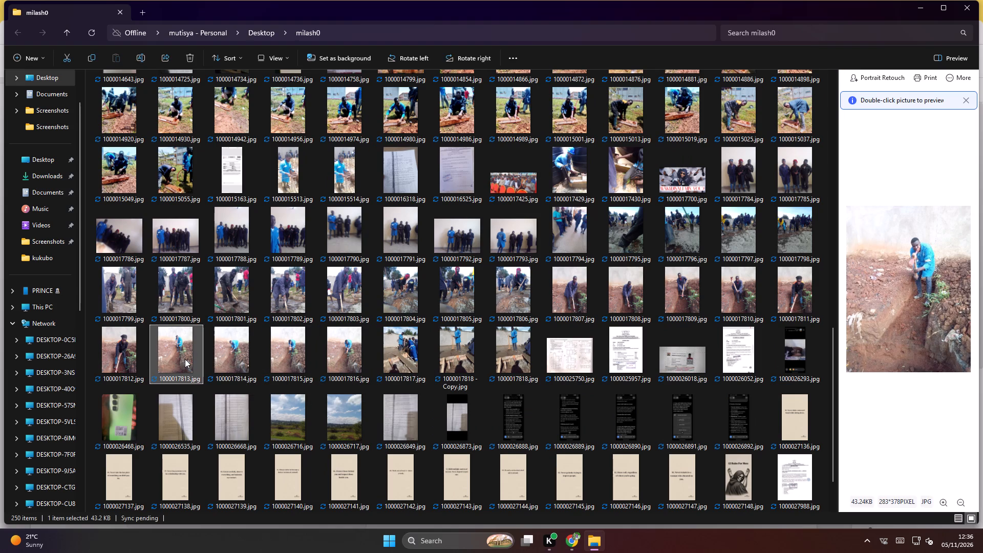
left_click(231, 362)
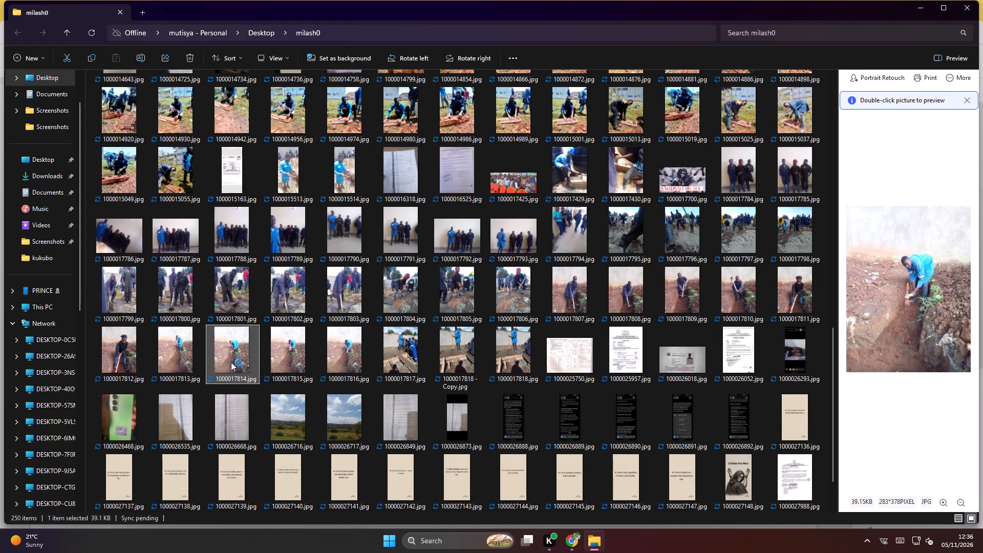
left_click(275, 366)
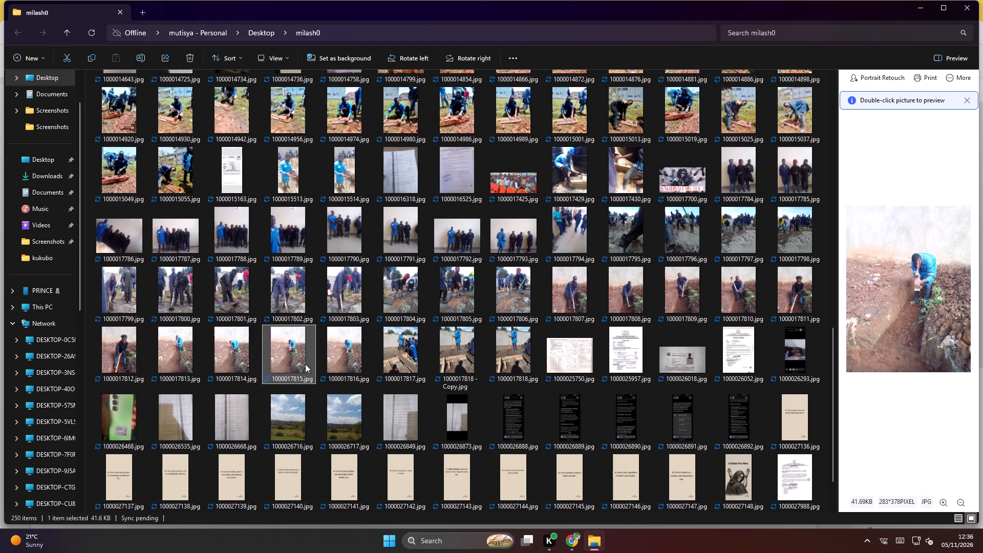
left_click(332, 355)
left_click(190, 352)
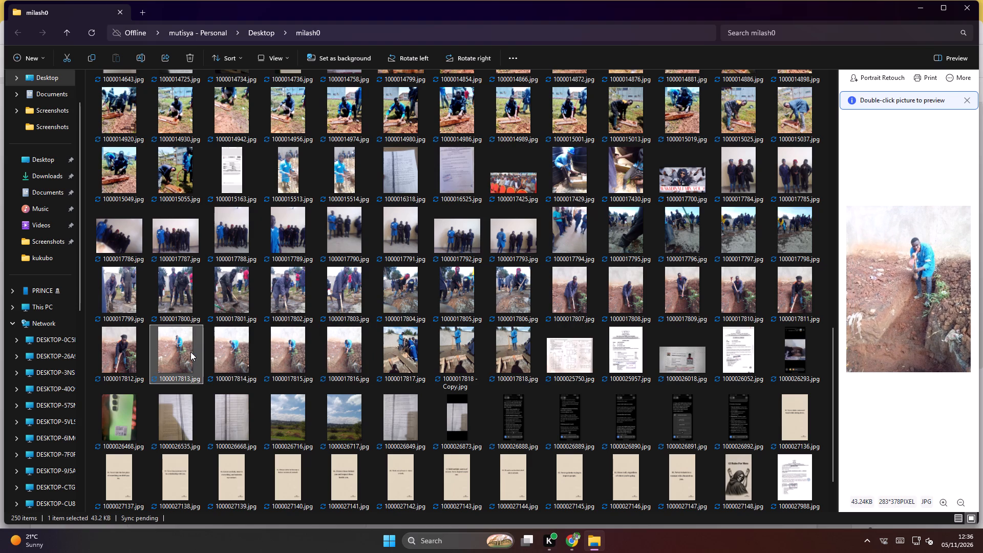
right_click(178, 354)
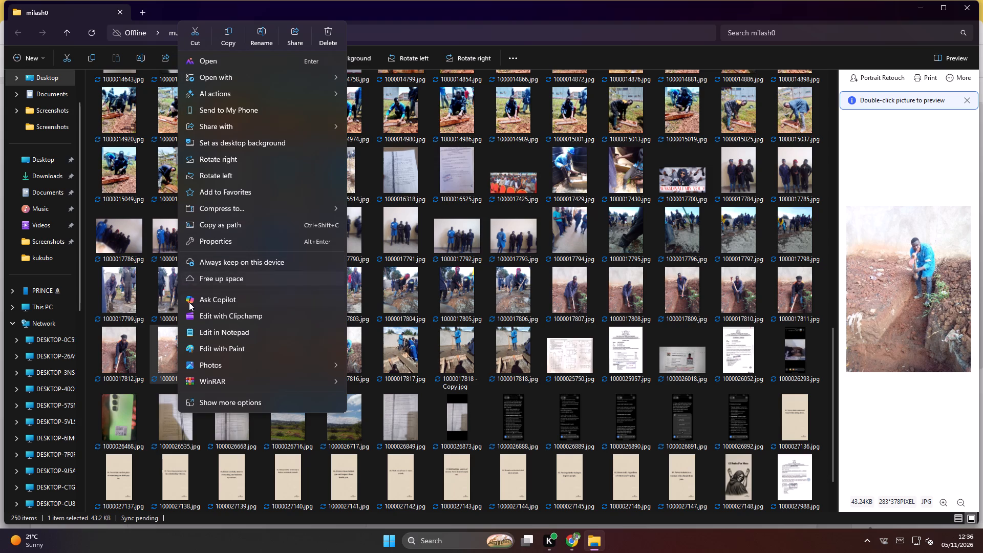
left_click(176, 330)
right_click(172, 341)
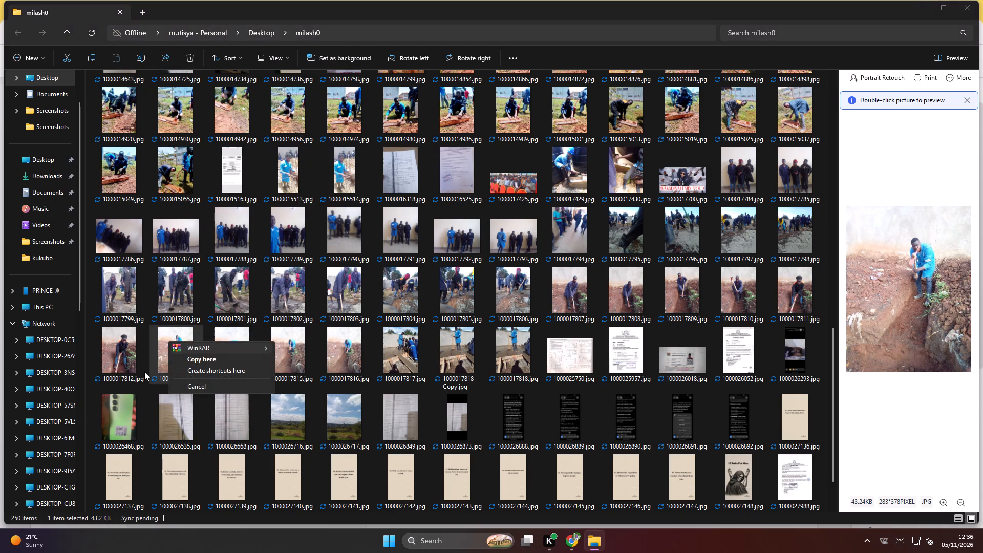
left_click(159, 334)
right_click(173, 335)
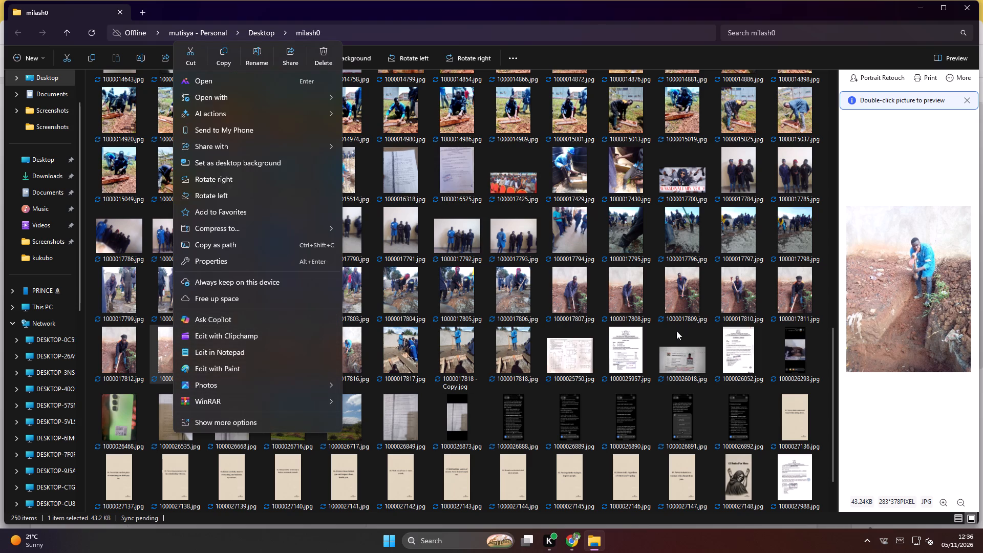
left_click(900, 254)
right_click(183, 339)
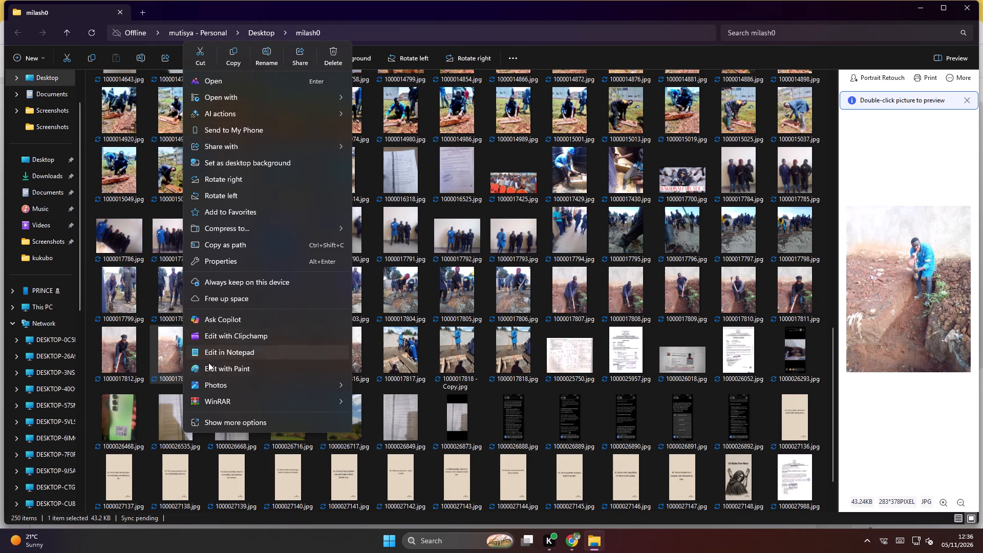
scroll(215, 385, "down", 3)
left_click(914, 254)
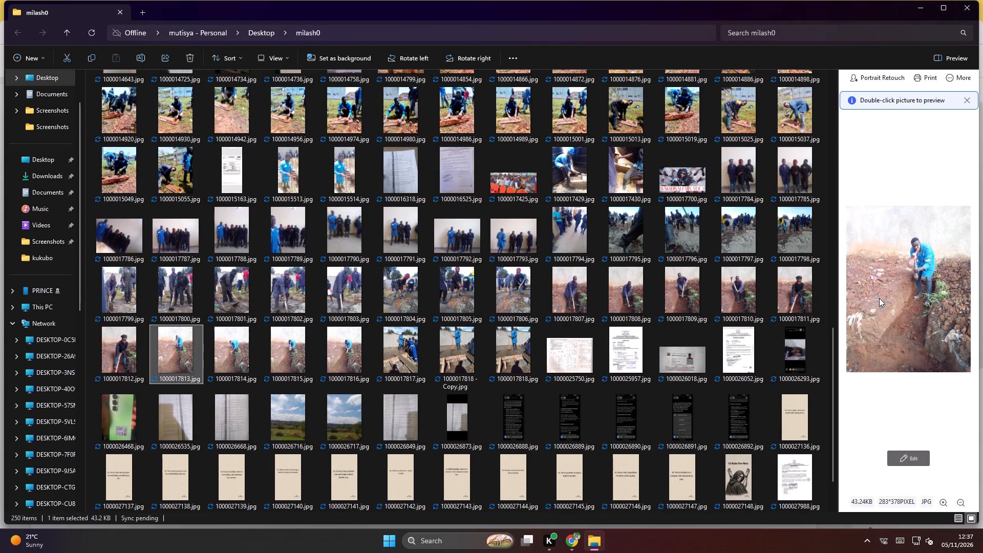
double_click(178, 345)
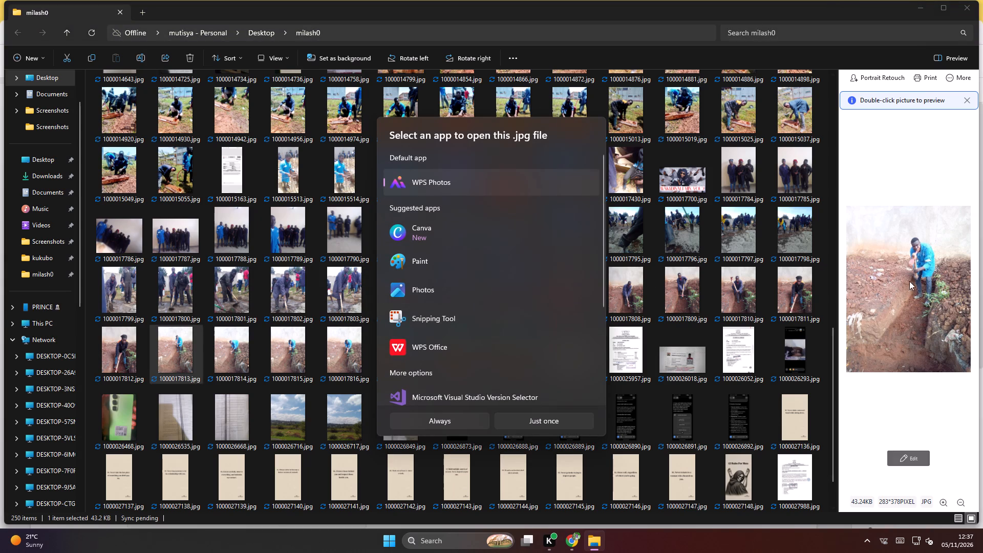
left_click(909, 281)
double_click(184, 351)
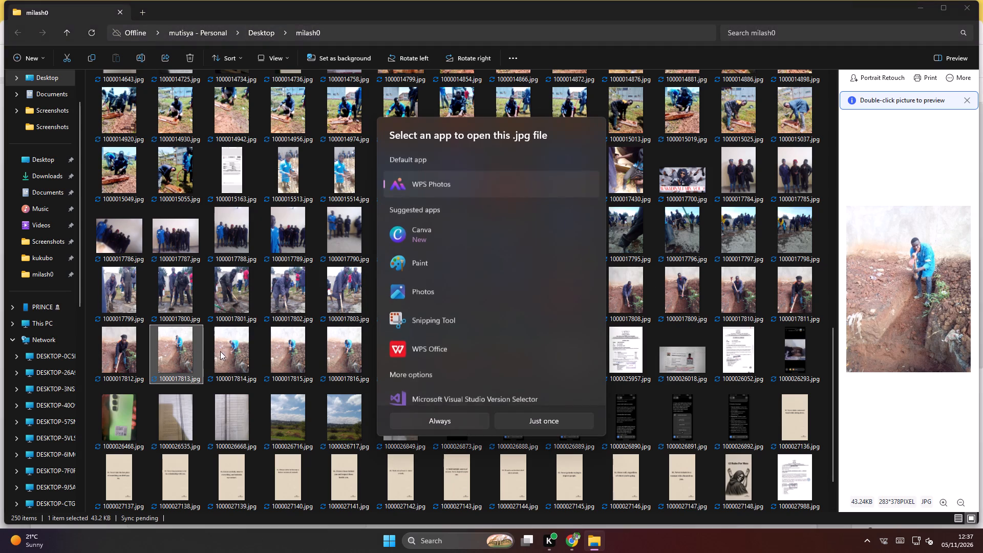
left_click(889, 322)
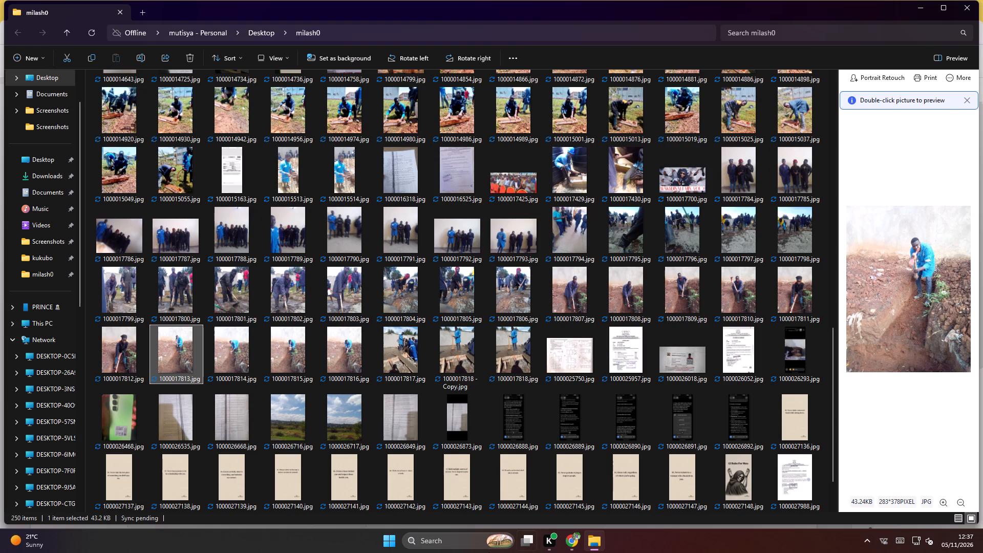
Switch back to the site in Chrome and upload 1000017813.jpg from the milash0 folder into the image placeholder beside "trench excavation".
left_click(574, 539)
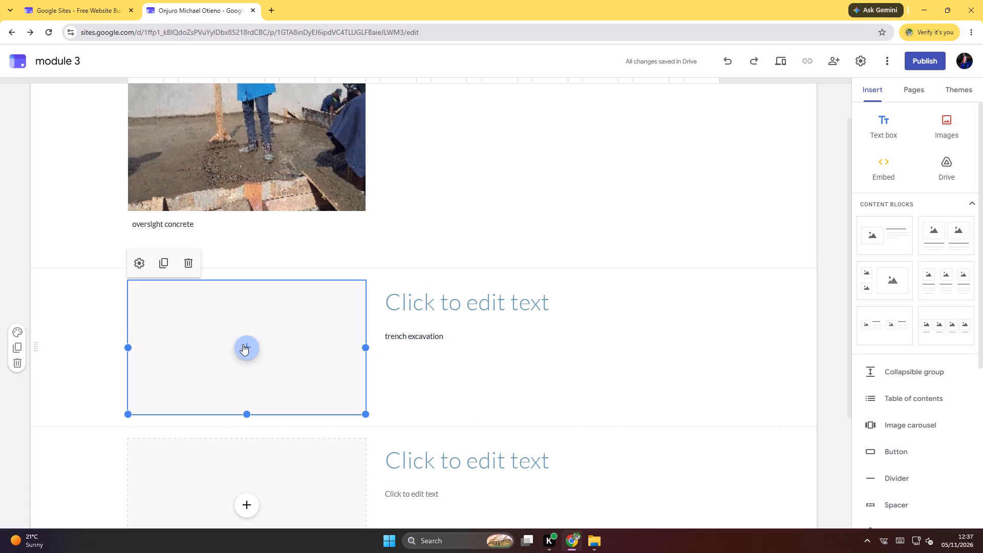
left_click(243, 344)
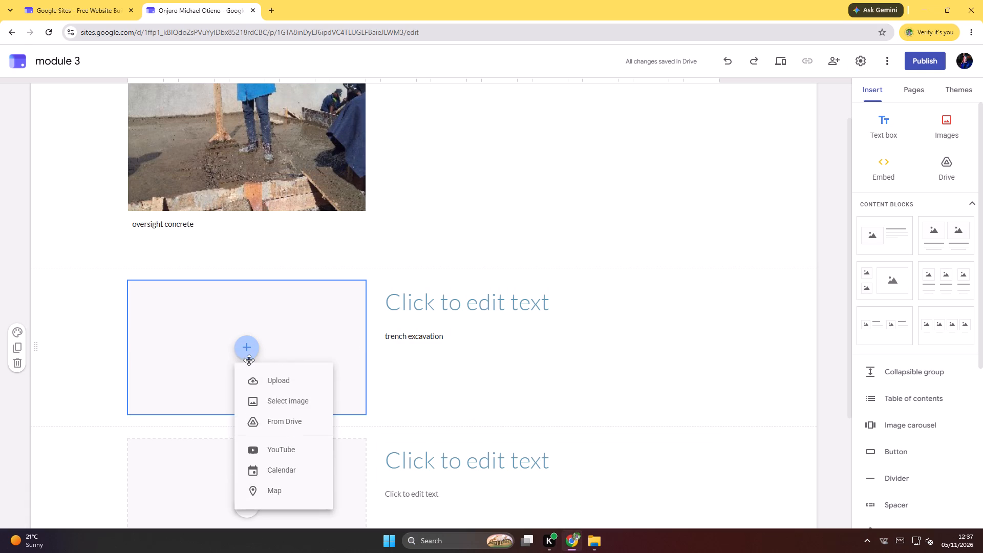
scroll(308, 320, "up", 12)
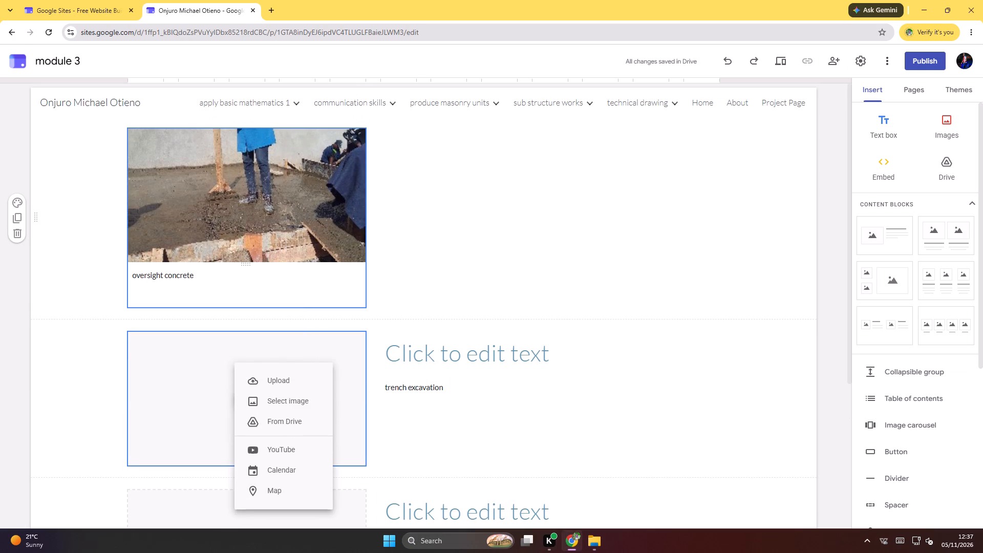
left_click(232, 279)
left_click(229, 279)
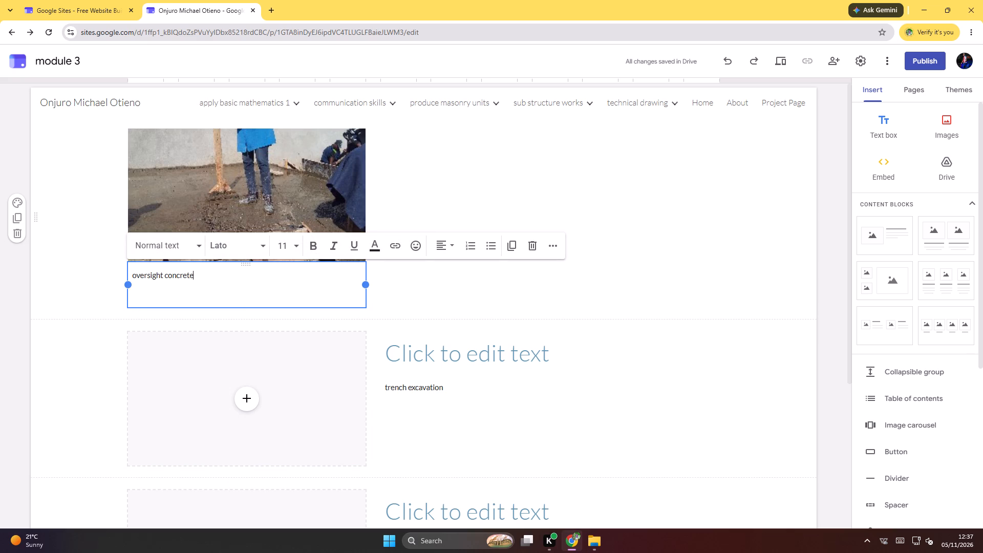
left_click(244, 402)
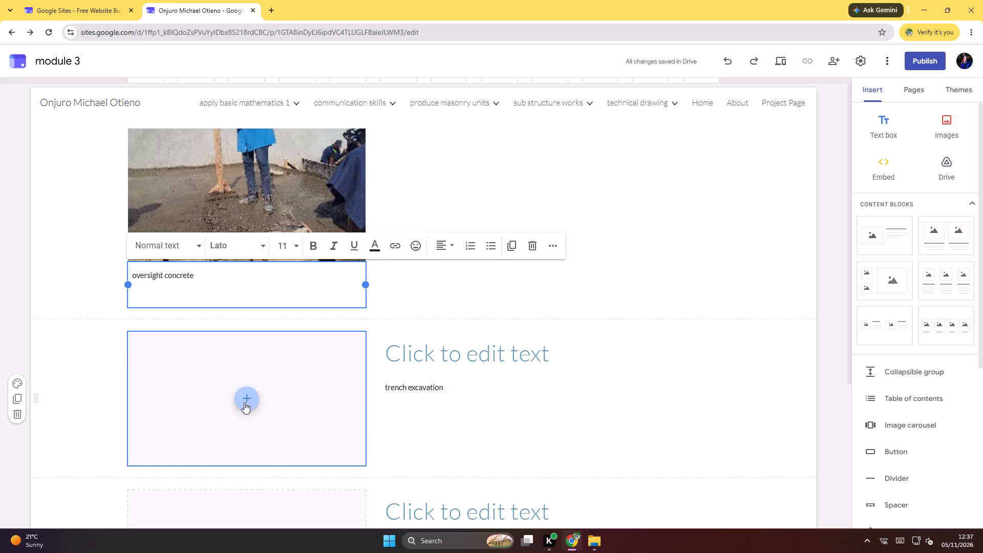
left_click(175, 397)
left_click(243, 397)
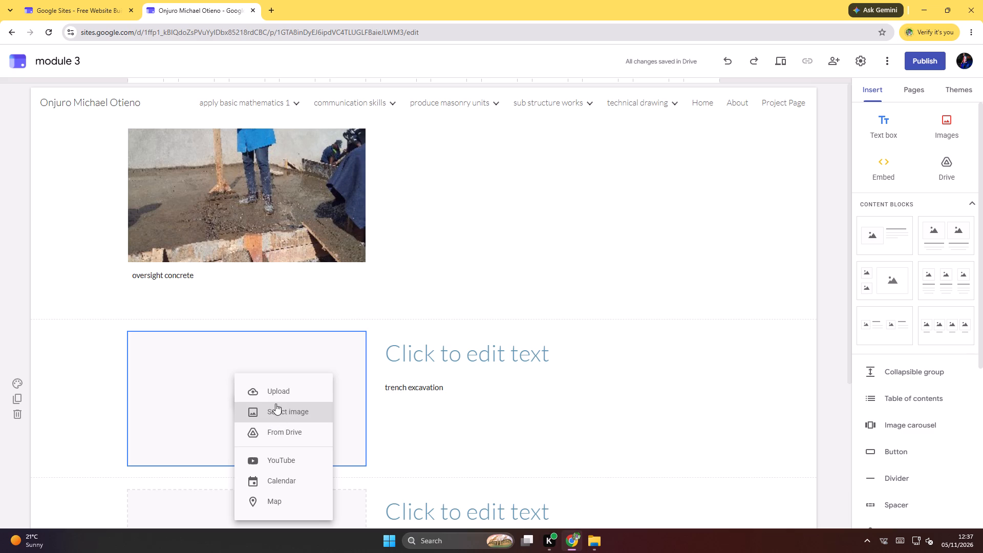
left_click(278, 392)
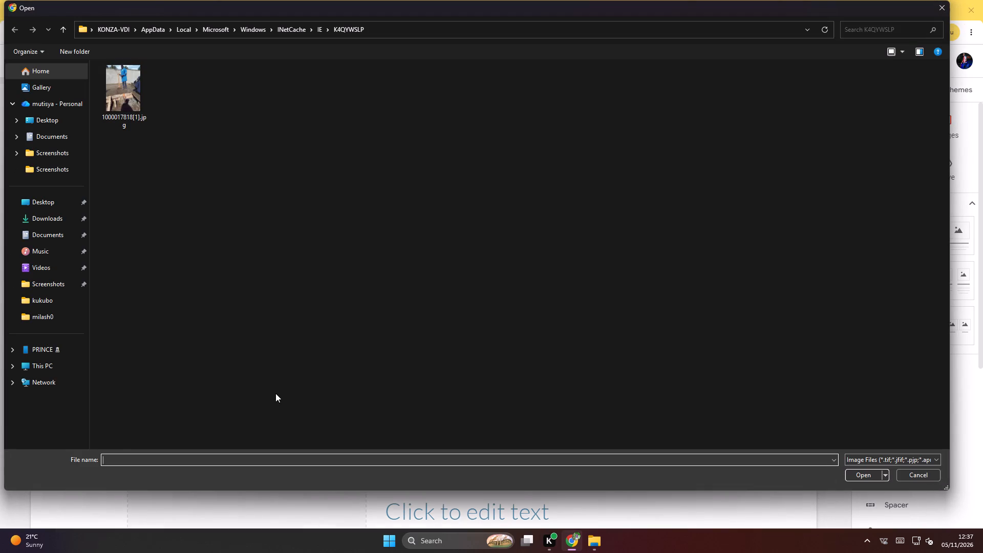
scroll(53, 294, "up", 2)
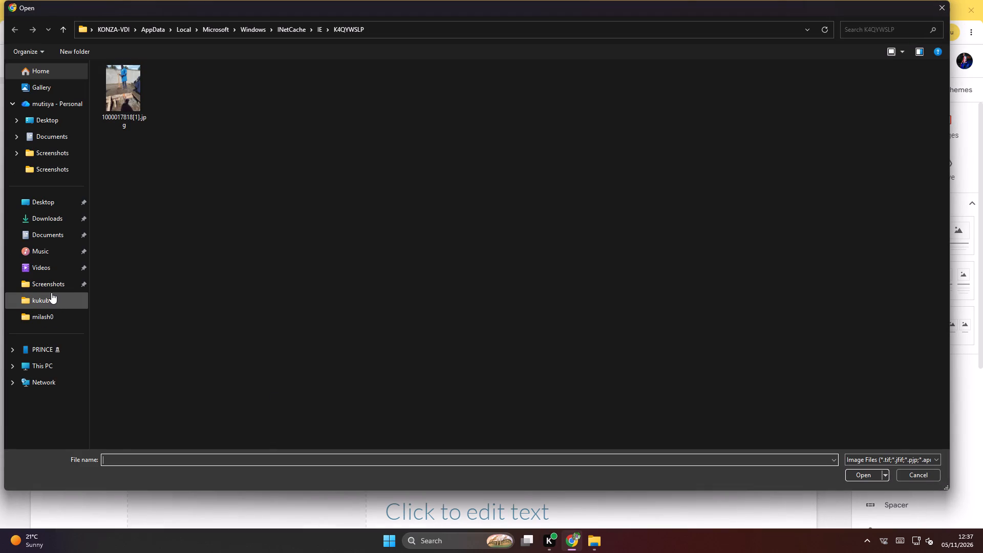
left_click(58, 318)
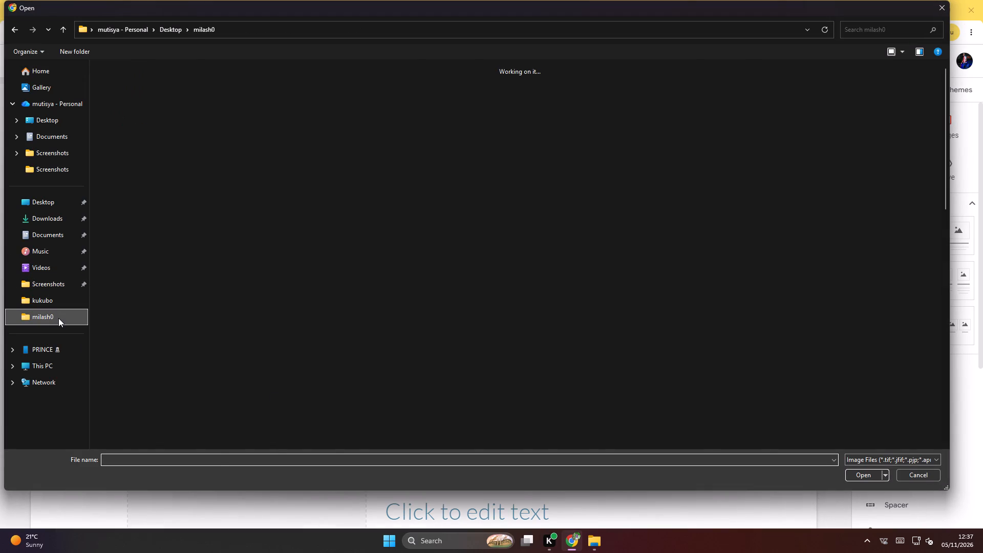
scroll(324, 389, "down", 1)
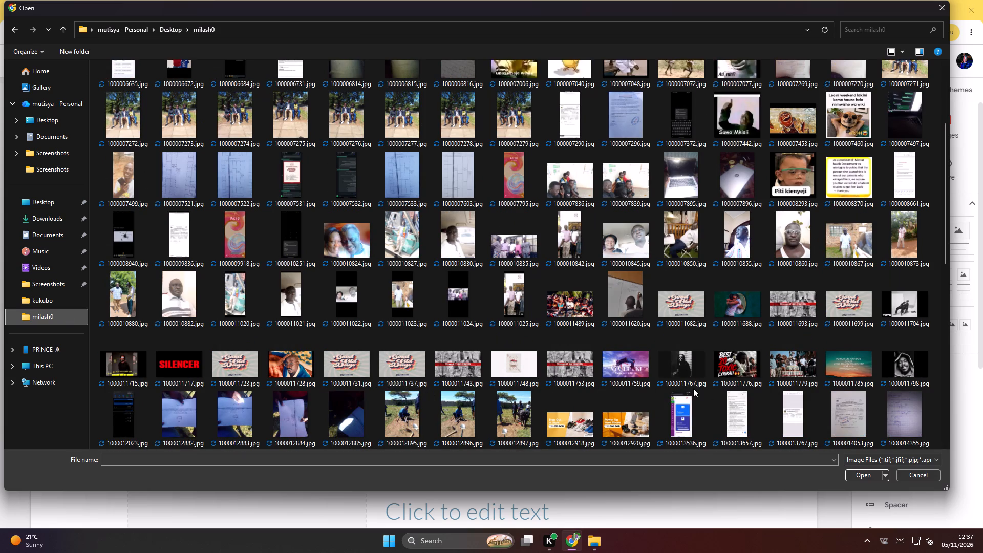
scroll(681, 391, "down", 1)
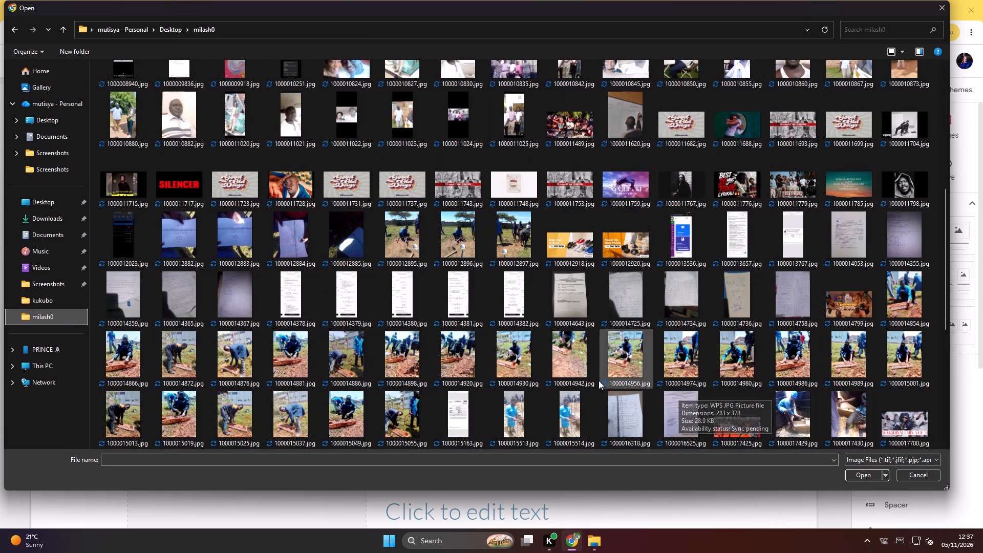
scroll(579, 375, "down", 1)
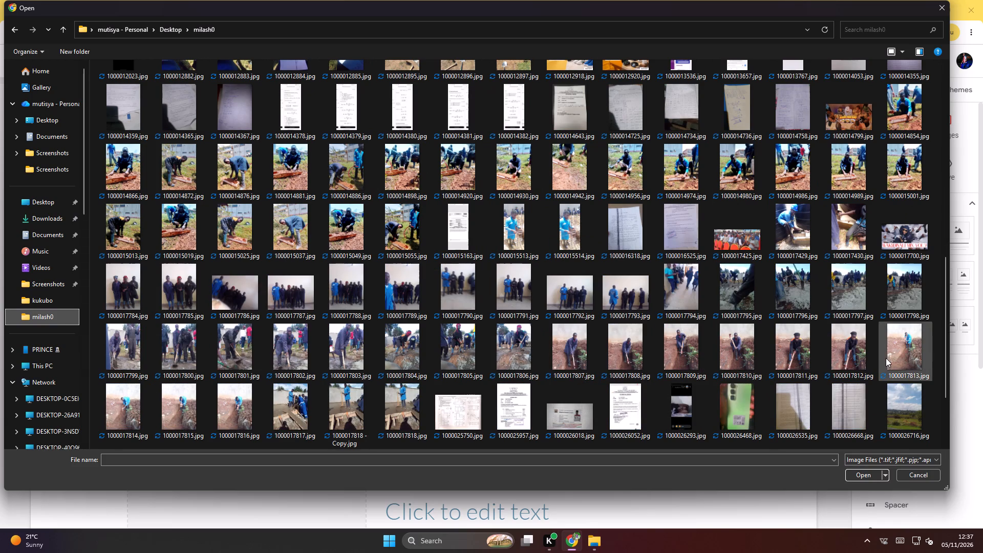
left_click(901, 353)
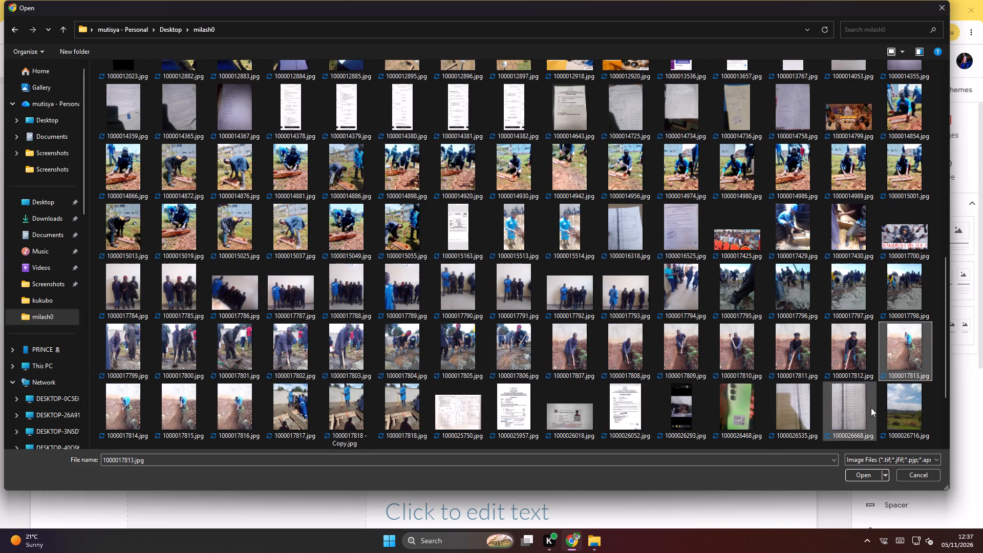
left_click(860, 474)
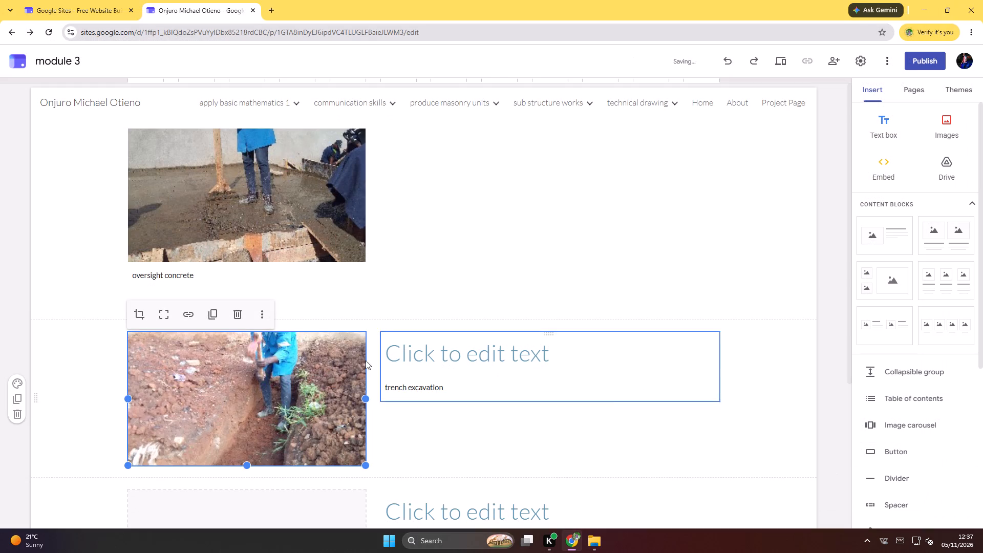
Enter "setting out" as the body text of the last content block, below the trench excavation block.
scroll(28, 328, "down", 3)
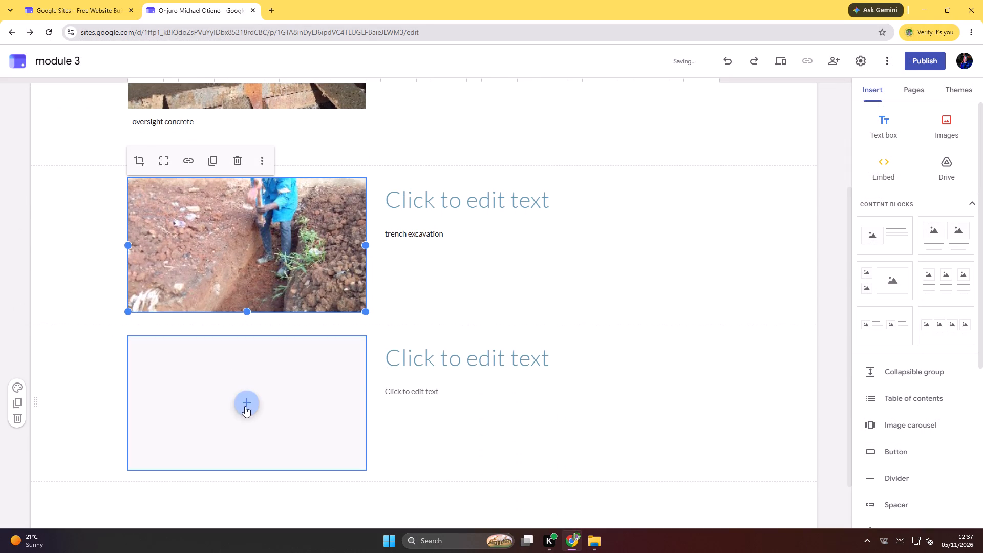
left_click(456, 394)
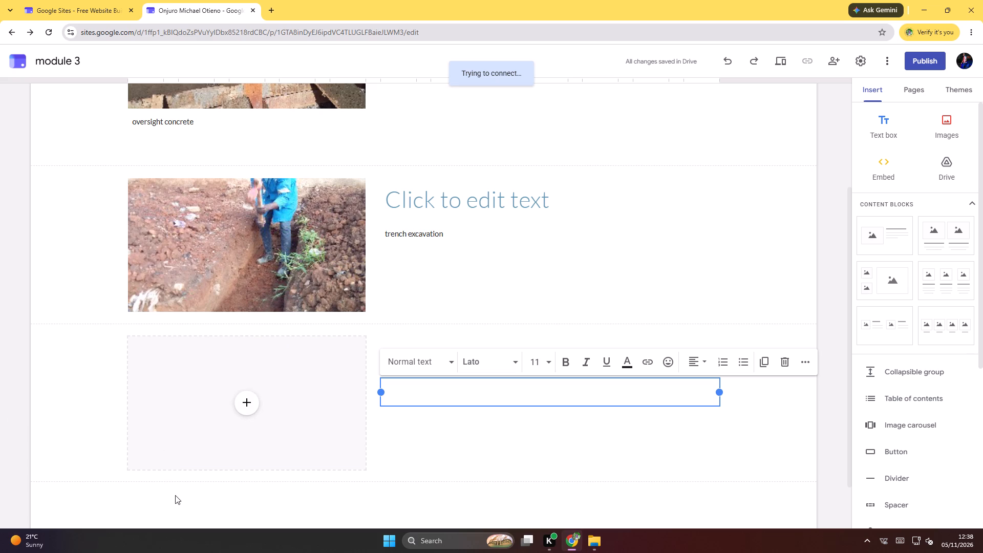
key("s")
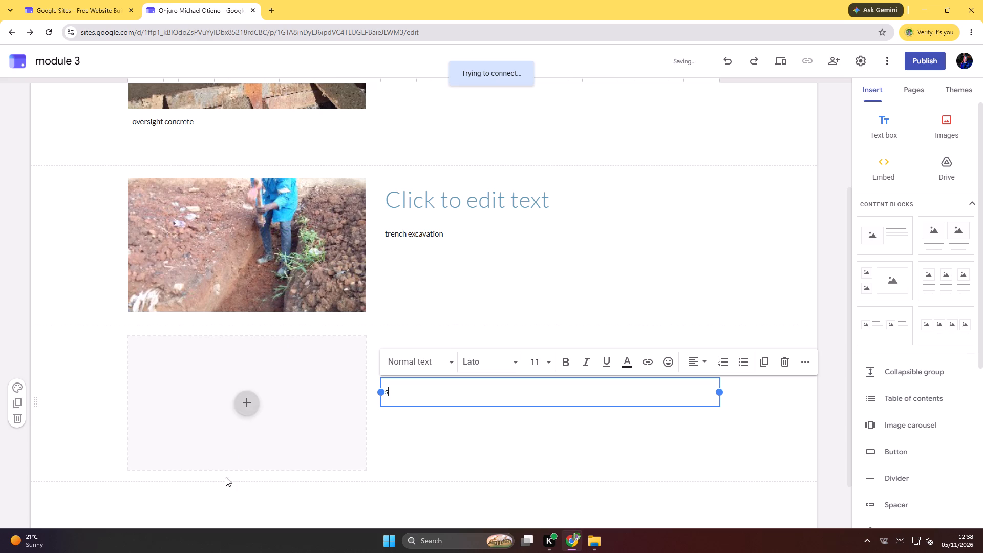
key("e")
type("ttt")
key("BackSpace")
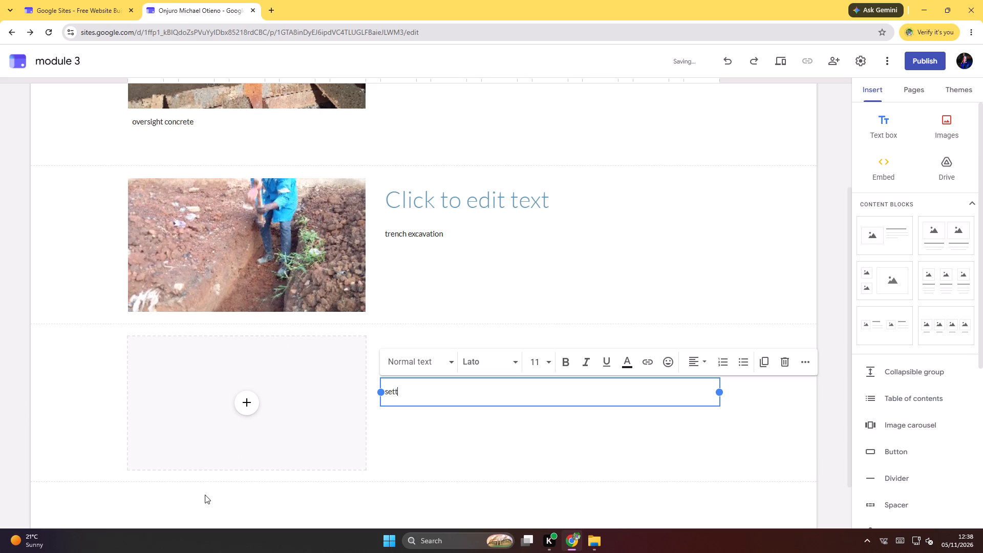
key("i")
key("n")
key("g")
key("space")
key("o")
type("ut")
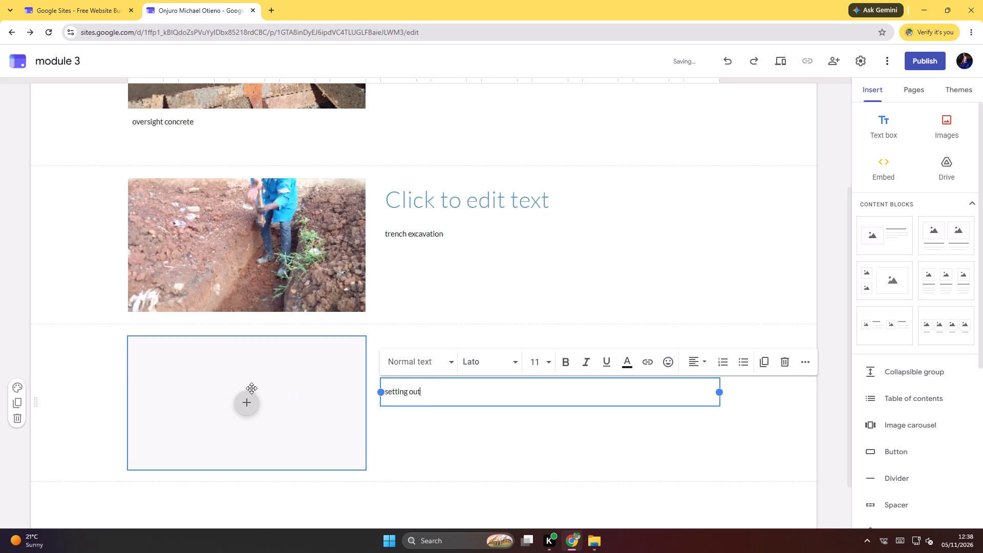
Upload 1000012895.jpg from the milash0 folder into the image placeholder beside "setting out".
left_click(244, 402)
left_click(280, 390)
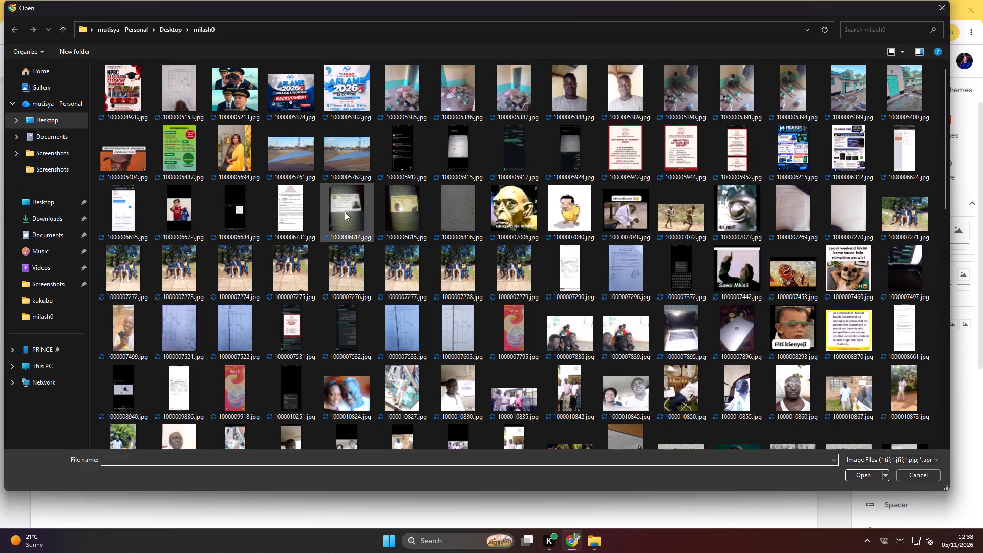
scroll(628, 344, "down", 4)
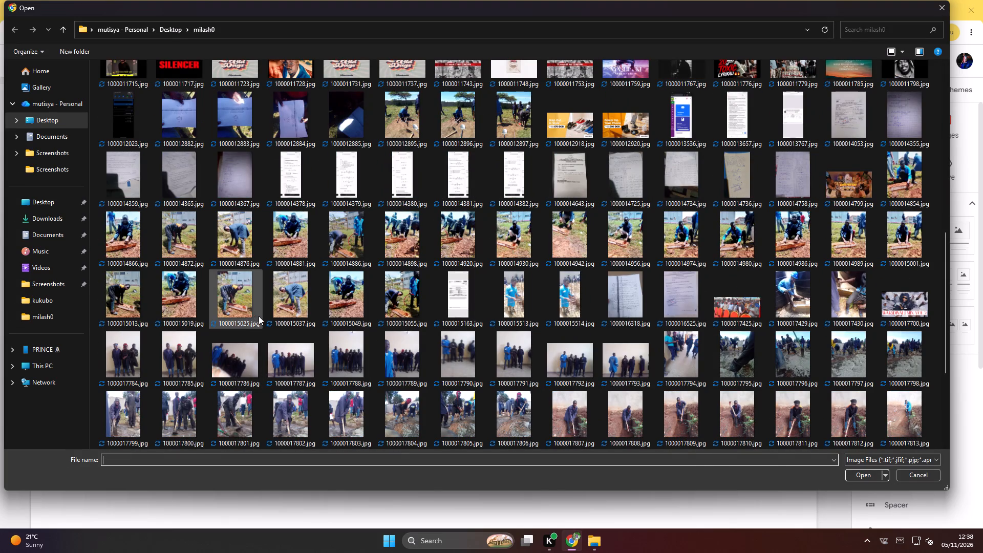
scroll(628, 351, "down", 2)
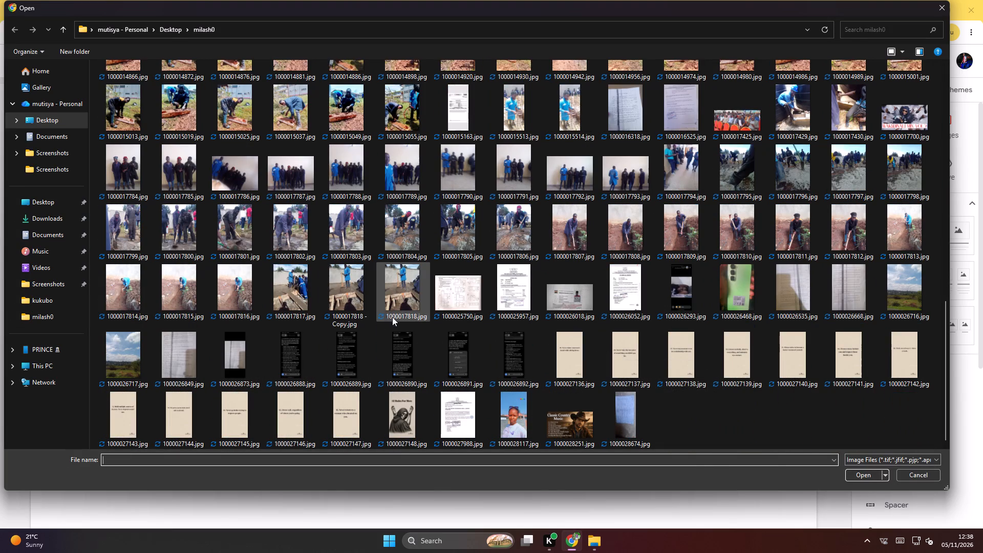
scroll(599, 313, "down", 4)
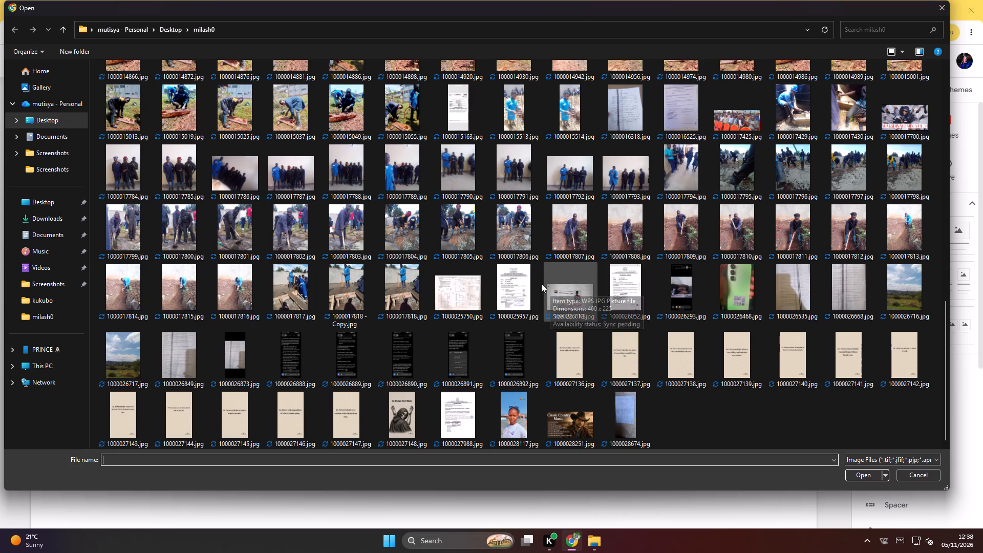
scroll(511, 270, "down", 4)
scroll(511, 270, "up", 6)
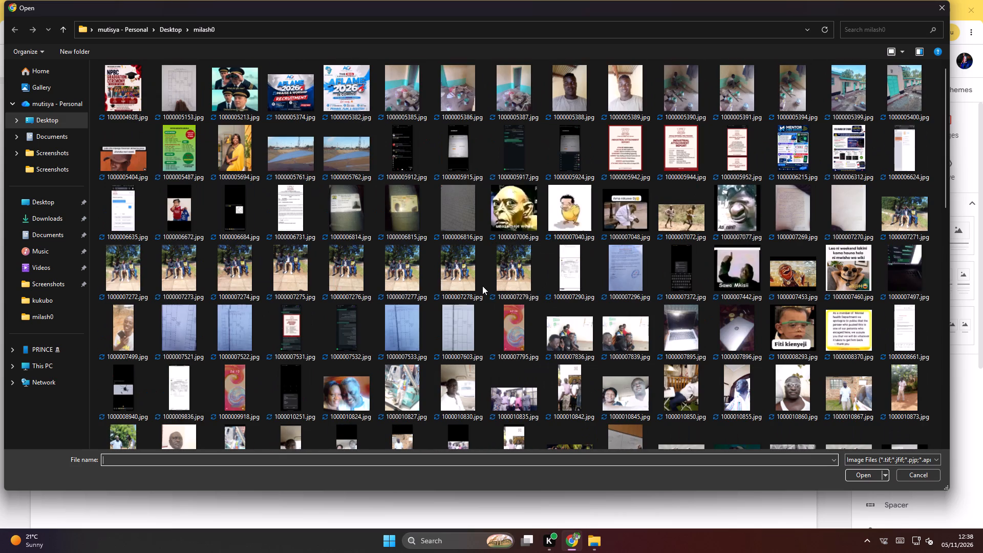
scroll(482, 286, "up", 4)
scroll(482, 285, "down", 2)
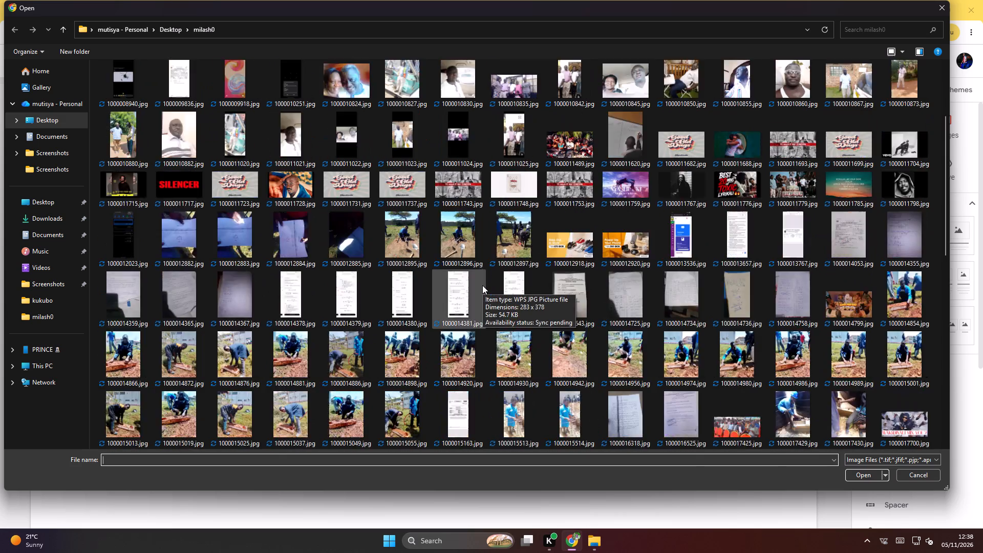
scroll(231, 337, "down", 1)
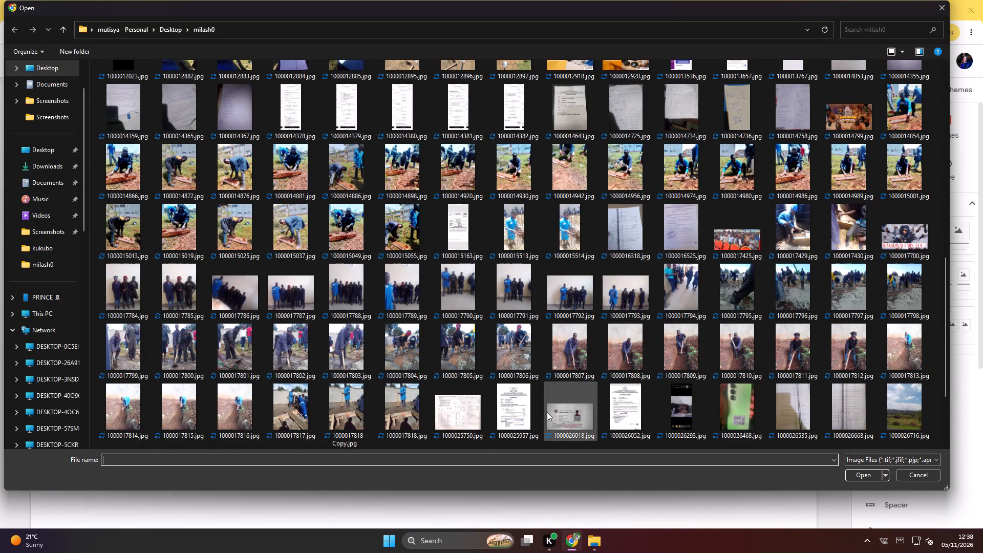
scroll(550, 373, "down", 4)
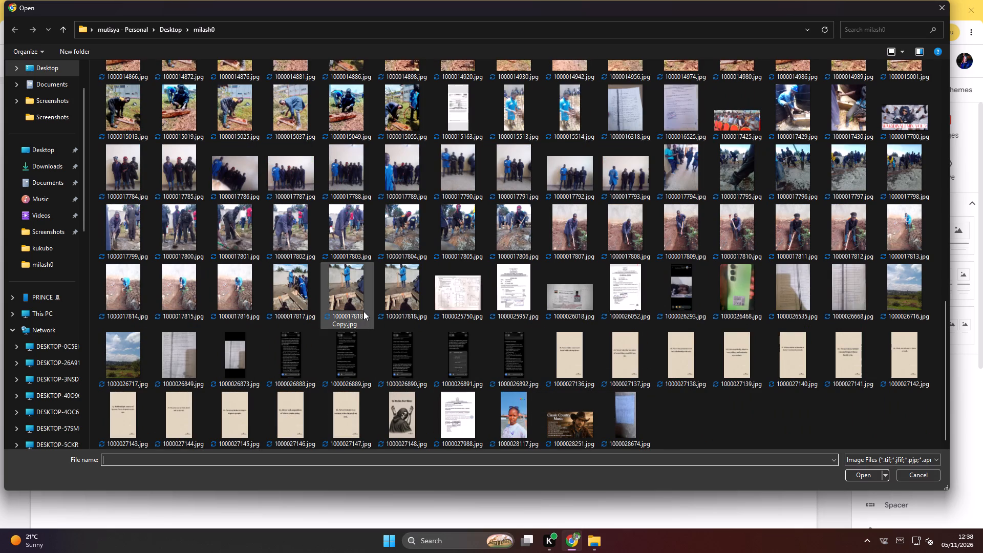
scroll(362, 301, "up", 1)
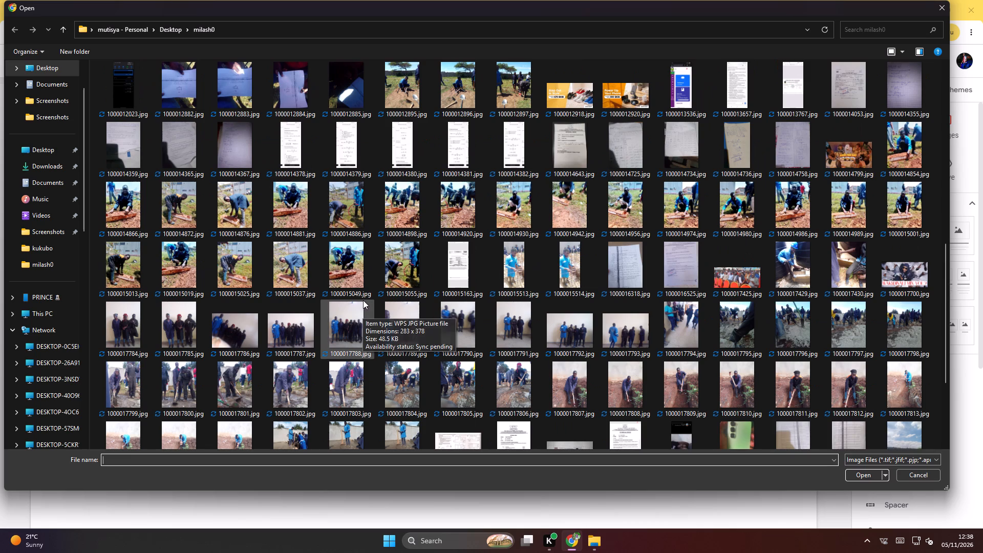
double_click(397, 98)
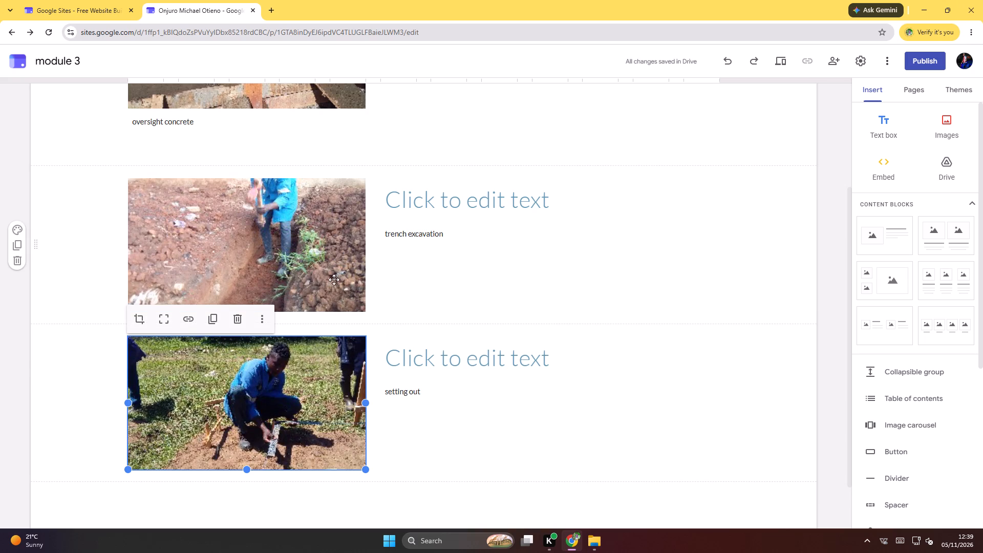
Review the photos and captions on the page, from the oversight concrete photo to the setting out block.
scroll(365, 252, "down", 7)
scroll(377, 247, "up", 3)
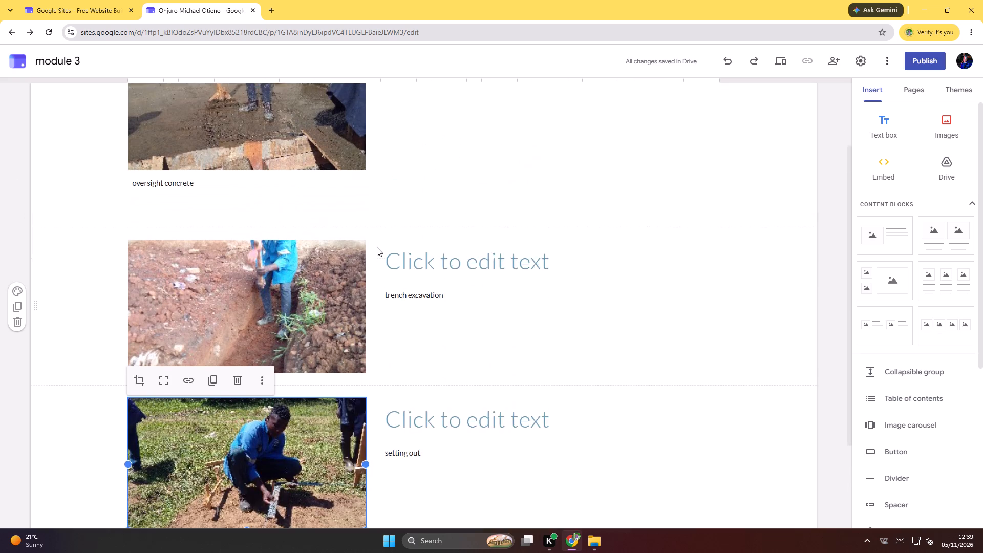
scroll(377, 247, "up", 10)
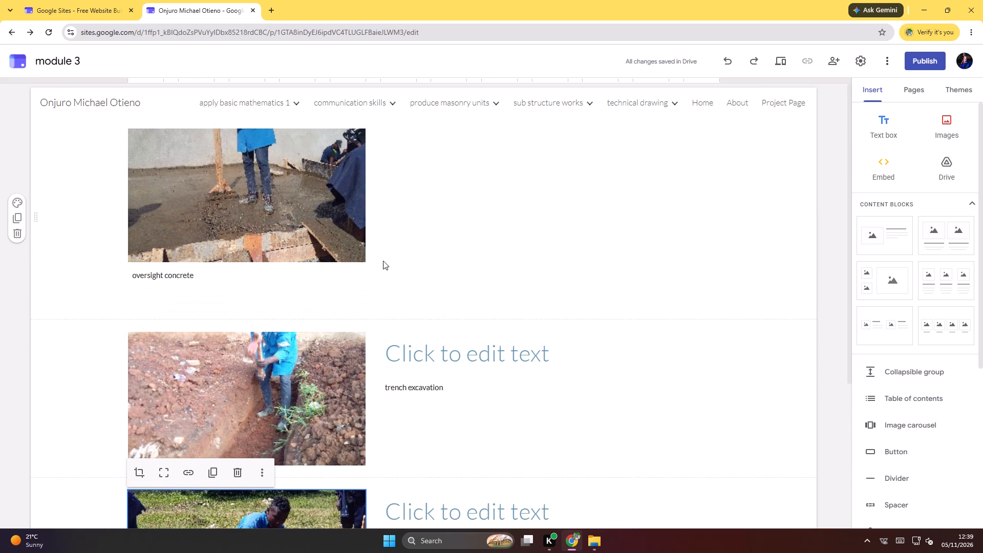
scroll(379, 273, "up", 3)
scroll(383, 281, "down", 3)
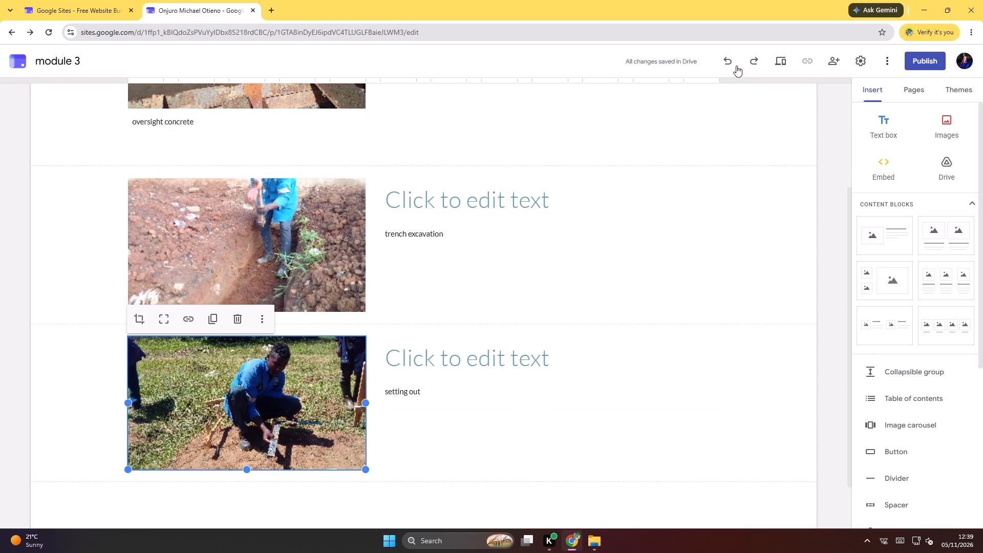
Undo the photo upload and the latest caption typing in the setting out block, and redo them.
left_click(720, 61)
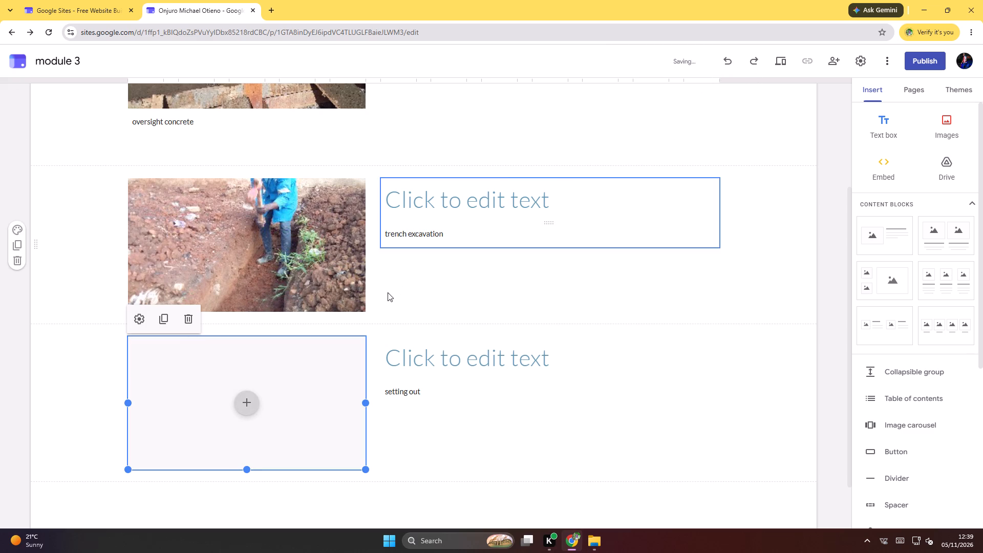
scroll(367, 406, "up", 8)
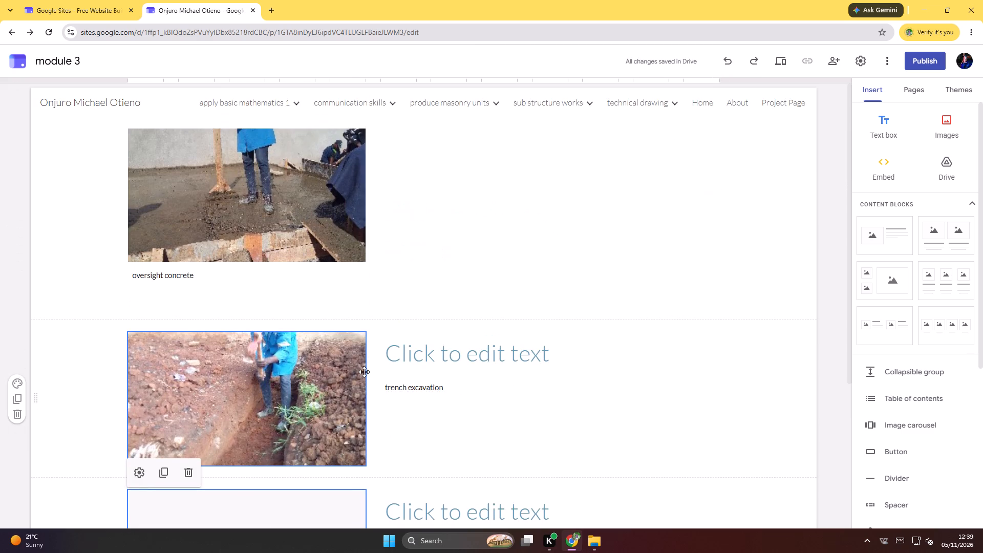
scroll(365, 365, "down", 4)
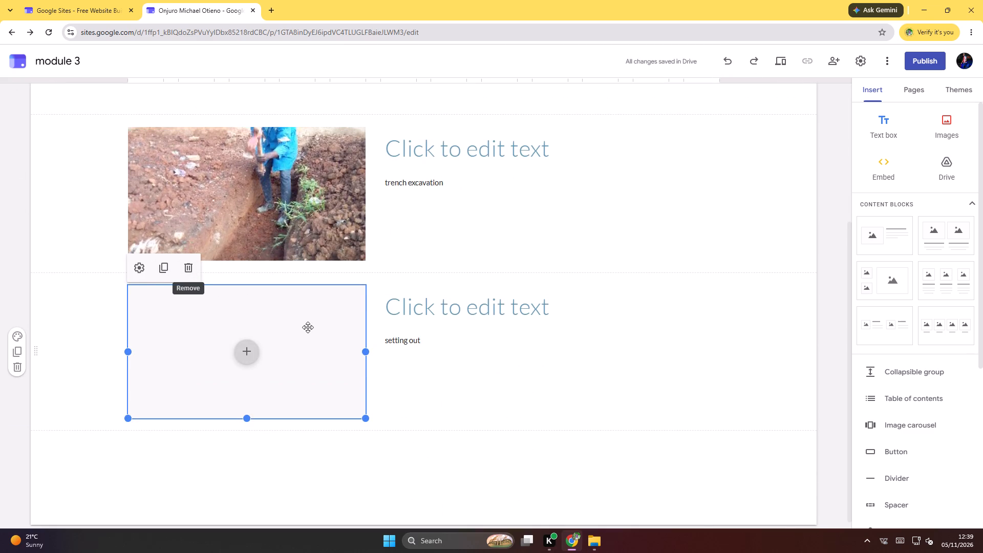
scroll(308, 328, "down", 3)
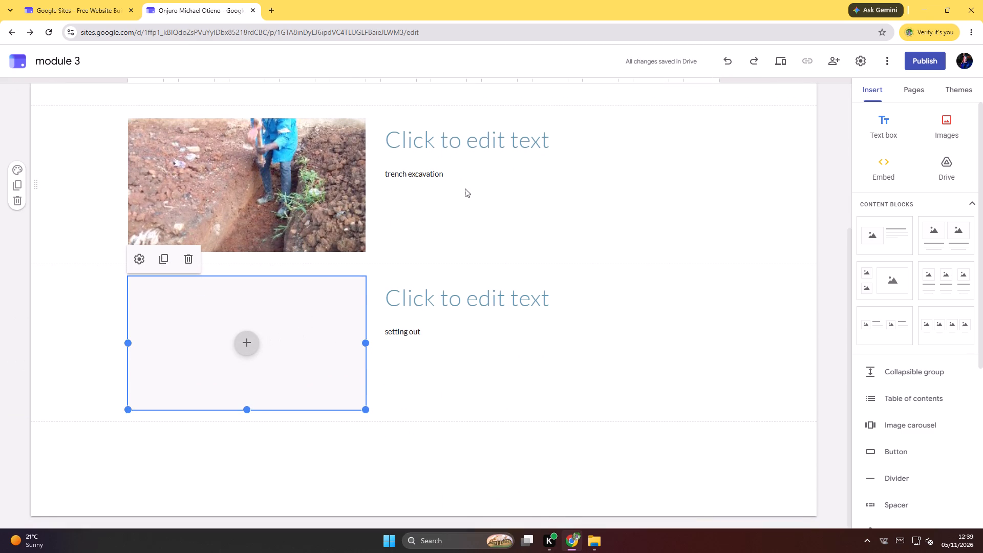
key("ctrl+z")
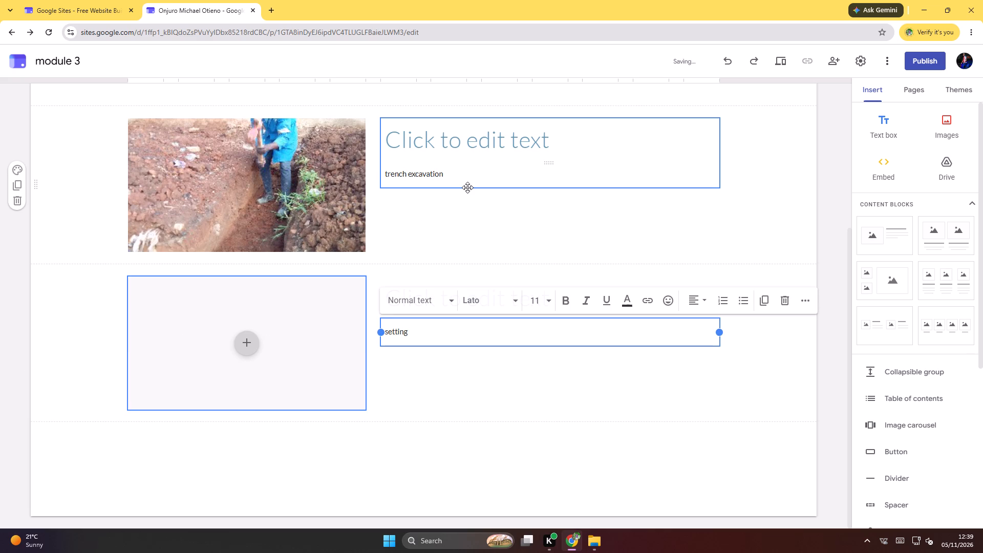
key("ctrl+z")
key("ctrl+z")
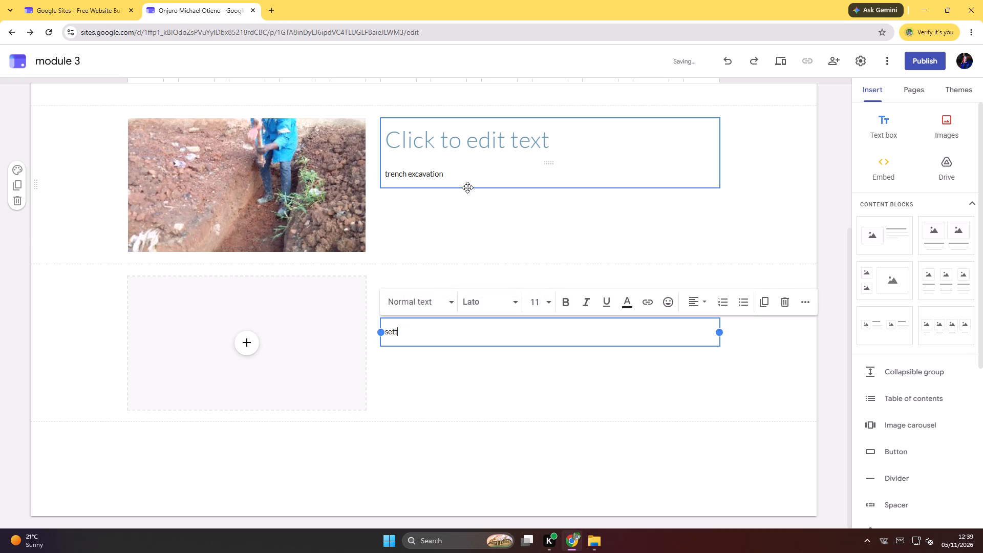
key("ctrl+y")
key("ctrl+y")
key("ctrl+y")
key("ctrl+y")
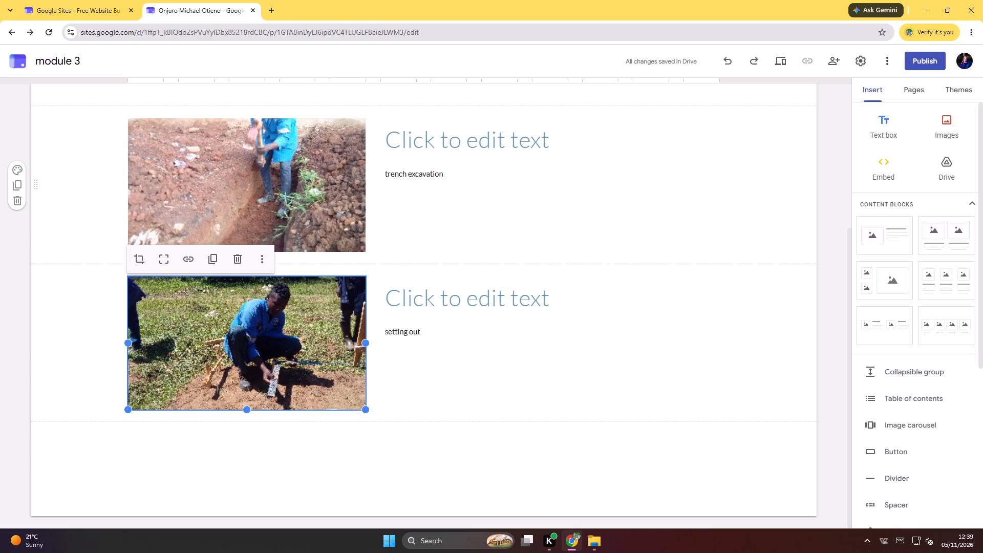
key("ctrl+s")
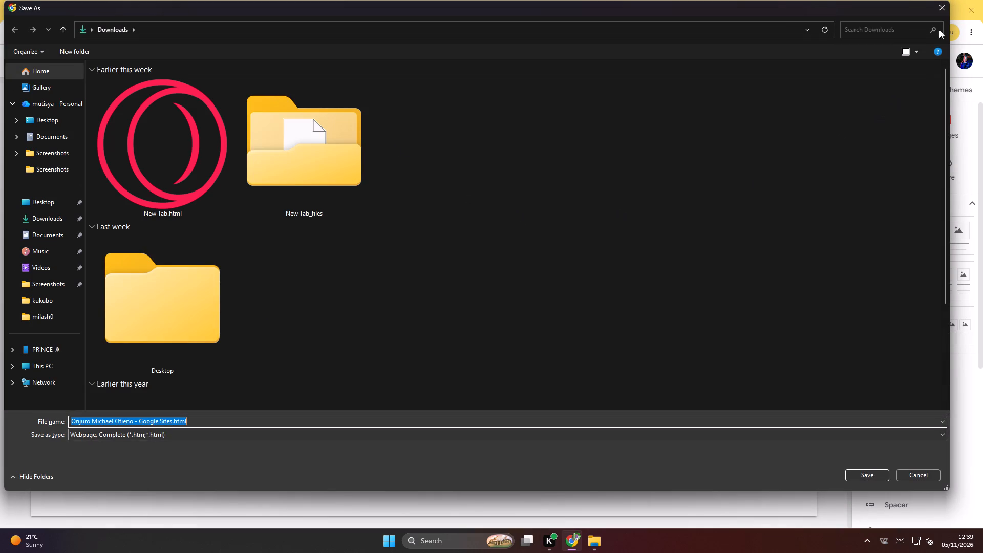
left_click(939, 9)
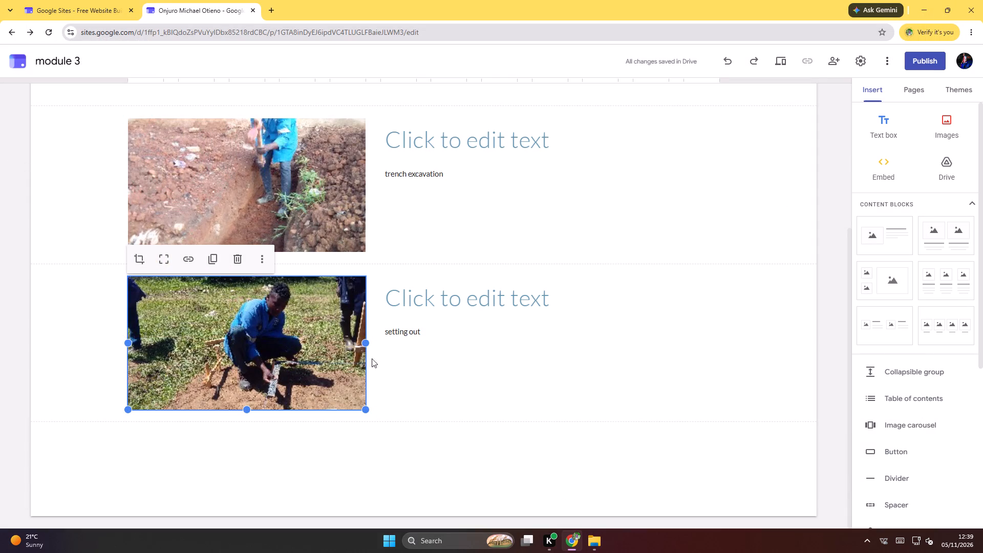
Try to add line breaks and a trailing space after the site name in the page header.
scroll(263, 263, "up", 2)
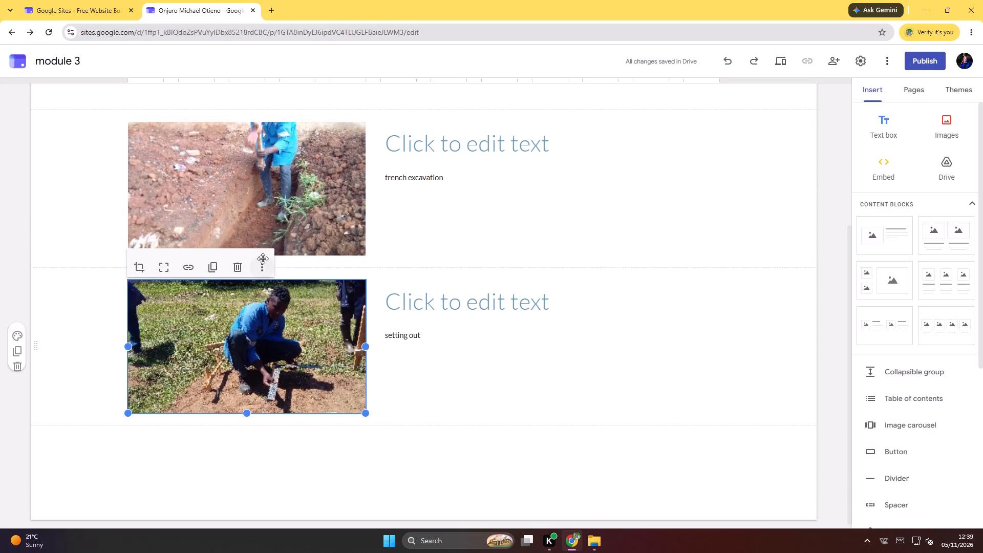
scroll(263, 254, "up", 9)
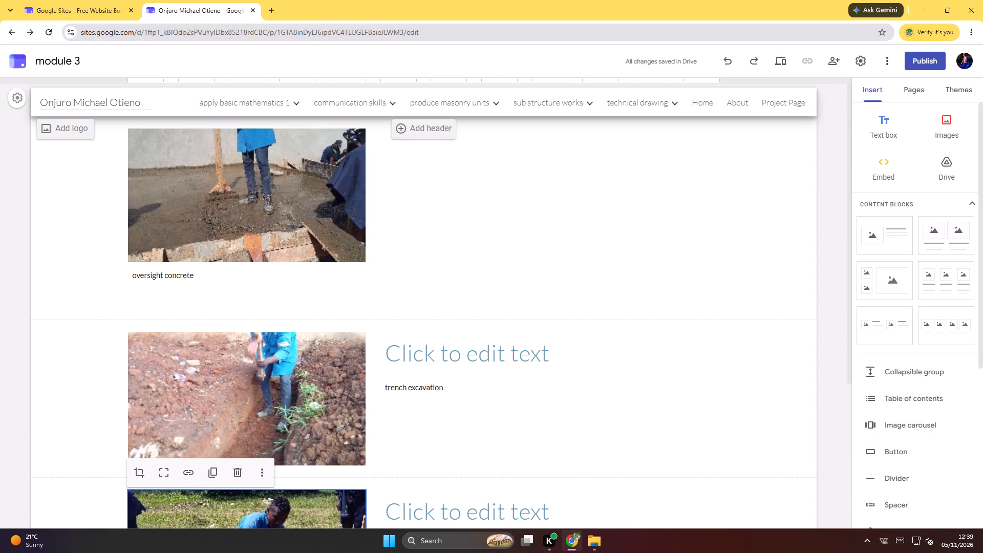
left_click(155, 102)
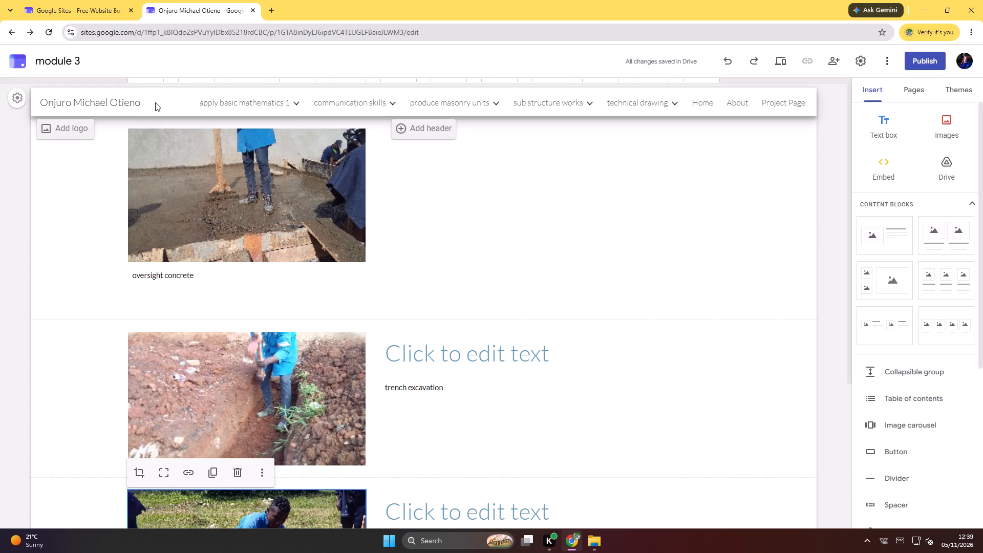
left_click(144, 103)
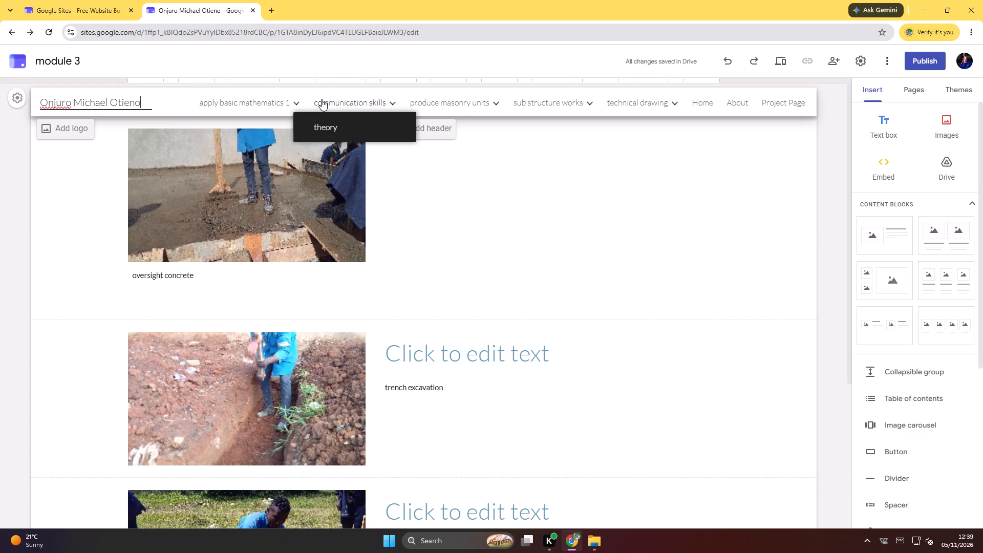
key("Return")
key("Return")
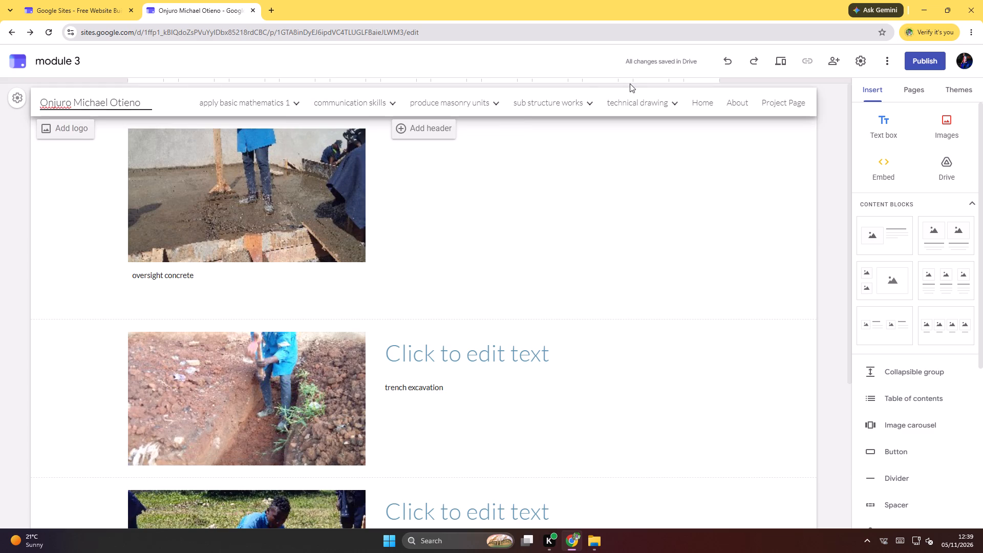
key("Return")
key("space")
key("Return")
key("Return")
key("Return")
key("Return")
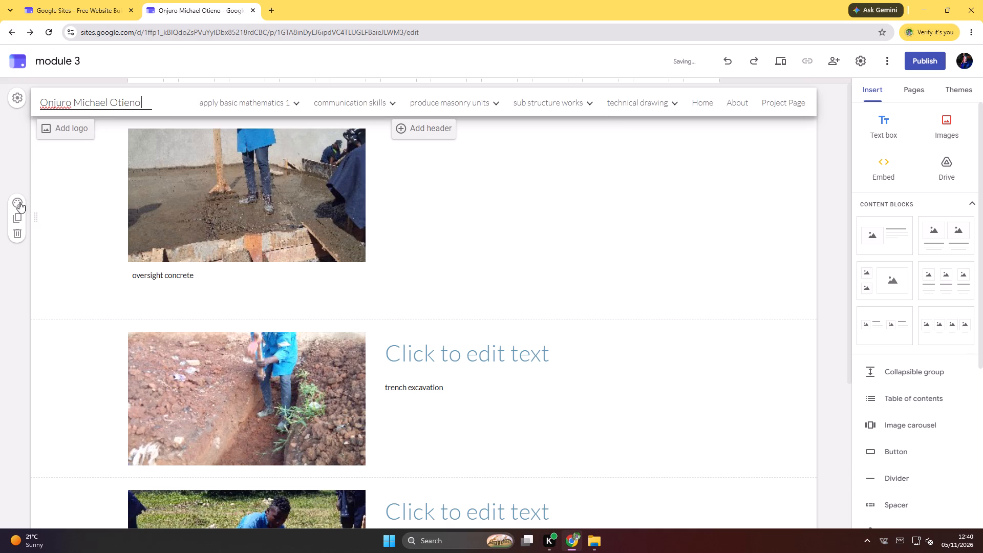
Open the sub structure works page from the site navigation.
scroll(82, 135, "down", 6)
scroll(96, 133, "up", 4)
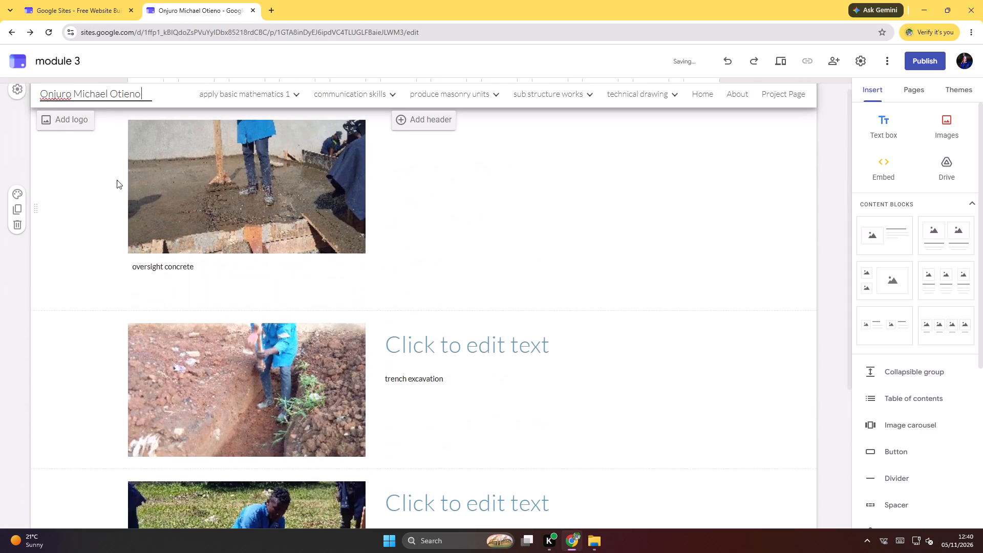
scroll(123, 242, "up", 6)
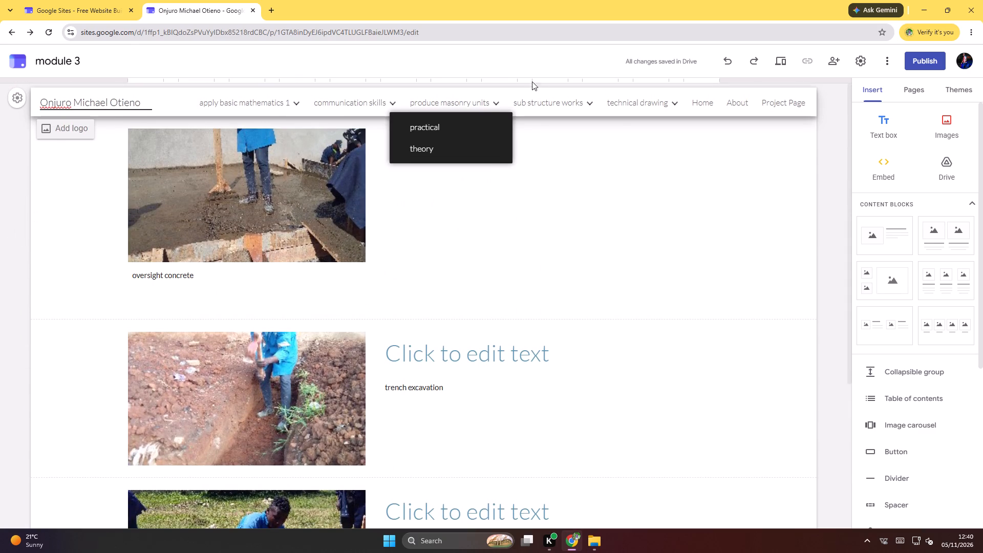
left_click(564, 109)
left_click(623, 102)
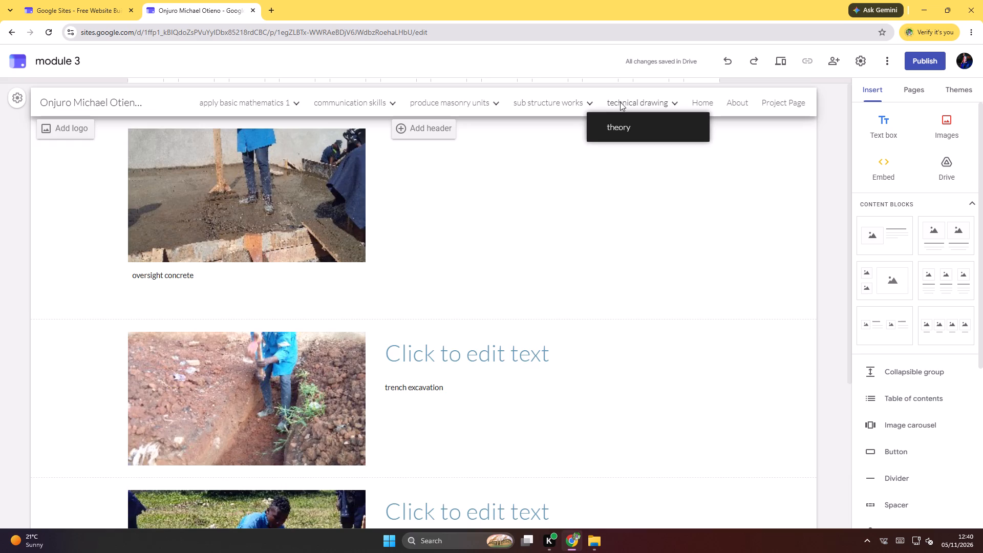
left_click(547, 103)
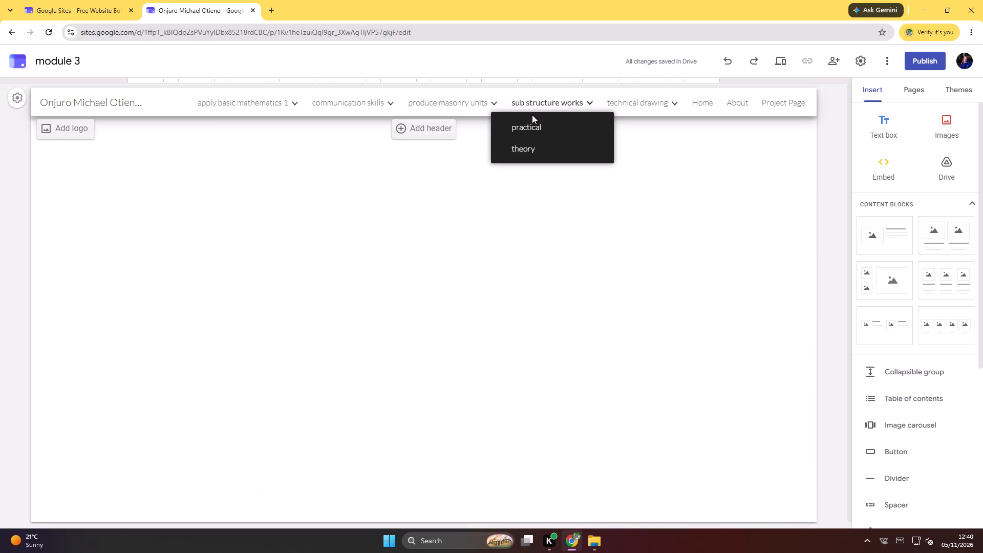
Open the practical page under sub structure works.
left_click(531, 123)
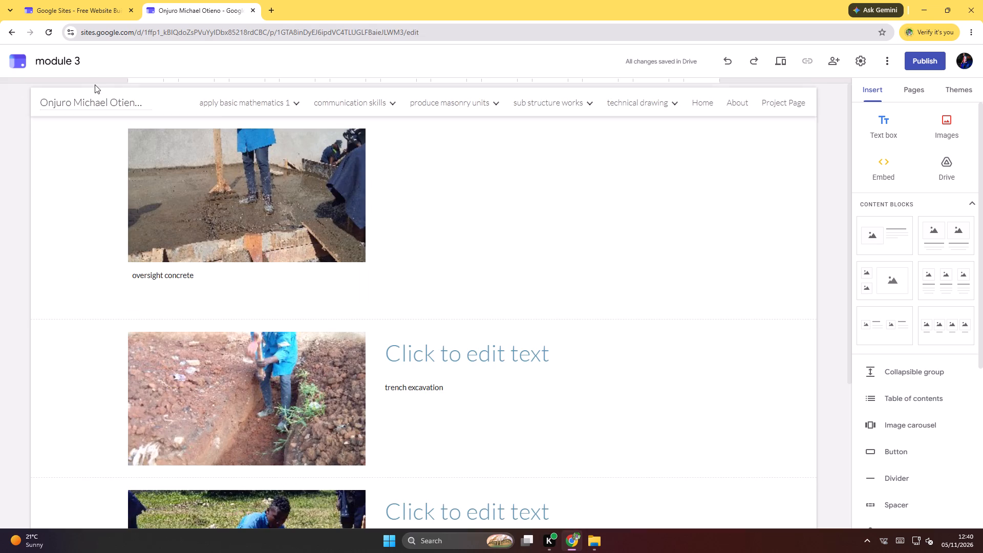
scroll(80, 68, "up", 2)
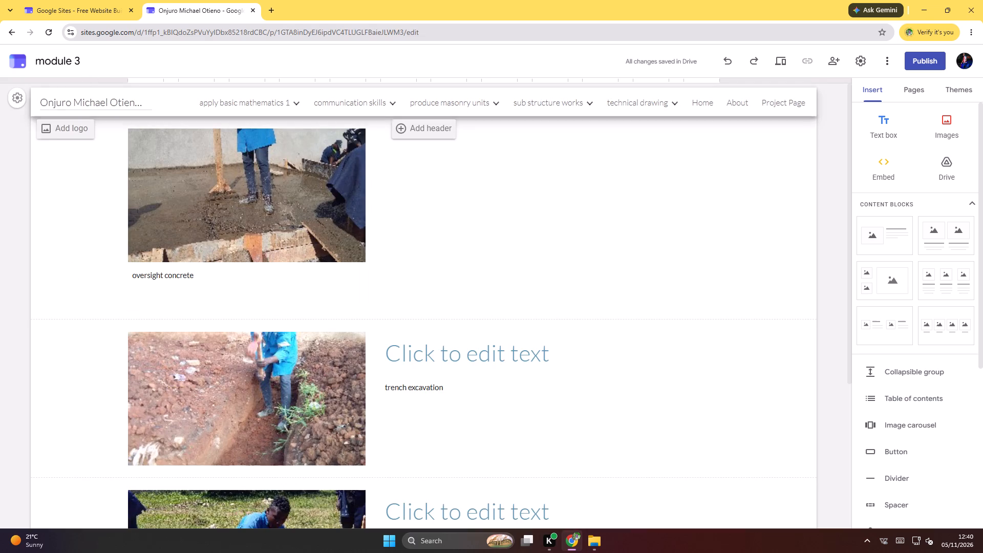
left_click(143, 102)
scroll(128, 135, "up", 3)
scroll(125, 132, "down", 3)
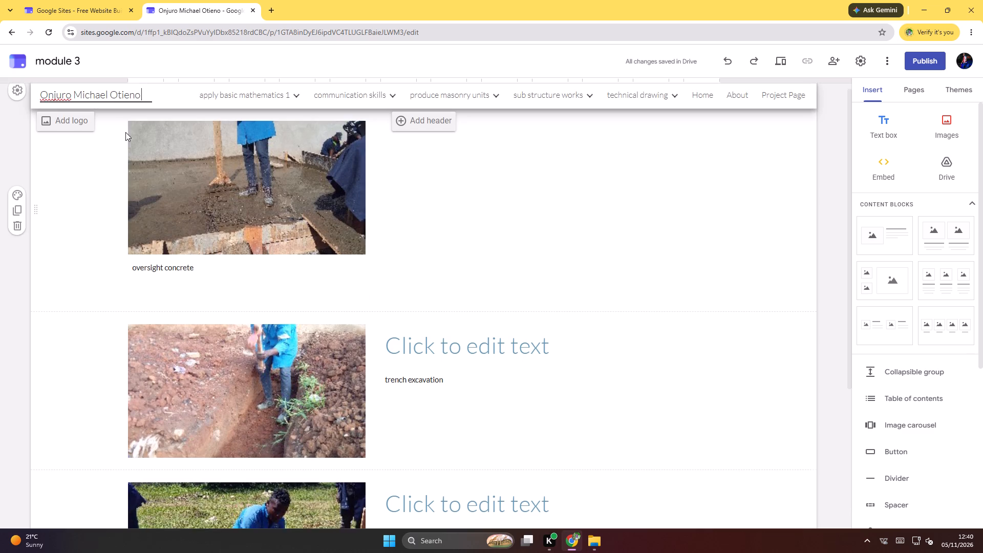
scroll(125, 132, "down", 1)
scroll(125, 132, "up", 7)
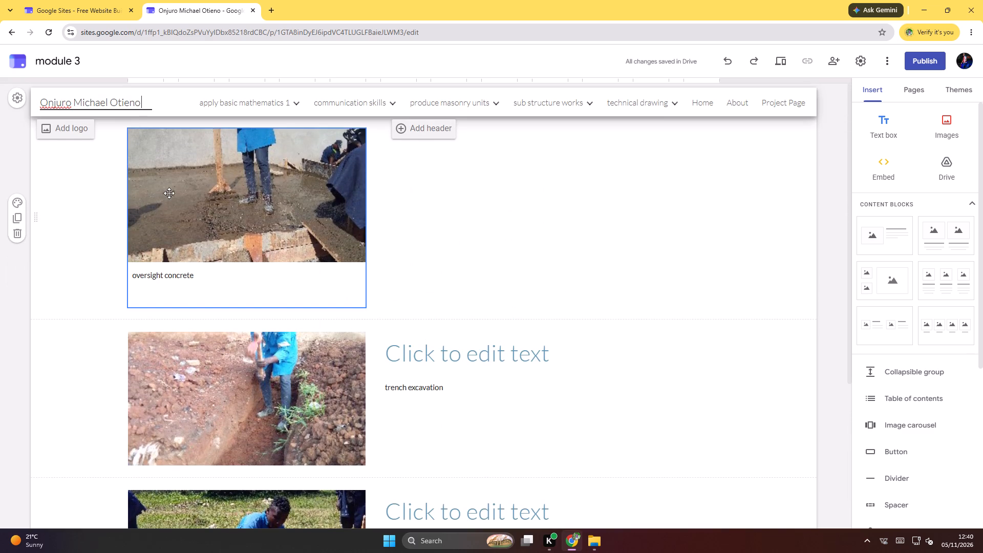
Enter the student registration number on the line below the oversight concrete caption.
left_click(231, 290)
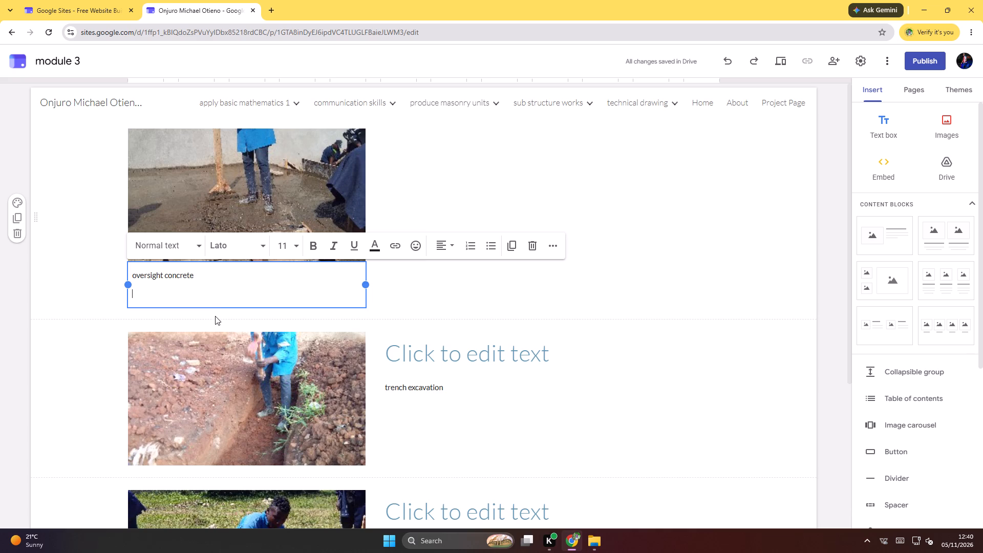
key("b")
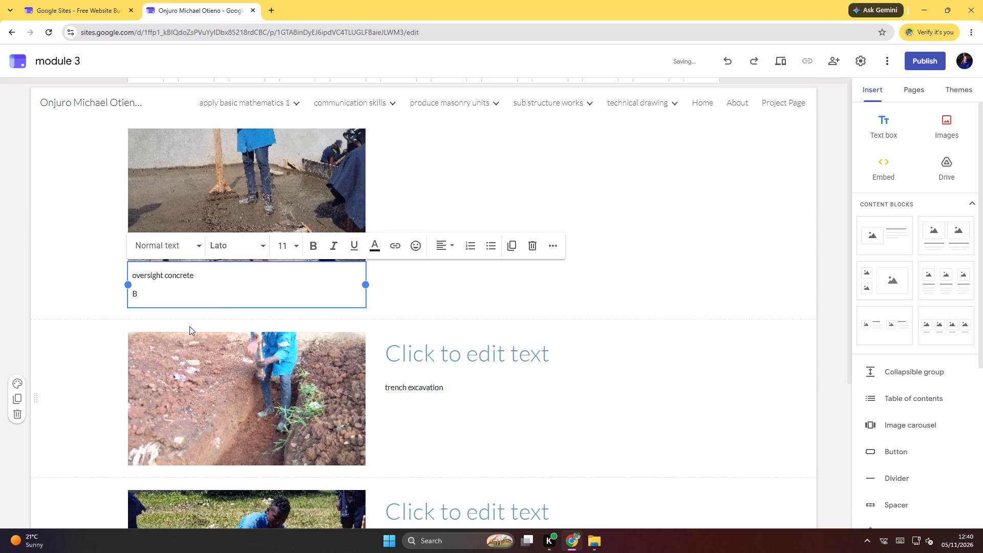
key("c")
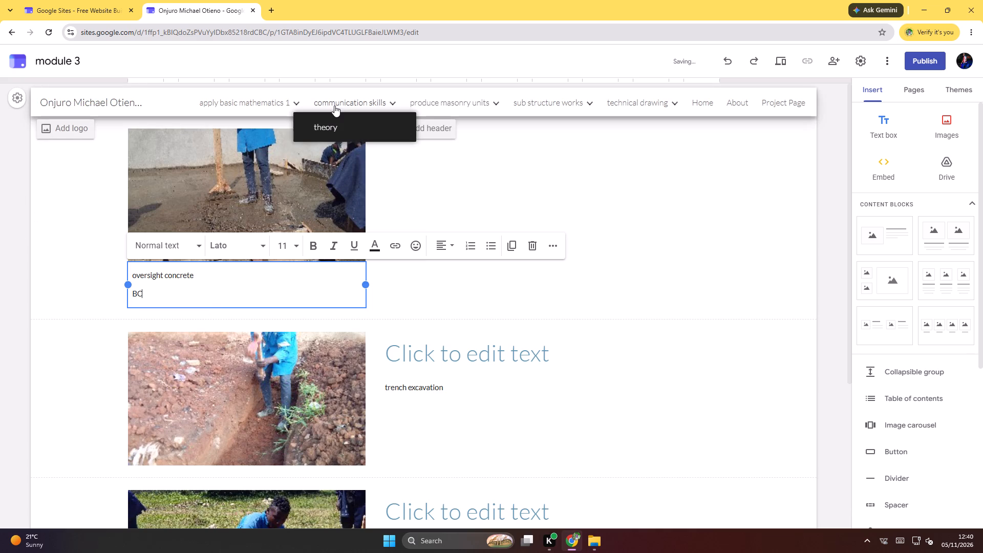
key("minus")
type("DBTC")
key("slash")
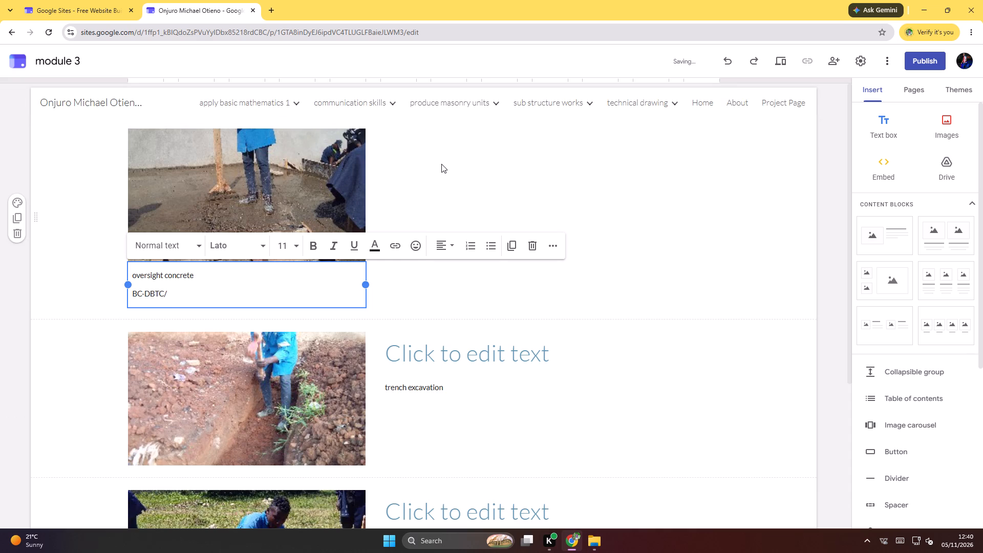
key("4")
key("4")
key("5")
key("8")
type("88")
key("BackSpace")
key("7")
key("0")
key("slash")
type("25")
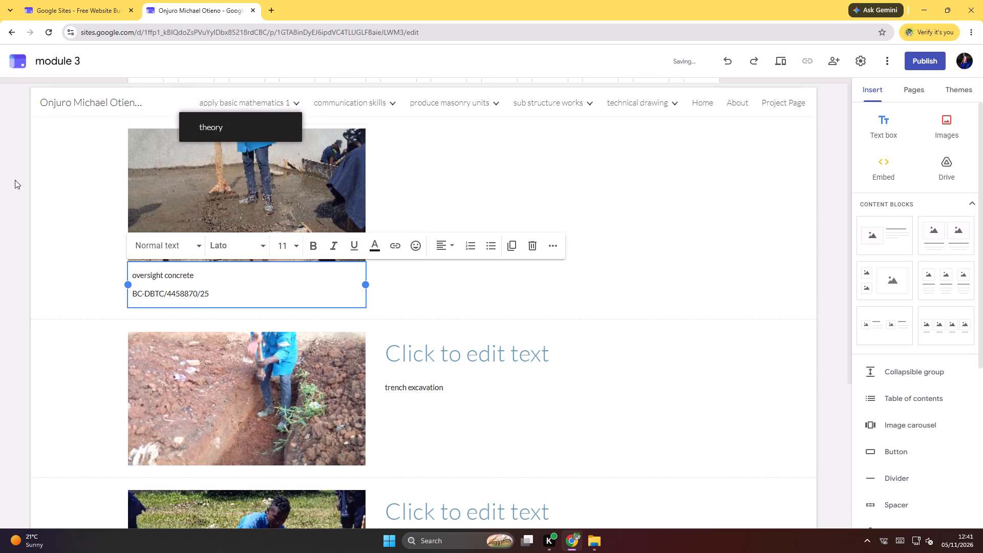
Copy the registration number from the oversight concrete caption and paste it on a new line below the trench excavation caption.
left_click_drag(211, 295, 129, 297)
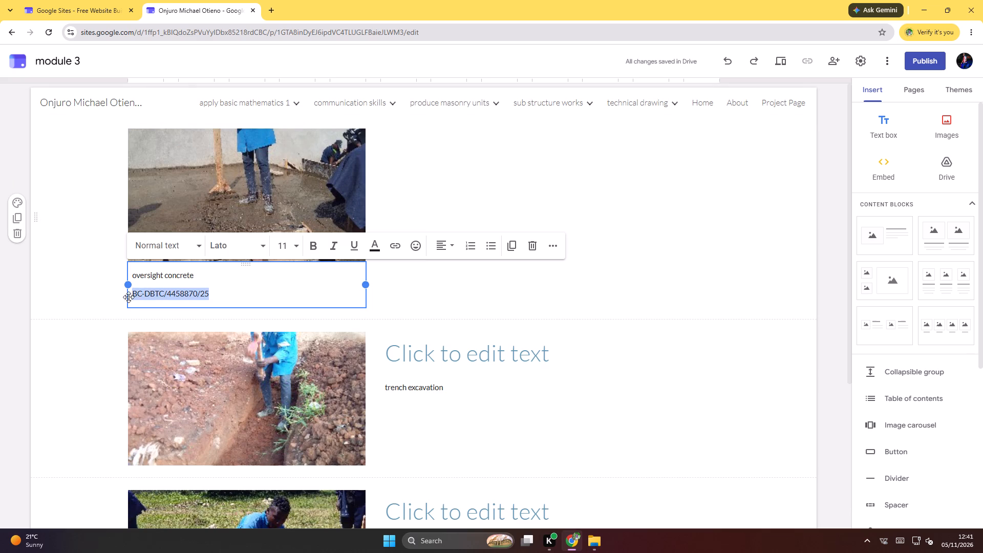
left_click_drag(129, 297, 128, 297)
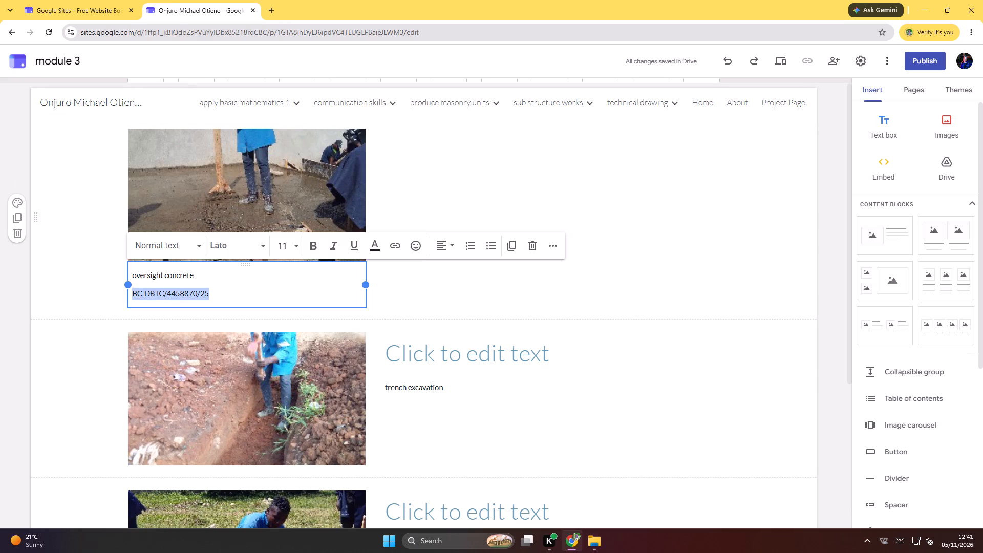
right_click(173, 293)
left_click(210, 96)
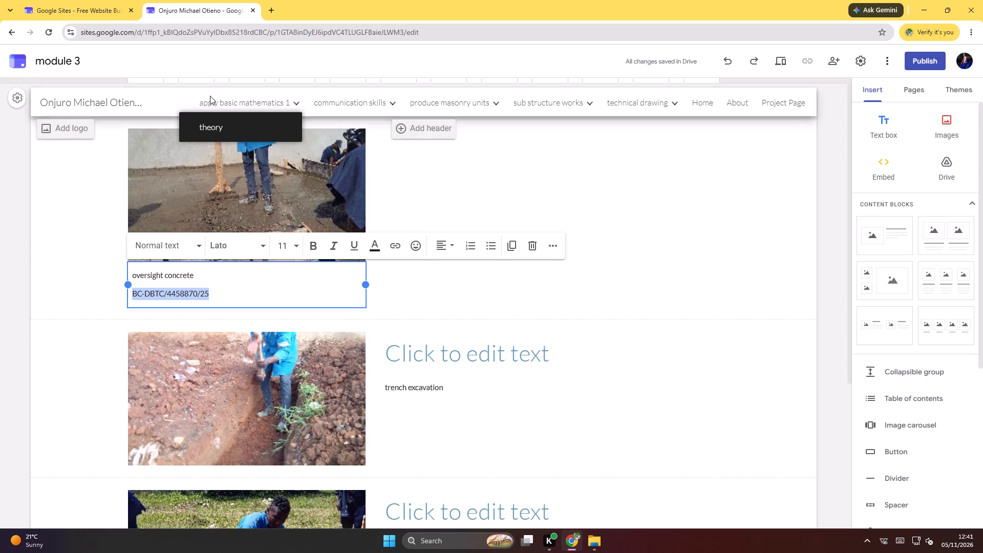
scroll(261, 469, "down", 1)
left_click(517, 342)
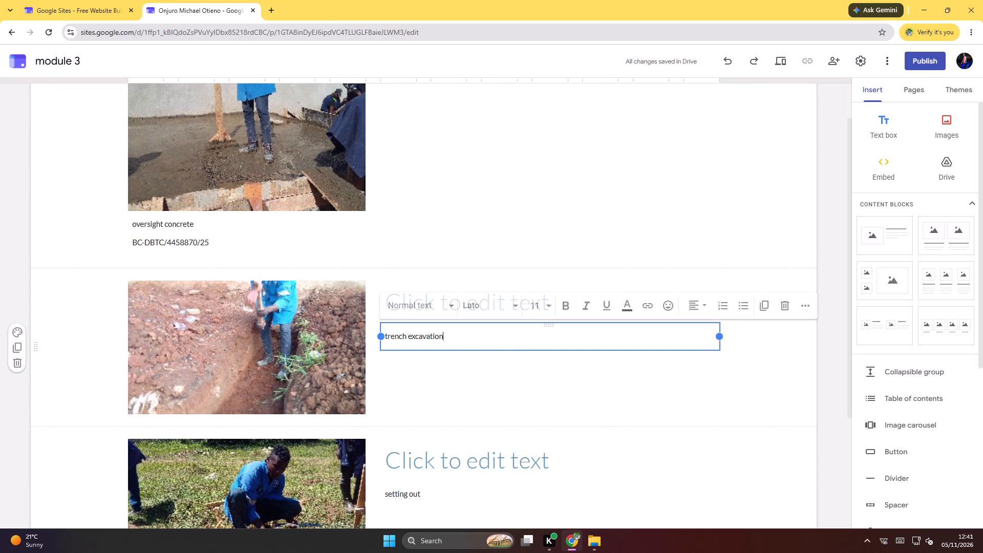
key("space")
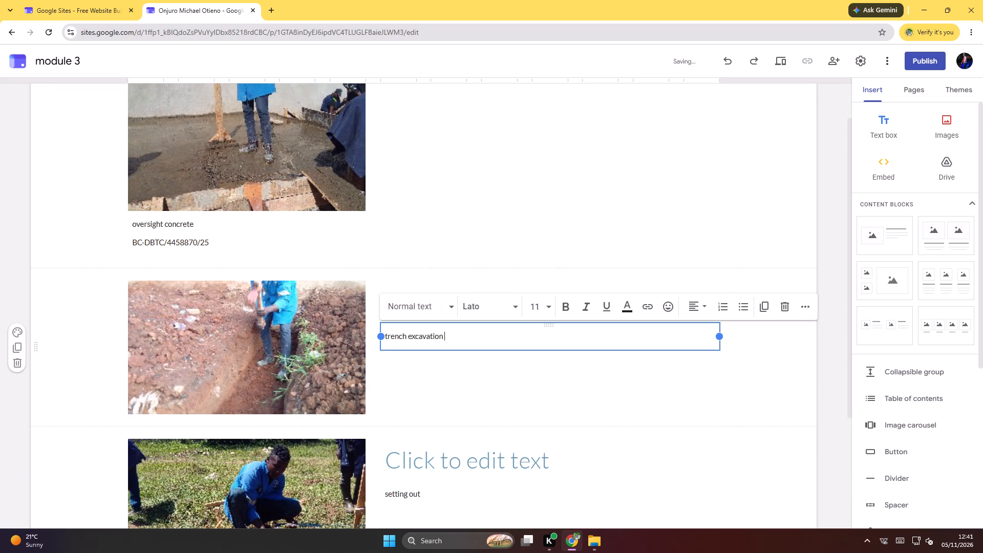
key("Return")
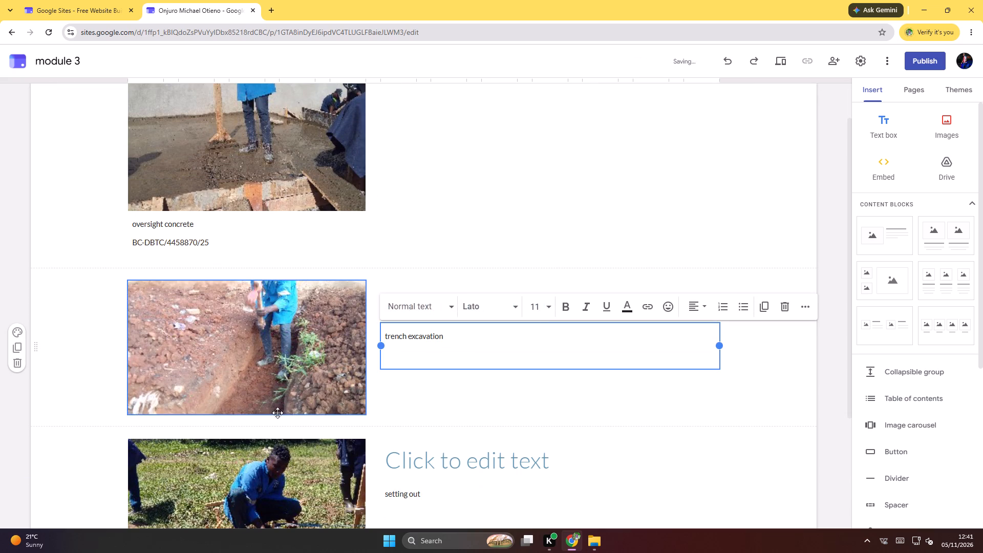
right_click(398, 354)
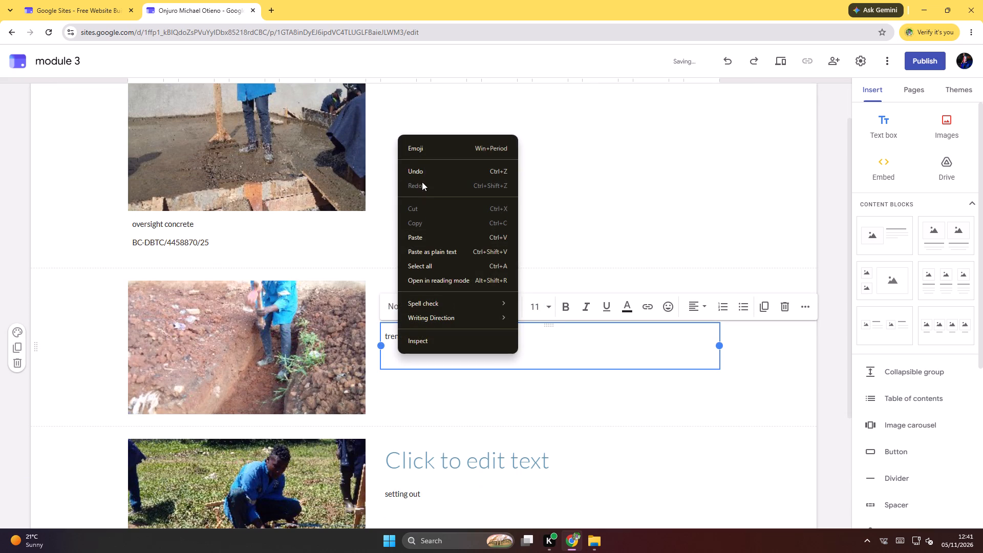
left_click(420, 237)
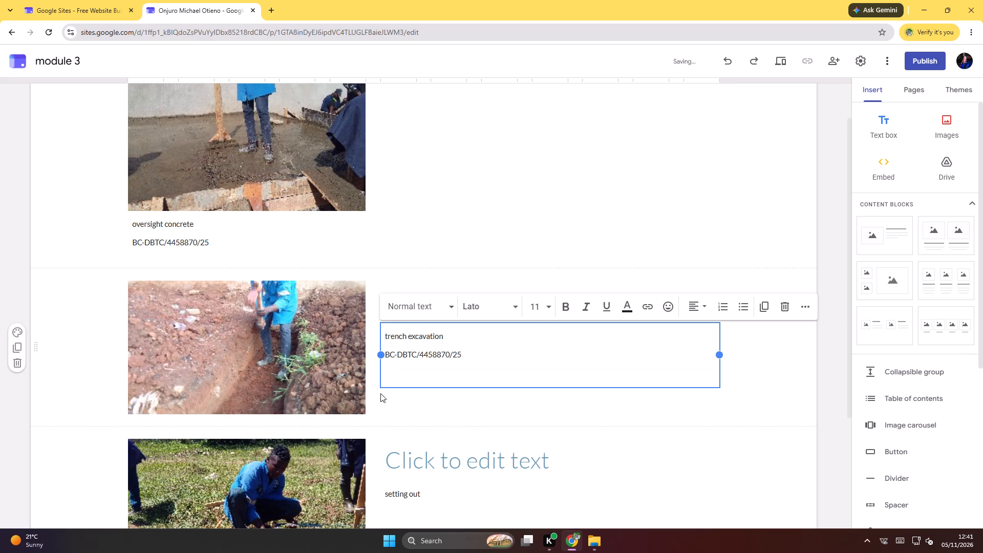
Paste the copied registration number on a new line below the setting out caption.
scroll(380, 399, "down", 4)
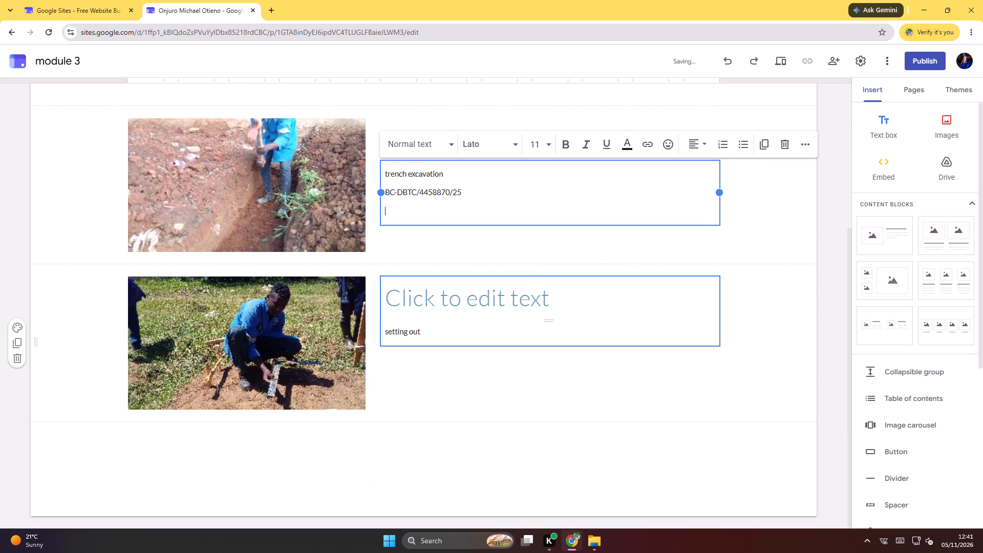
left_click(447, 332)
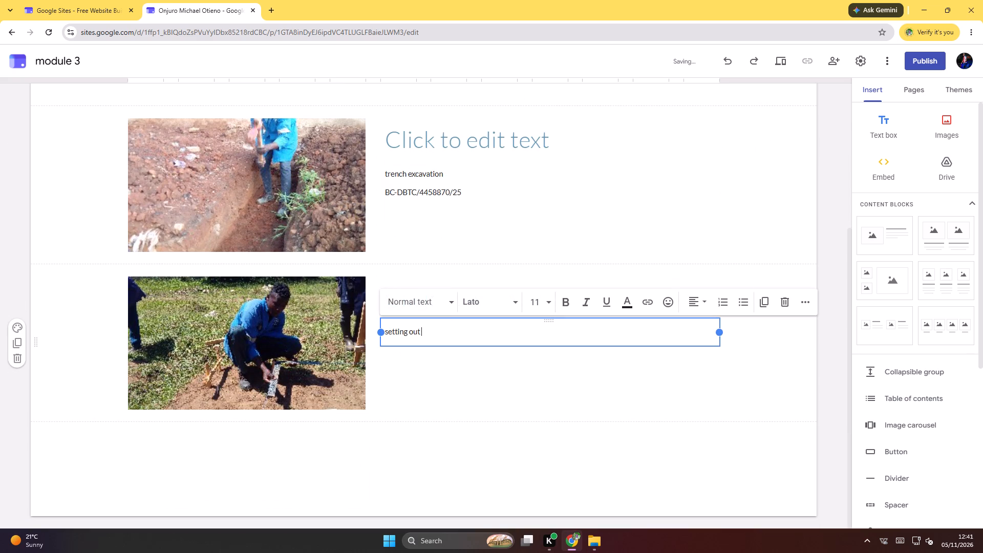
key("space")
key("Return")
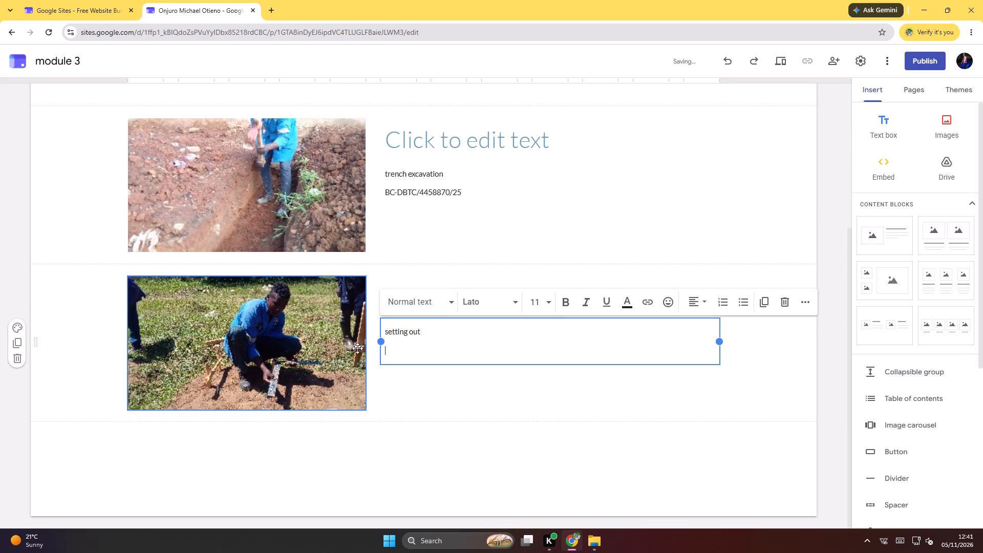
right_click(396, 348)
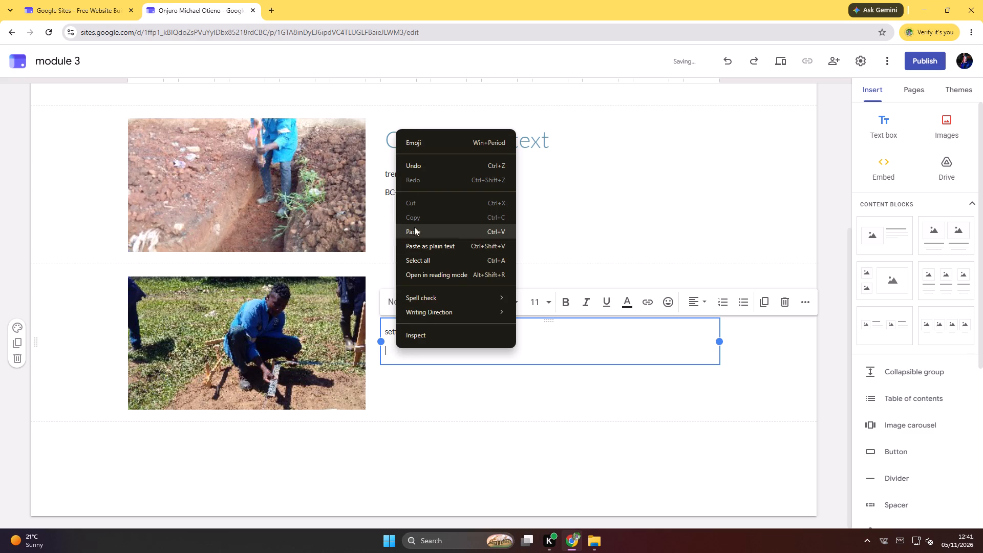
left_click(415, 230)
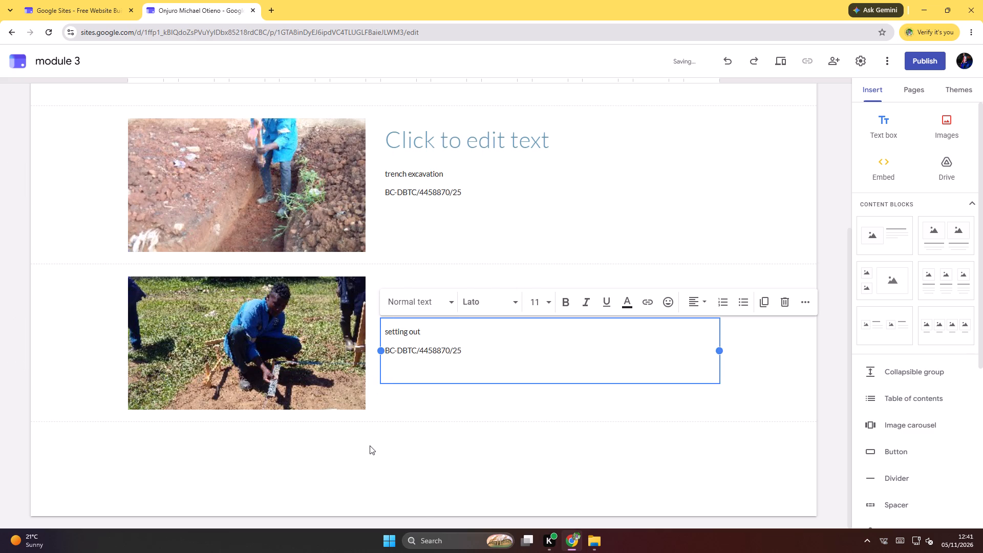
Review the captions and registration number lines of the oversight concrete, trench excavation and setting out photos.
scroll(368, 438, "up", 5)
scroll(368, 429, "down", 2)
scroll(369, 429, "up", 4)
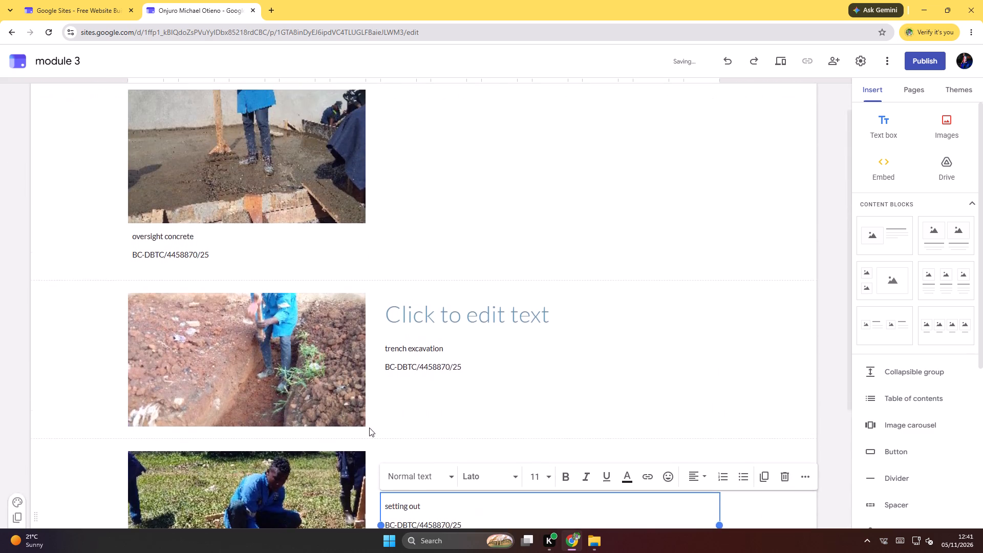
scroll(369, 426, "down", 7)
scroll(366, 426, "up", 1)
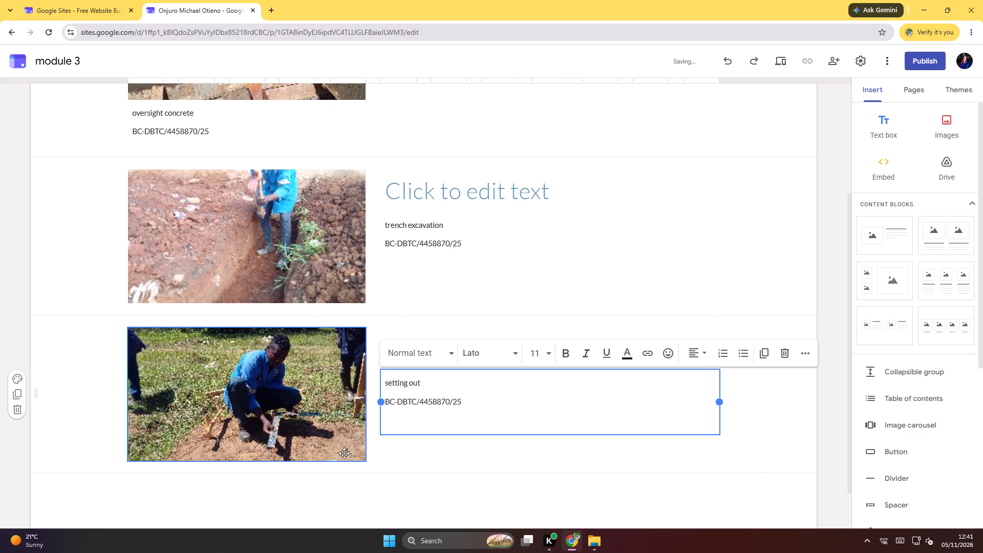
scroll(358, 452, "up", 2)
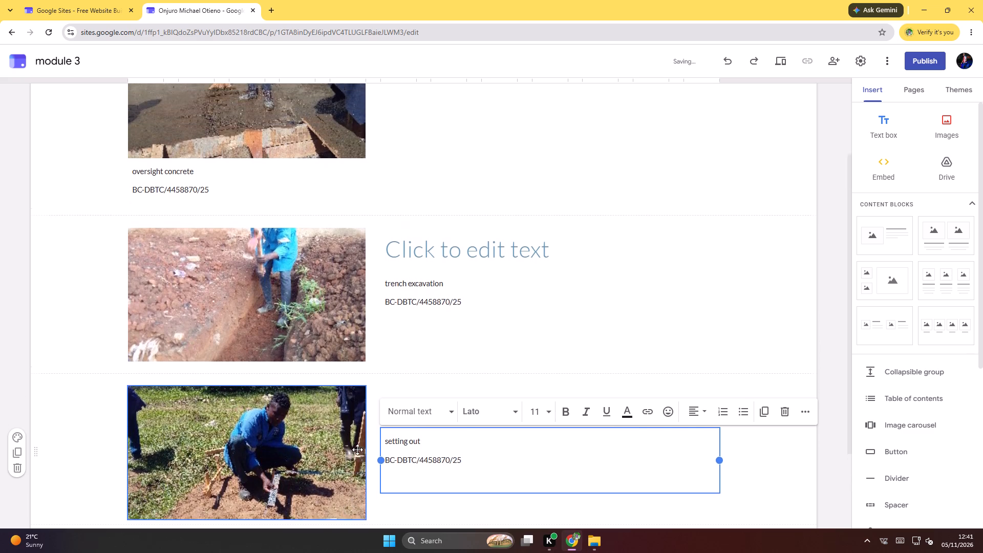
scroll(357, 450, "up", 9)
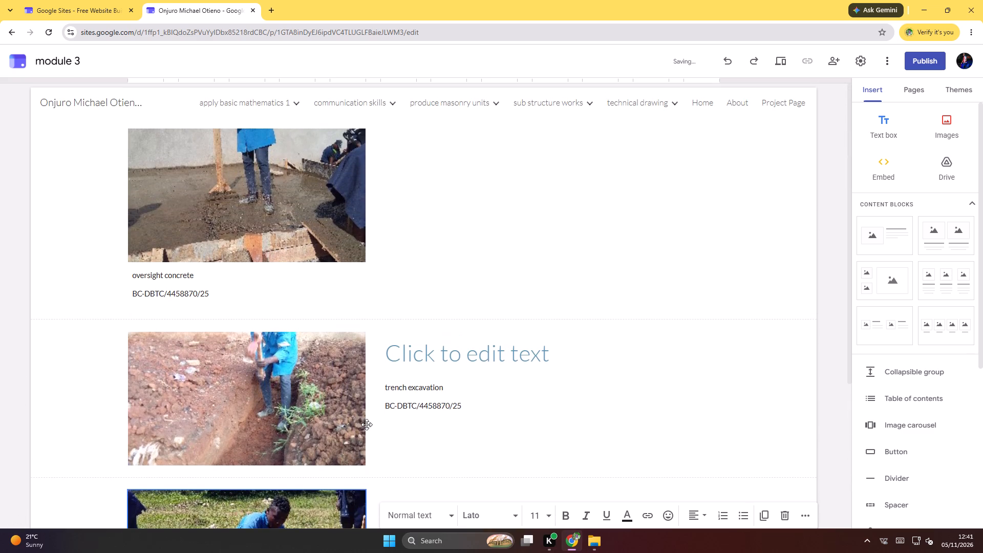
scroll(369, 417, "down", 1)
scroll(249, 354, "up", 2)
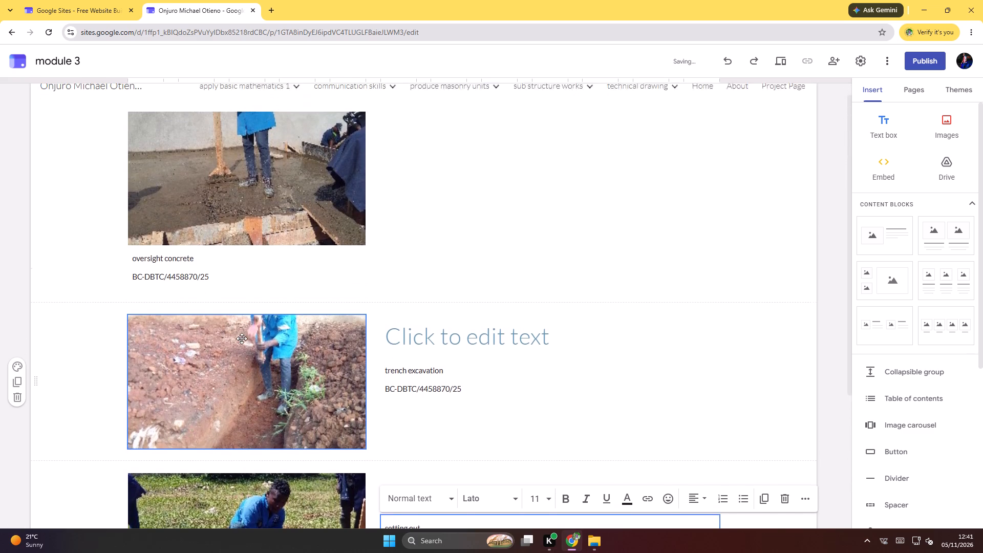
scroll(242, 338, "up", 3)
scroll(244, 338, "down", 3)
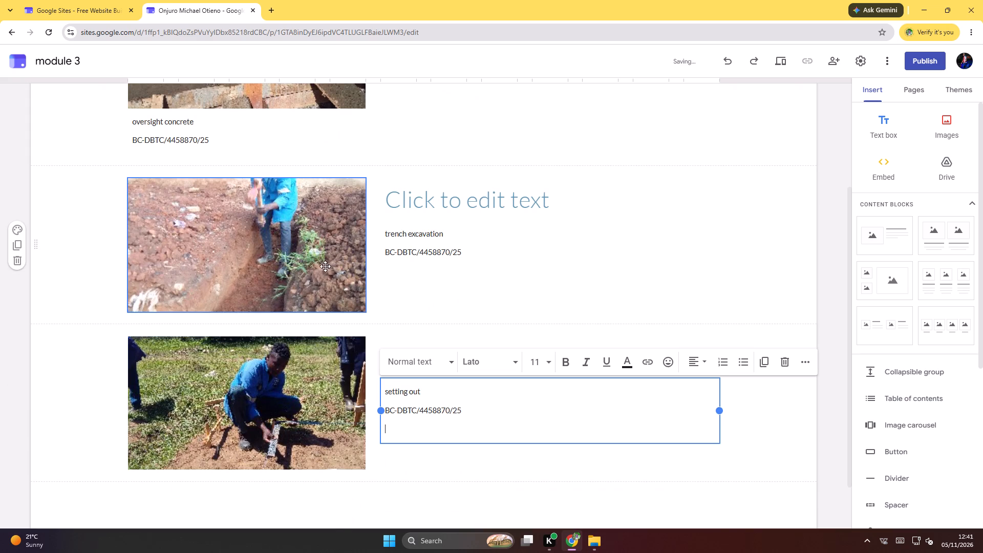
scroll(328, 264, "up", 9)
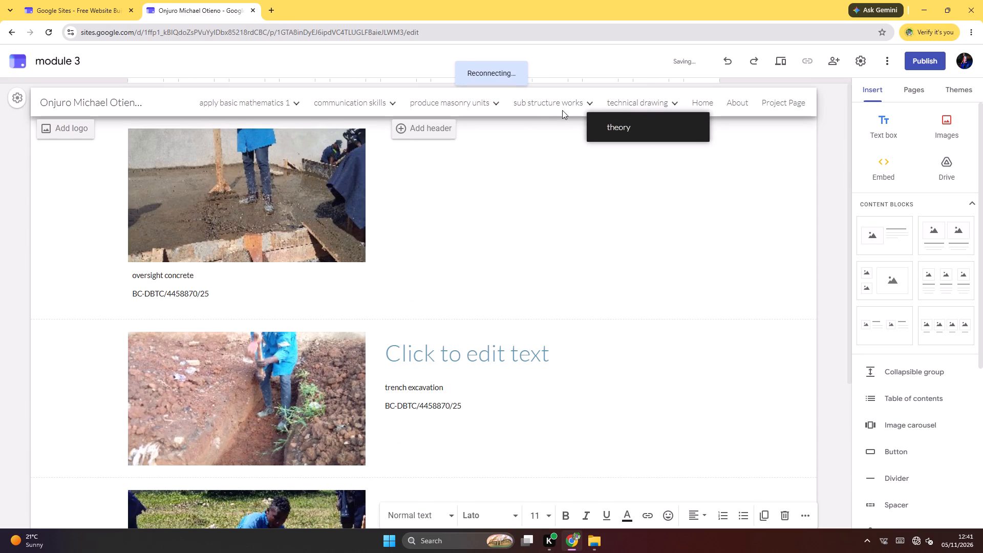
Add two image-and-text content blocks to the practical subpage of produce masonry units.
left_click(351, 102)
left_click(528, 101)
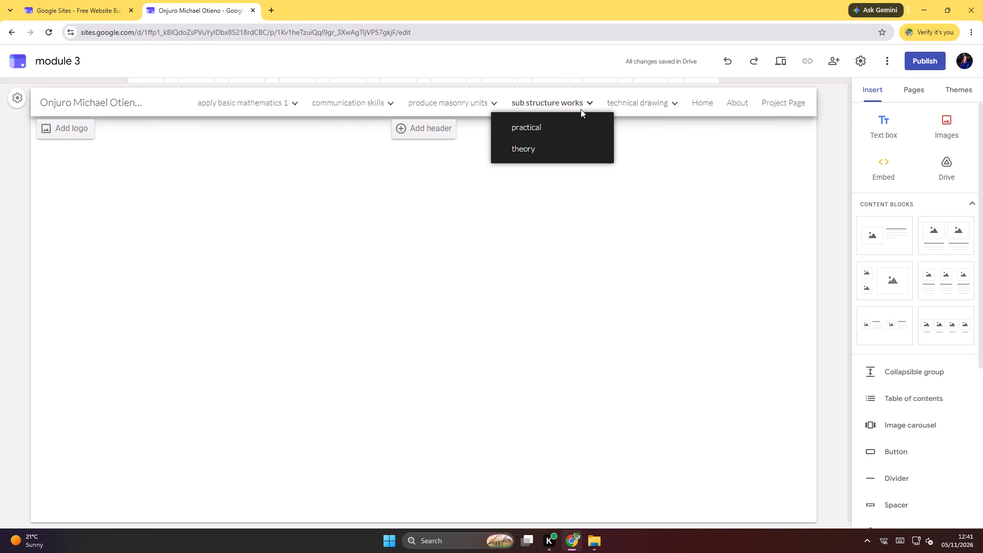
left_click(463, 107)
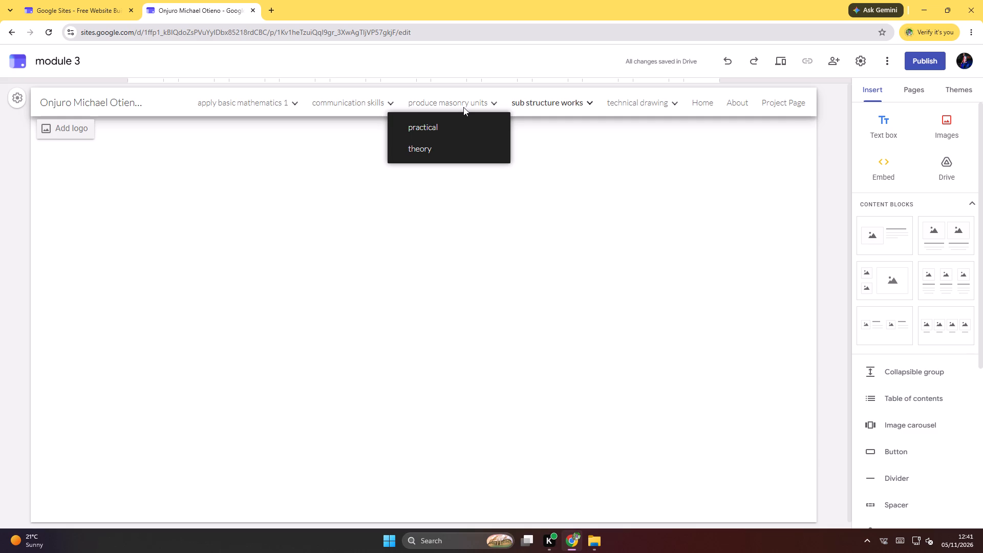
left_click(439, 124)
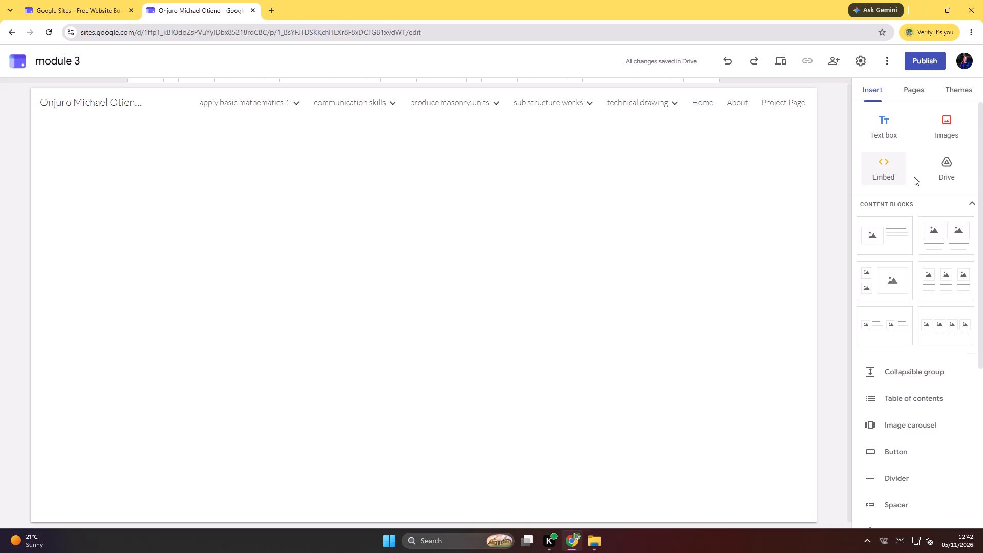
left_click(887, 224)
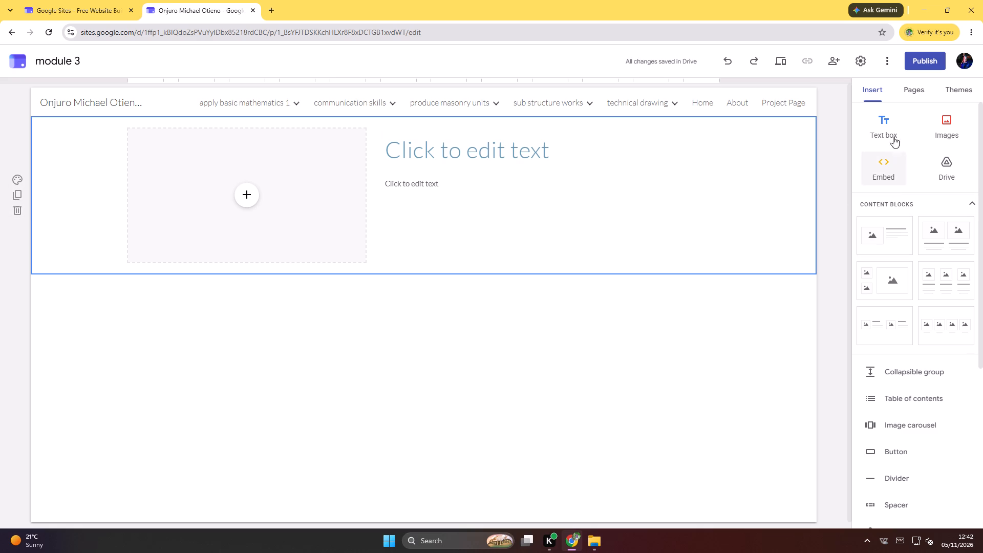
left_click(881, 239)
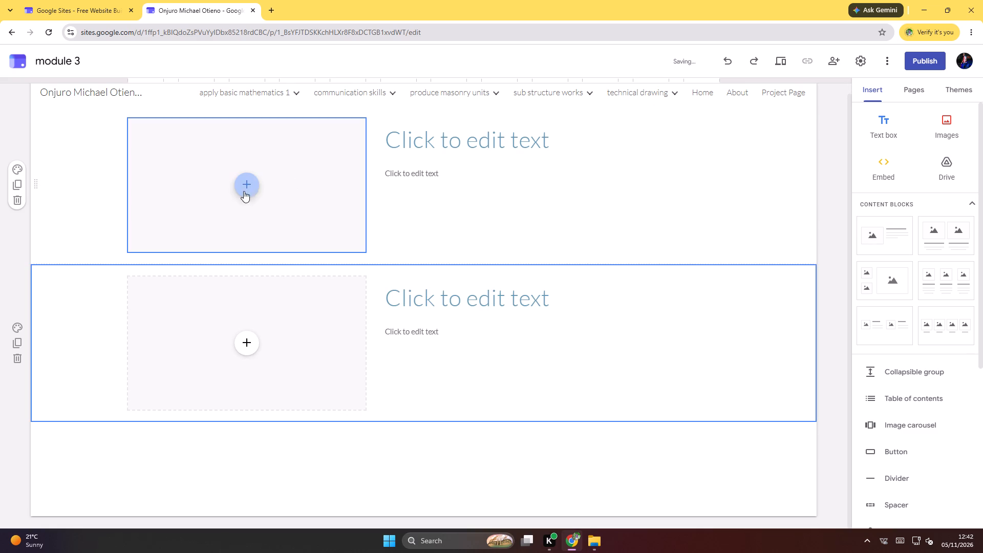
Enter the caption "Concrete block production" in the first block's body text.
left_click(473, 177)
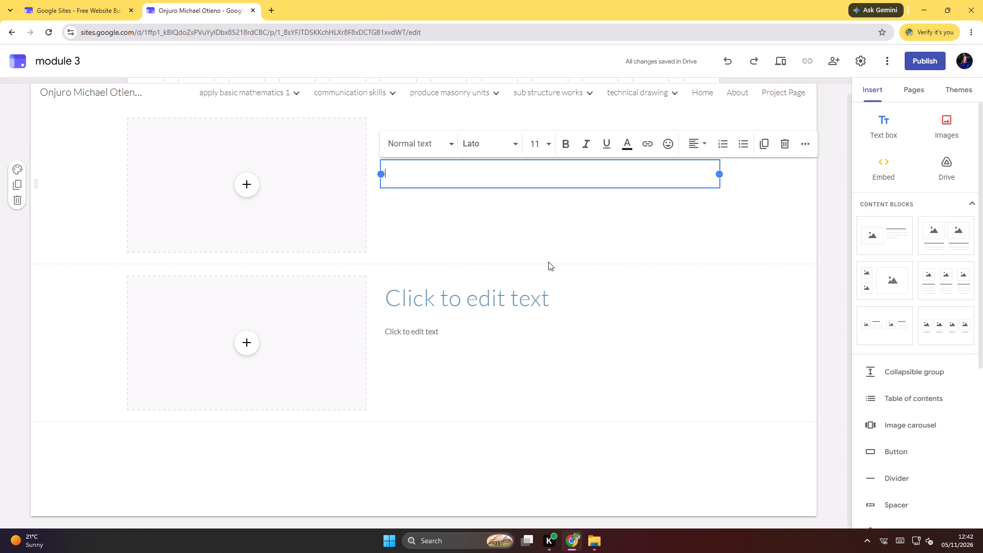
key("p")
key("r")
key("BackSpace")
key("BackSpace")
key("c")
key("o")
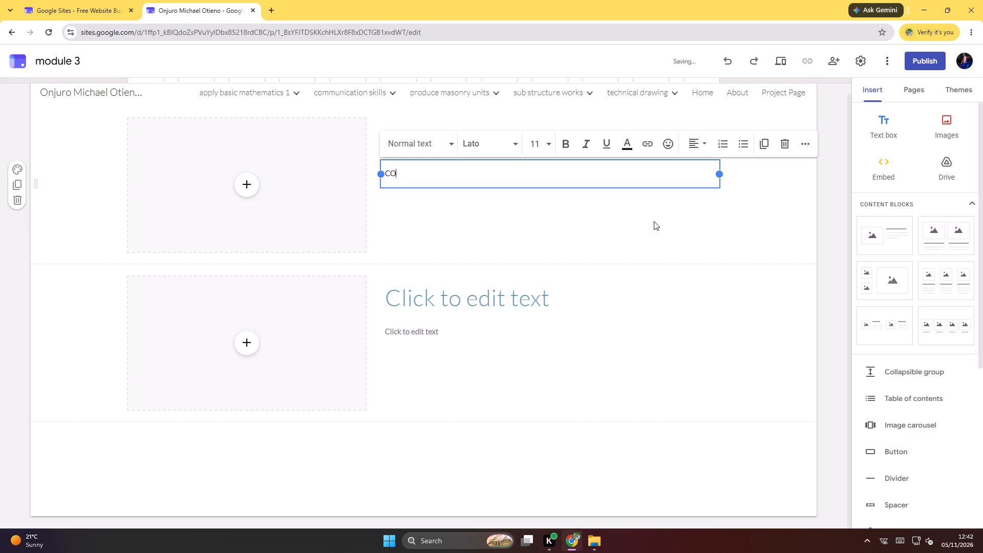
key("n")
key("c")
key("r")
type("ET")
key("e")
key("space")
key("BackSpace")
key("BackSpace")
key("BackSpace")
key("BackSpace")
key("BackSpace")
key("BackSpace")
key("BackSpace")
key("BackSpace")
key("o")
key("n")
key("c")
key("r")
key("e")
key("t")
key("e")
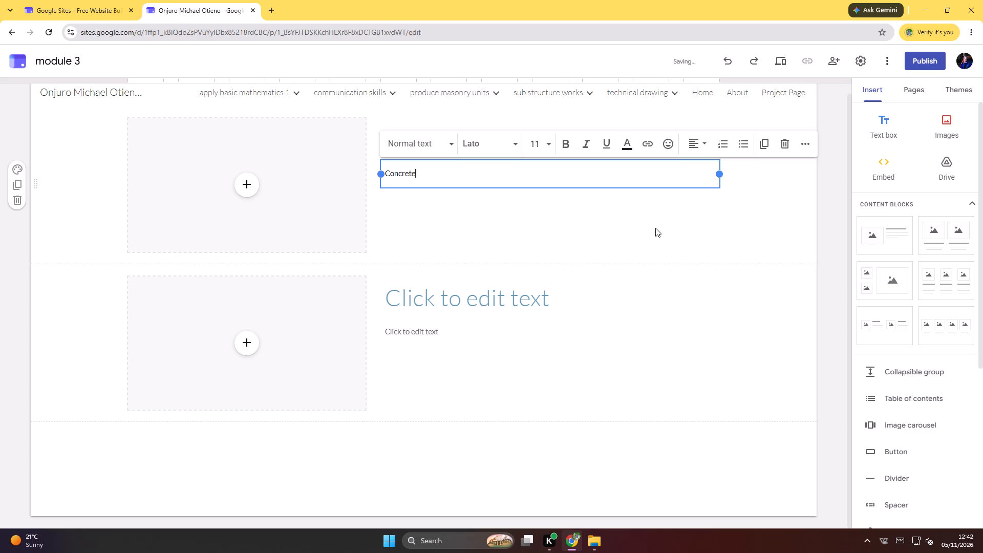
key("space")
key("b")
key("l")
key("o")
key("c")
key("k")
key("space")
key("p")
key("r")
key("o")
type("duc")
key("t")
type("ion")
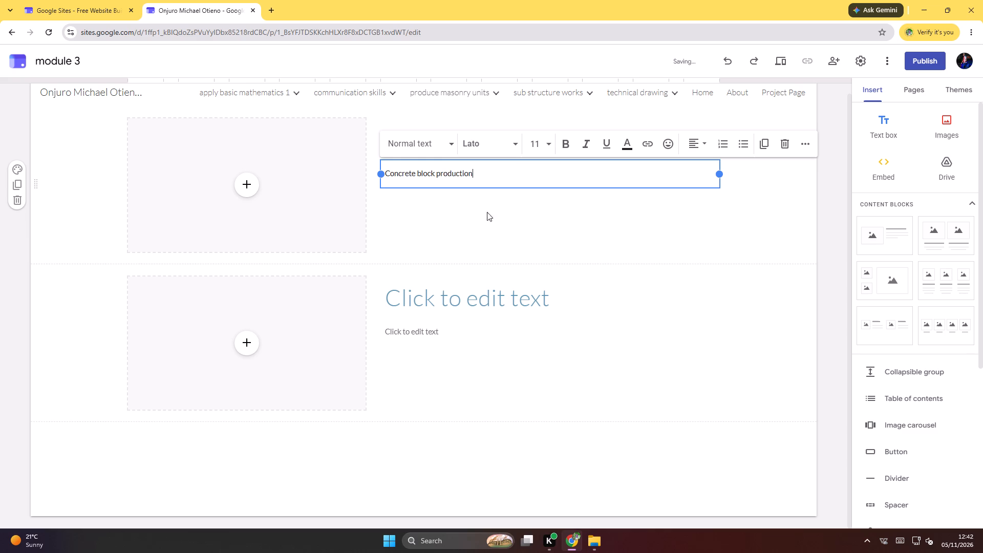
Upload the photo 1000017429.jpg from the milash0 folder into the first block's image placeholder.
left_click(242, 186)
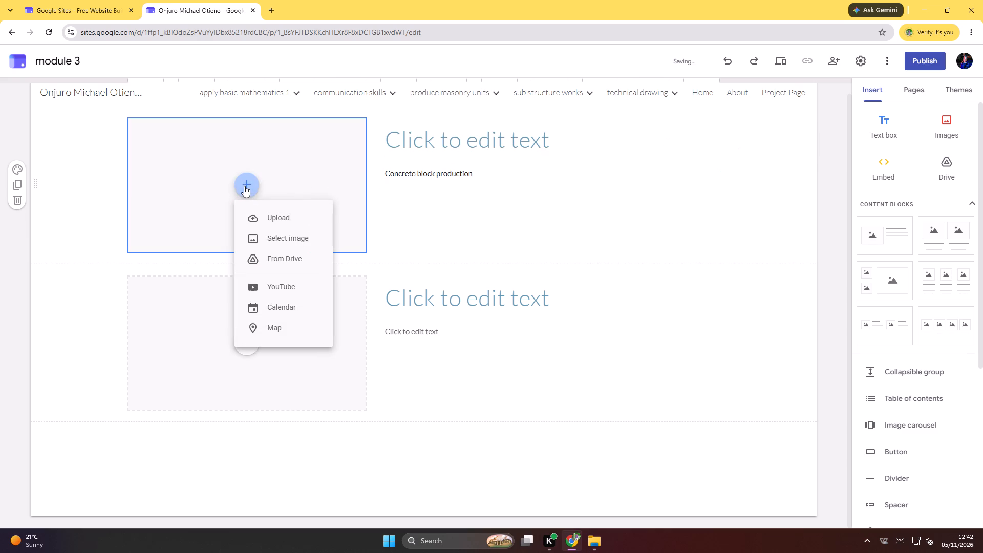
left_click(301, 222)
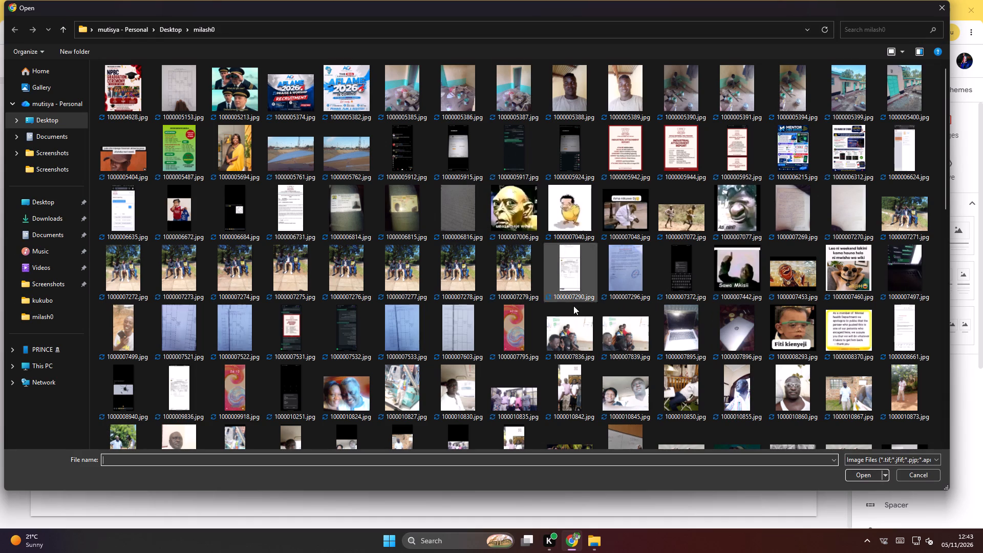
scroll(596, 324, "down", 3)
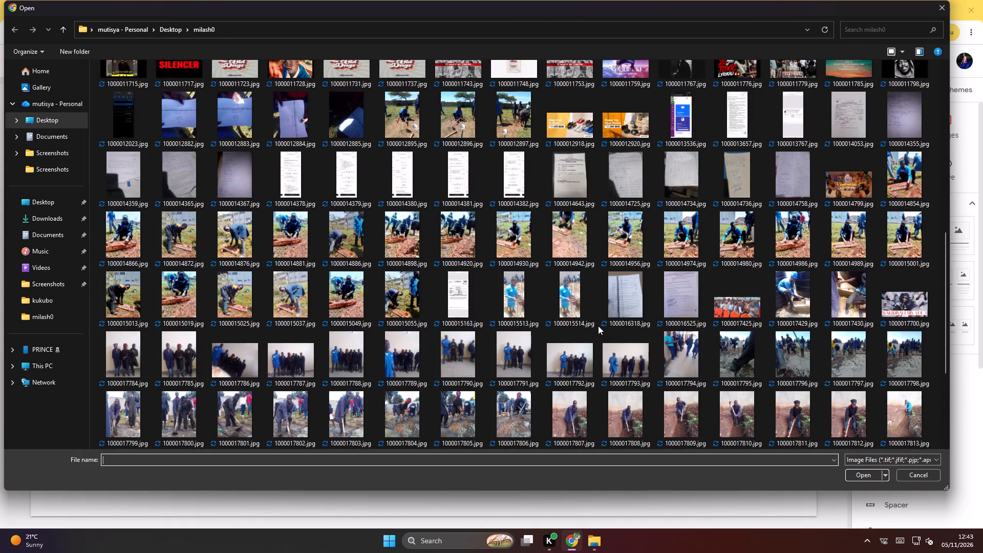
scroll(758, 288, "down", 2)
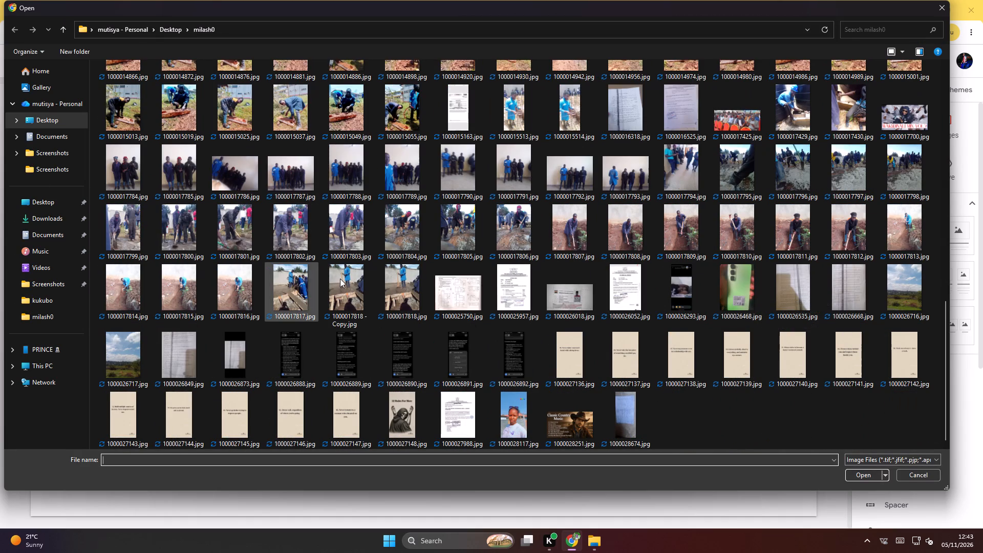
left_click(792, 115)
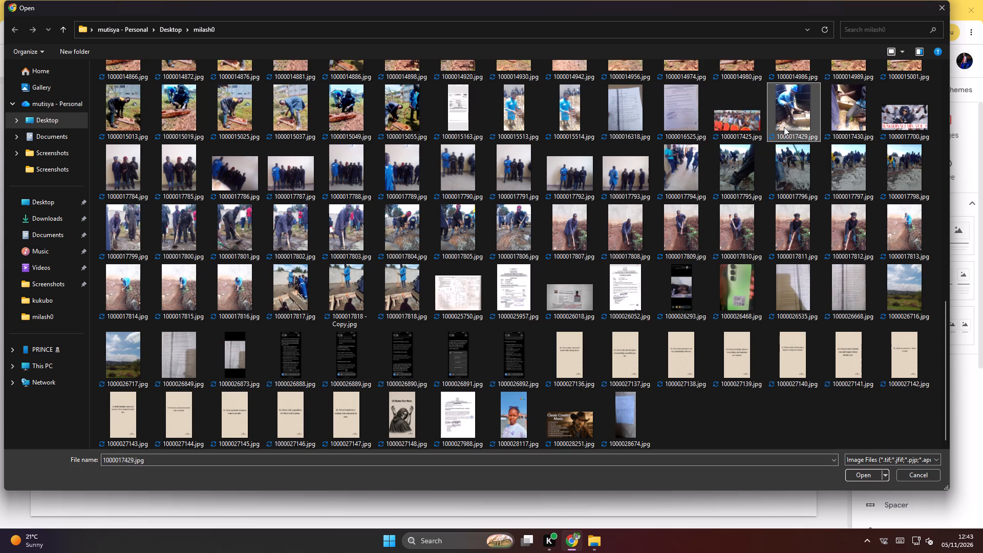
left_click(871, 472)
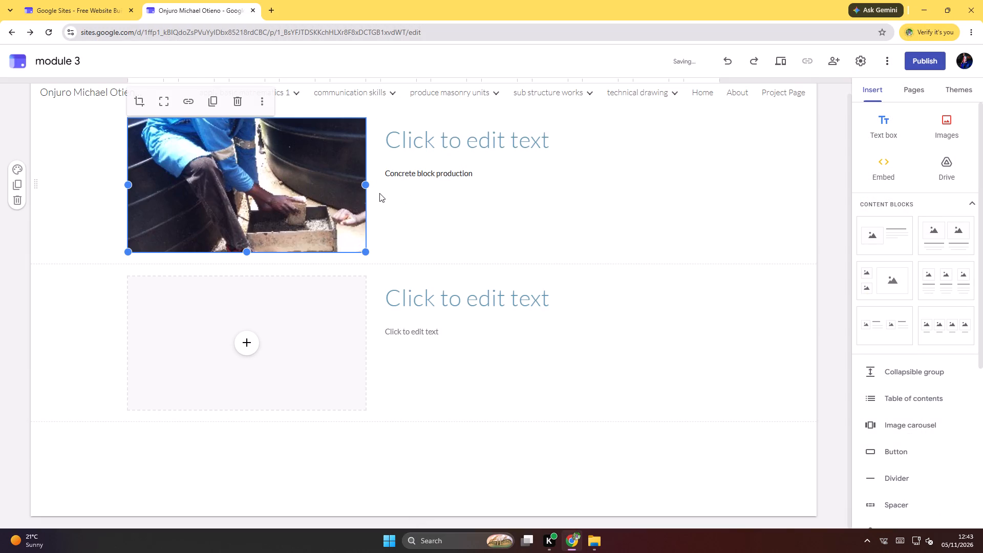
Paste the copied registration number on a new line below the Concrete block production caption.
left_click(486, 176)
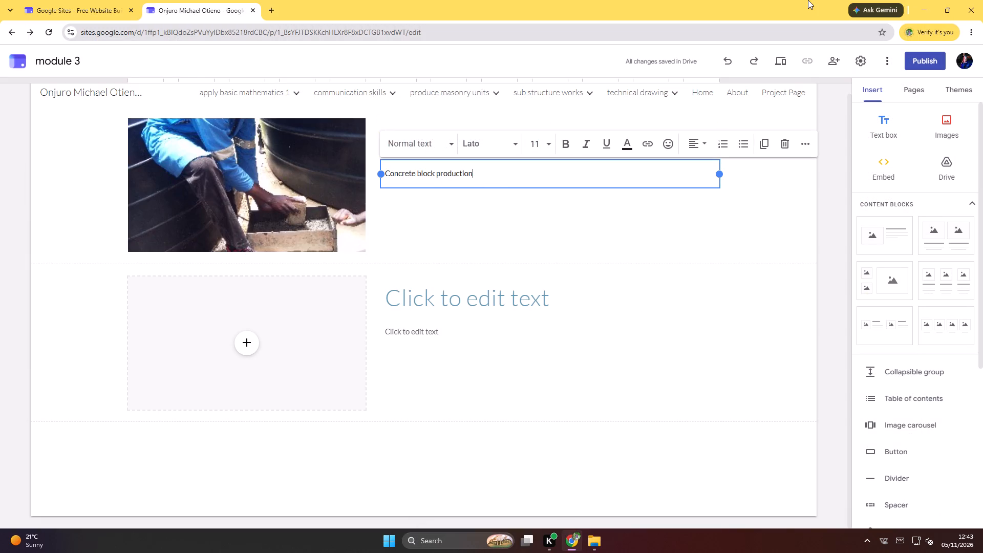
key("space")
key("Return")
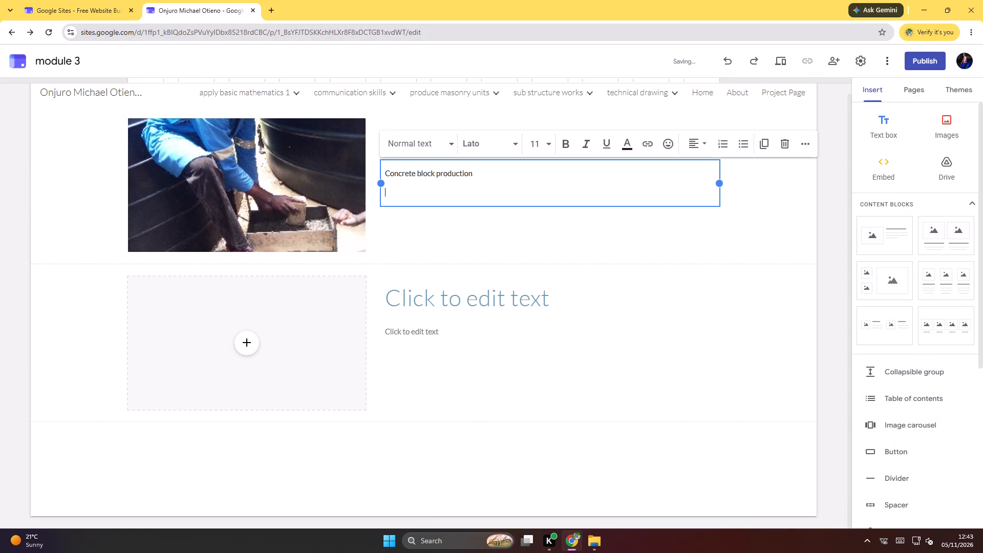
right_click(397, 194)
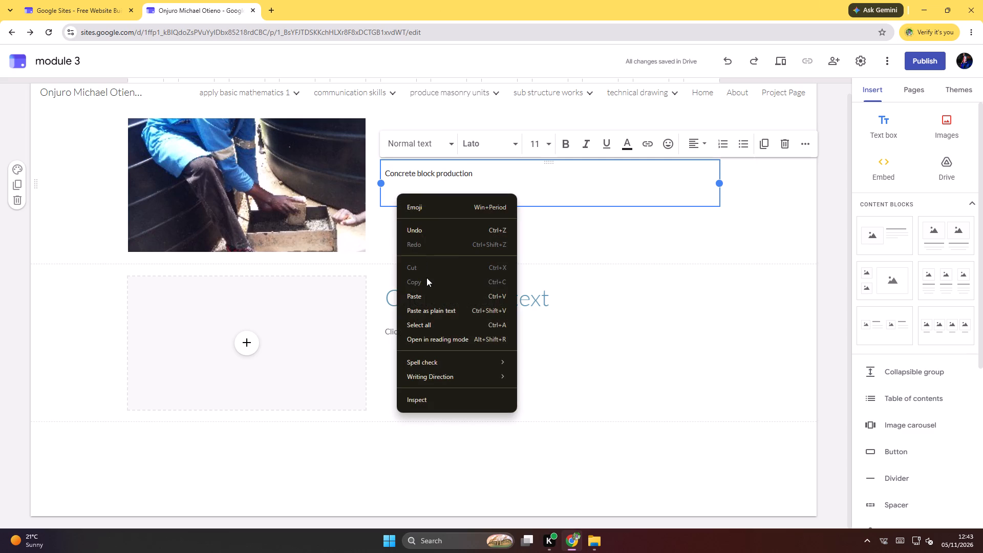
left_click(414, 298)
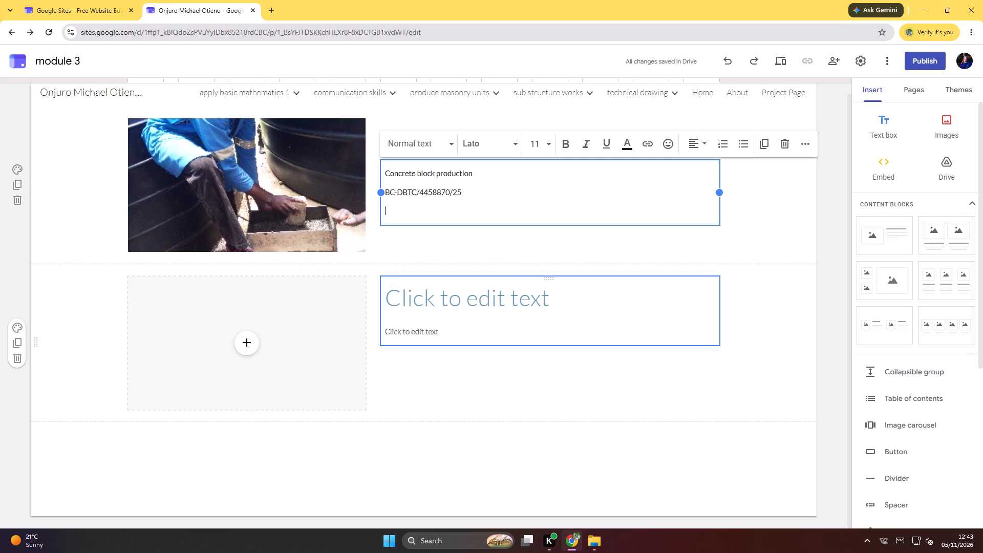
Enter the caption "Clay brick production" in the second block's body text.
left_click(544, 321)
left_click(467, 331)
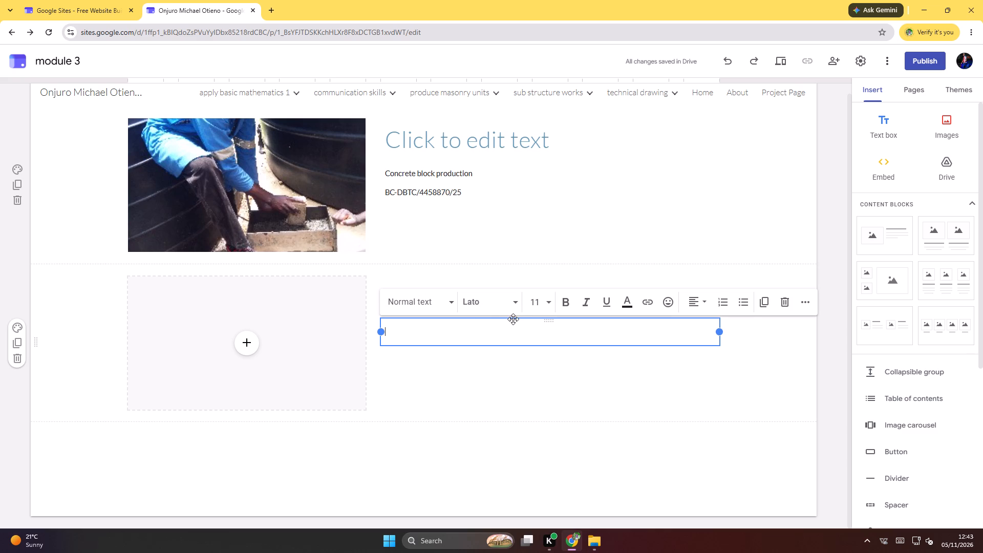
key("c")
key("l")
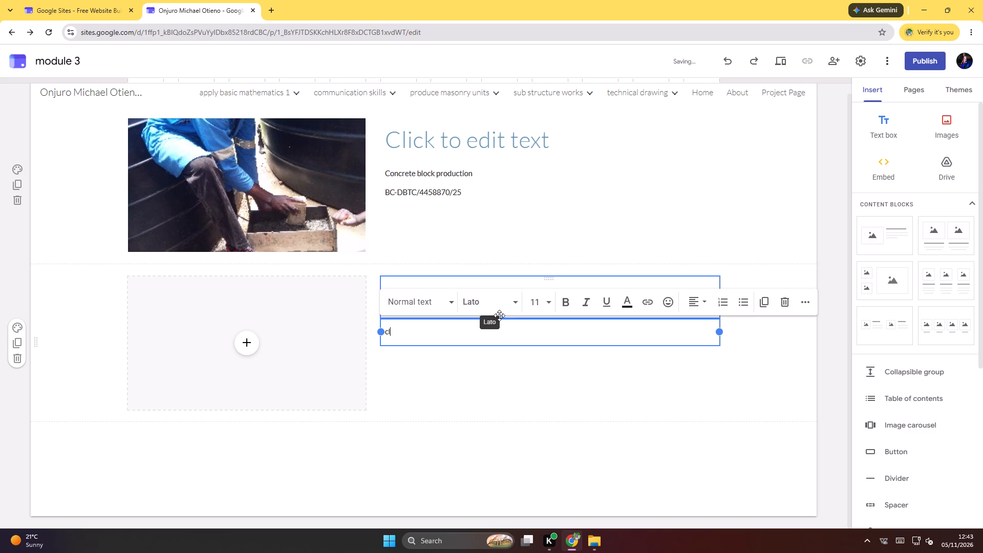
key("BackSpace")
key("BackSpace")
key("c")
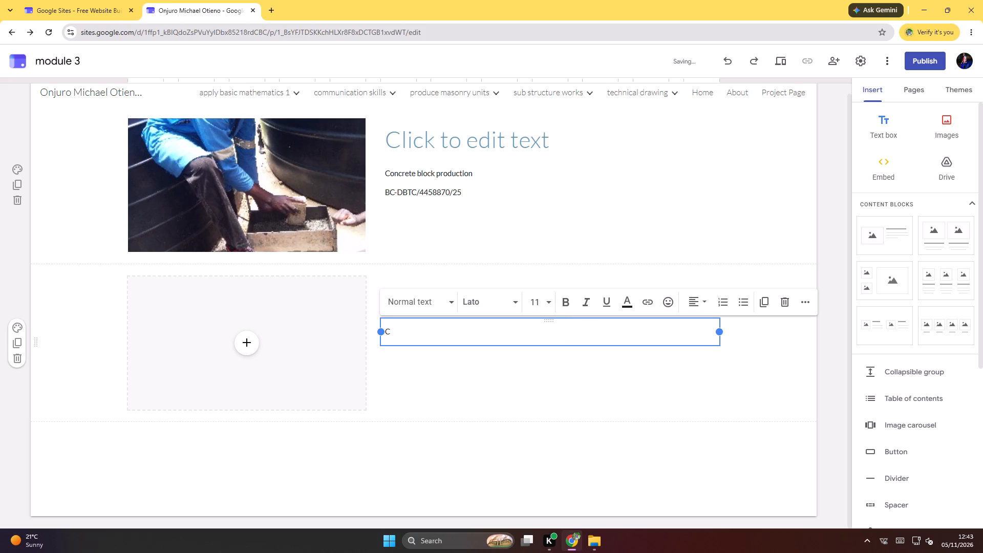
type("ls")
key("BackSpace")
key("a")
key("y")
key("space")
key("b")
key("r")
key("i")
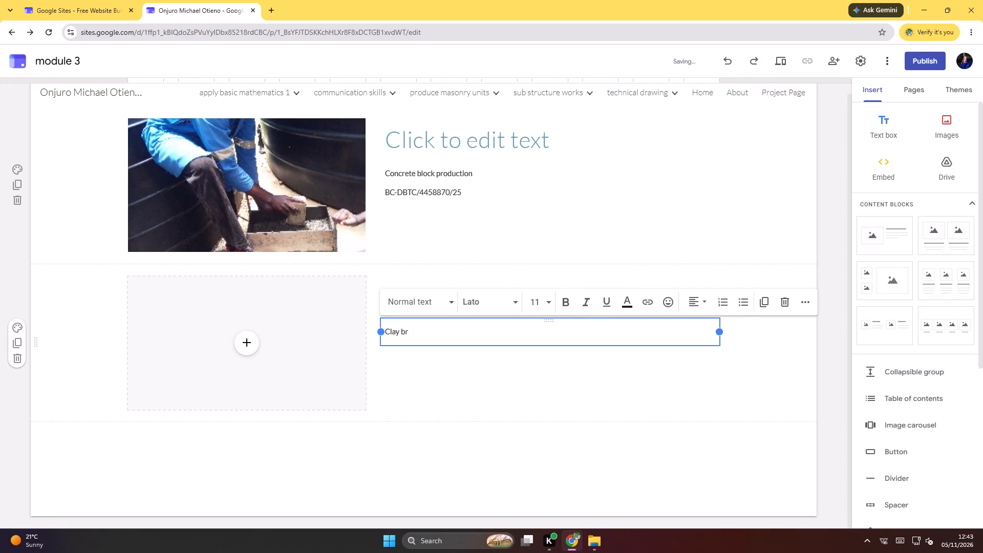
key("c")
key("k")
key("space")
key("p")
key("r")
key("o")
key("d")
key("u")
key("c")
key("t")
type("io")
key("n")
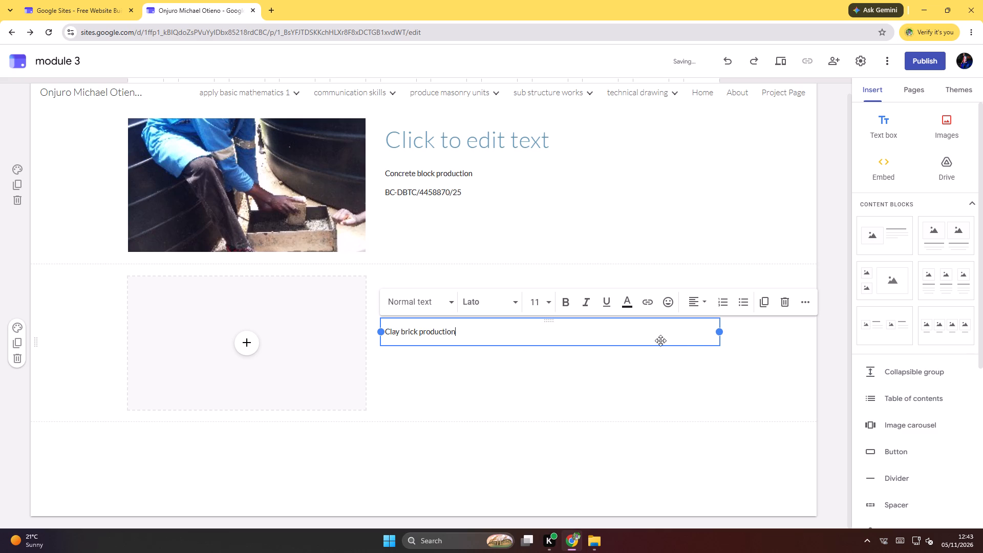
Paste the copied registration number on a new line below the Clay brick production caption.
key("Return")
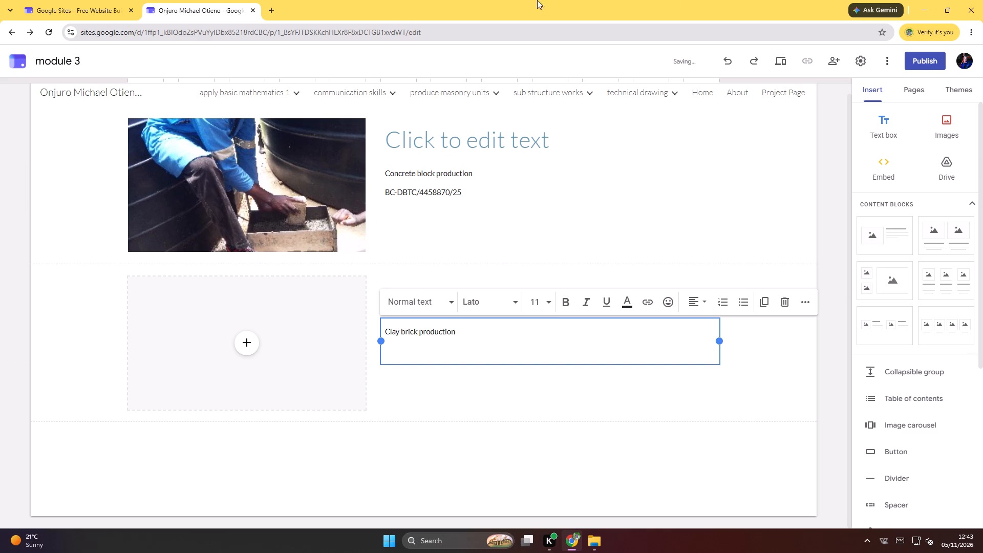
right_click(408, 352)
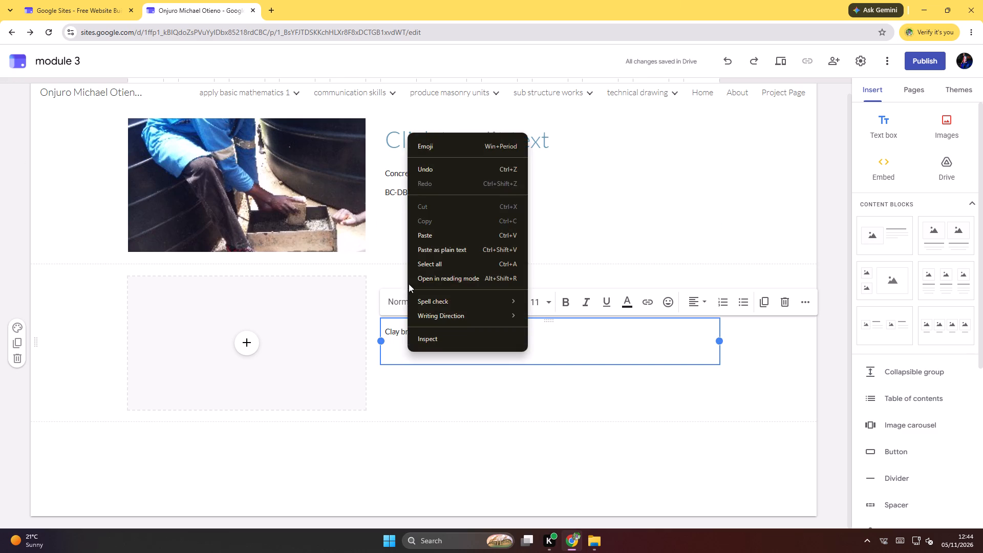
left_click(436, 238)
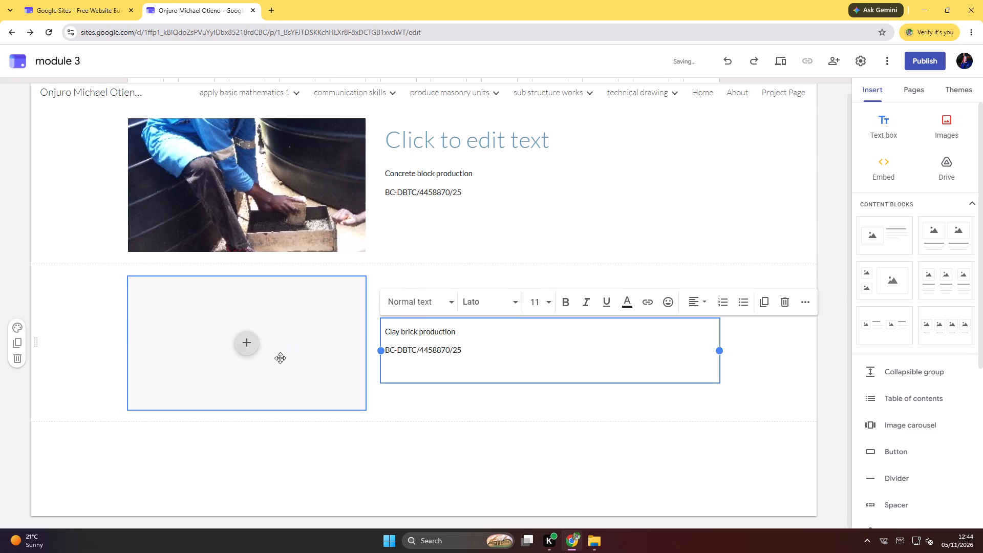
Upload the photo 1000014974.jpg from the milash0 folder into the second block's image placeholder.
left_click(249, 347)
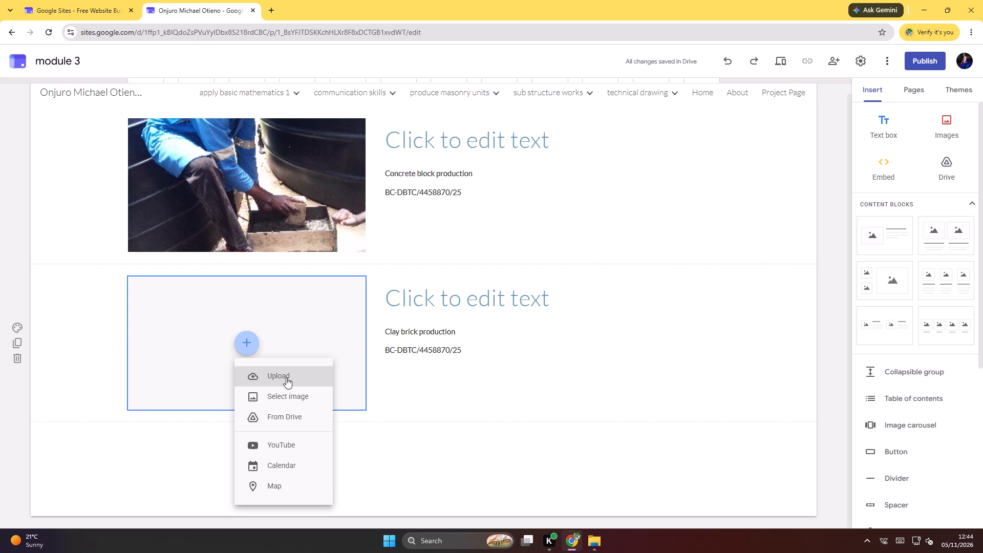
left_click(286, 377)
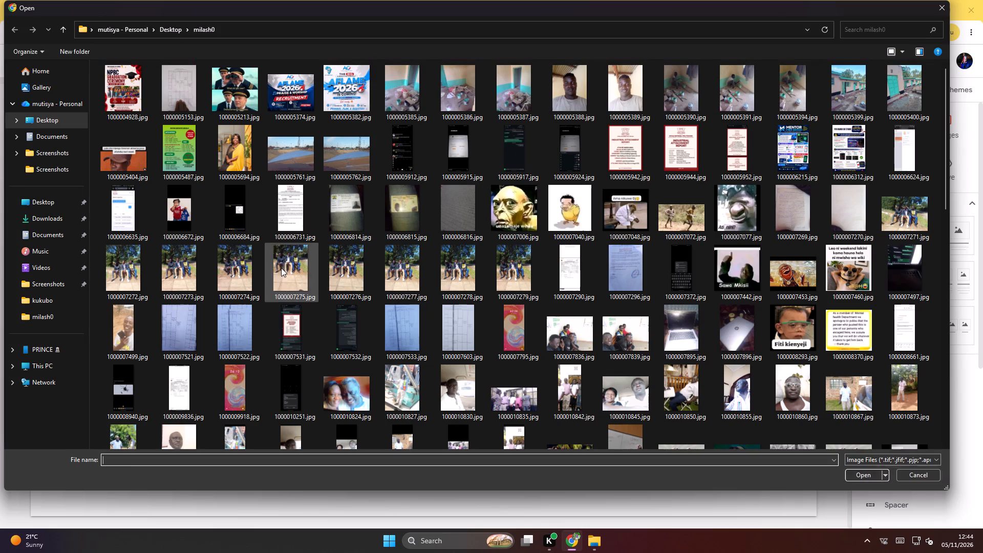
scroll(466, 221, "down", 2)
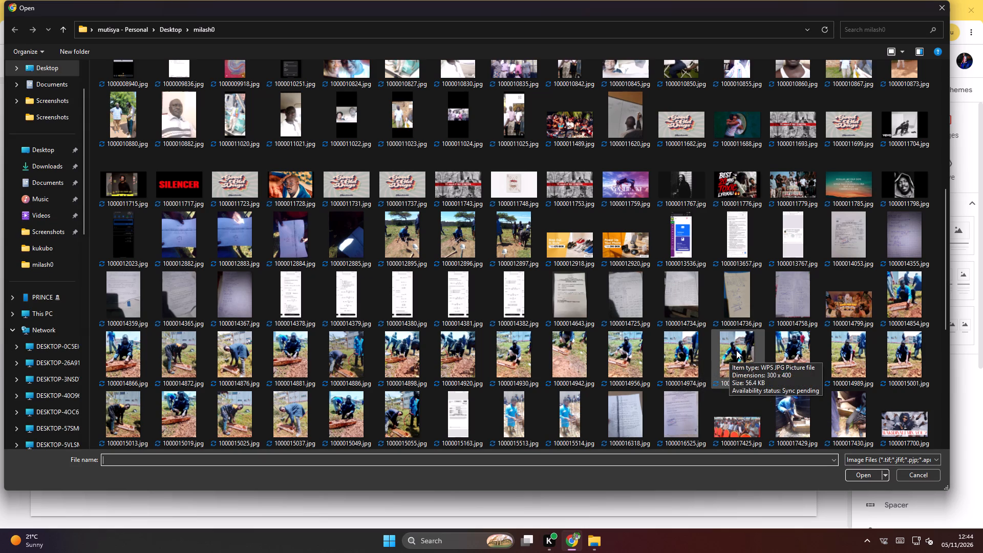
left_click(681, 358)
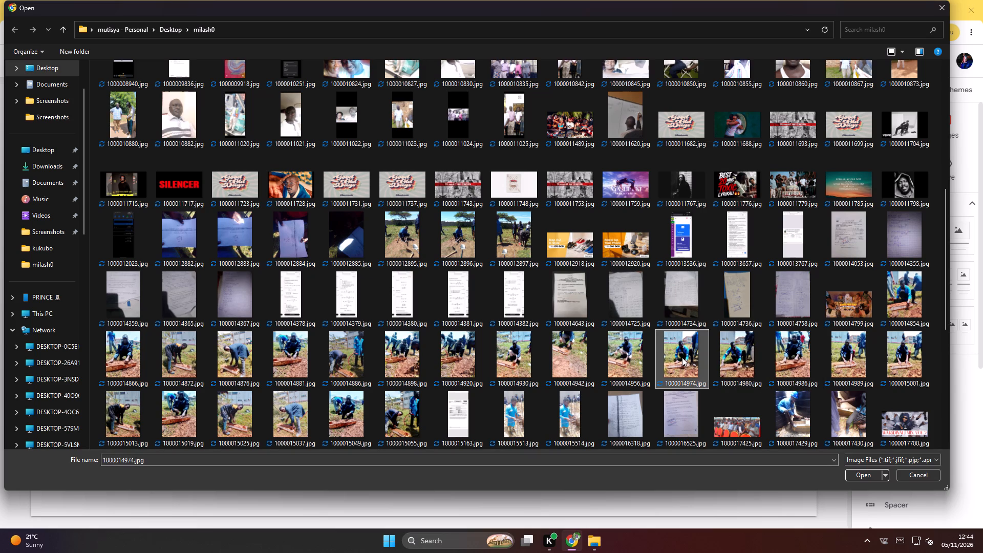
left_click(856, 473)
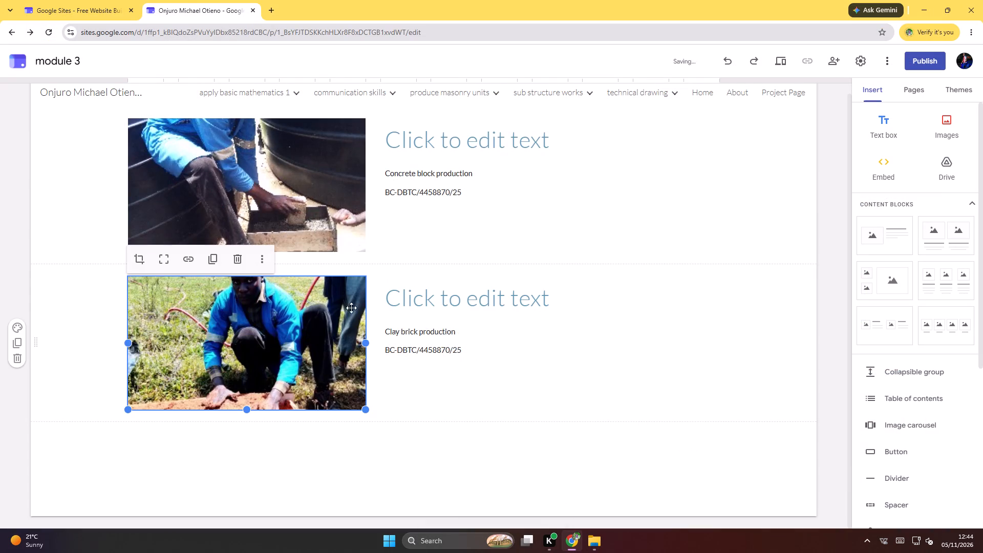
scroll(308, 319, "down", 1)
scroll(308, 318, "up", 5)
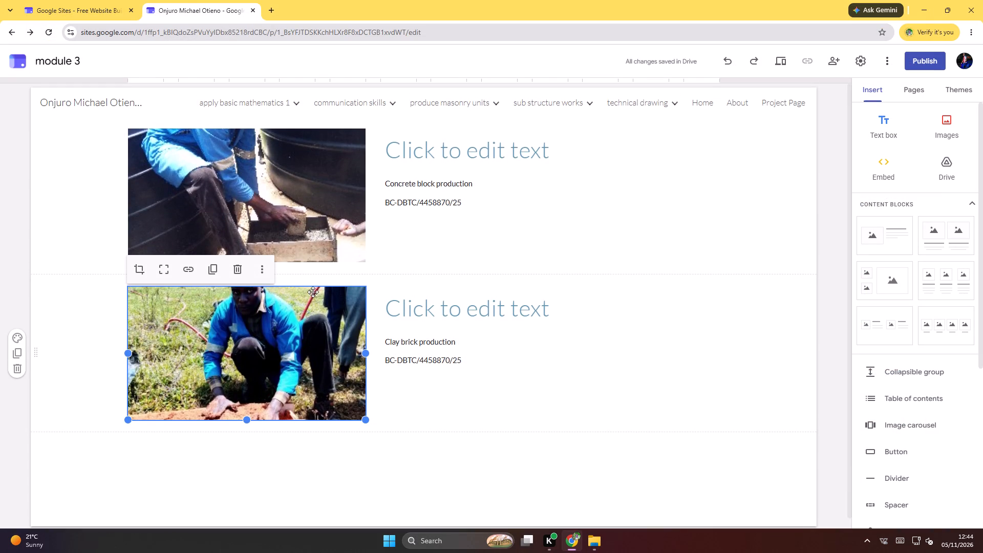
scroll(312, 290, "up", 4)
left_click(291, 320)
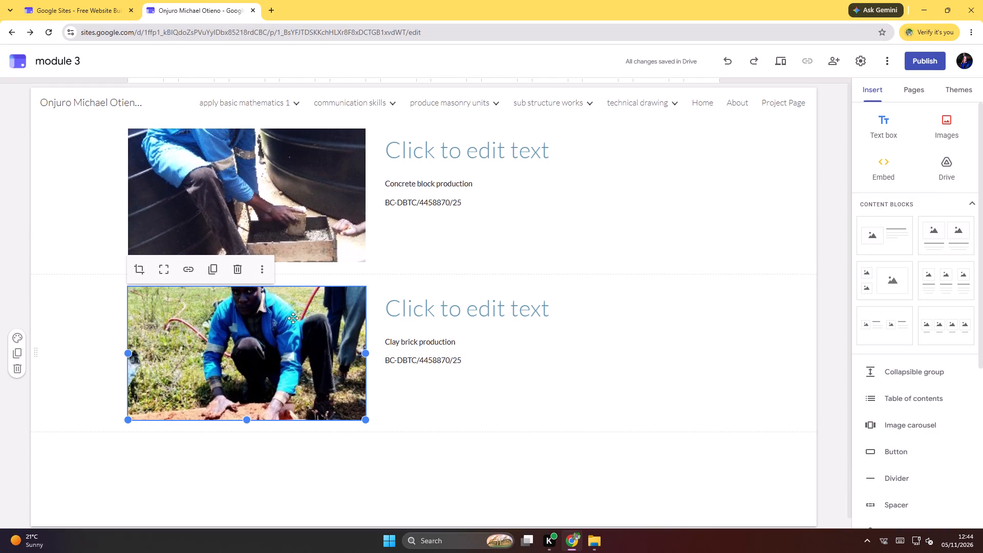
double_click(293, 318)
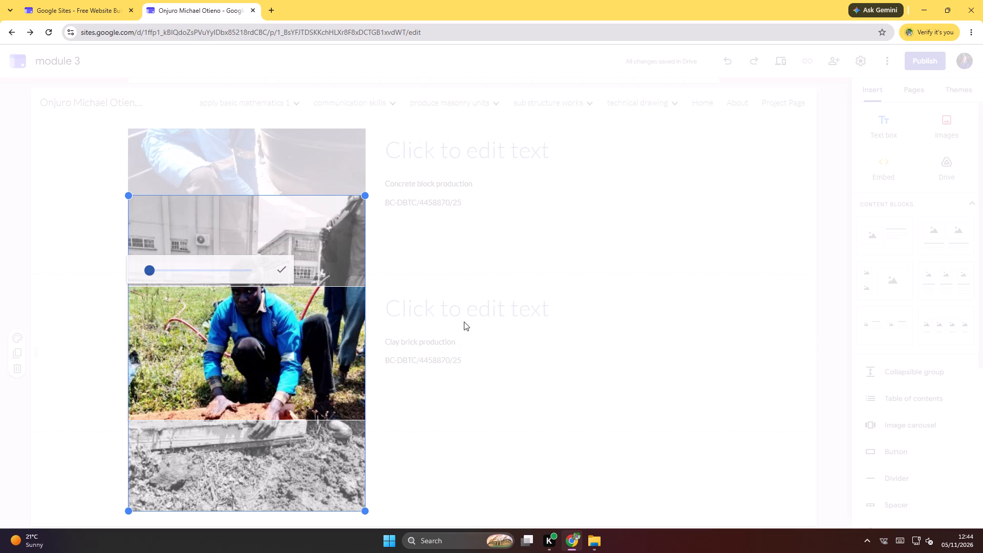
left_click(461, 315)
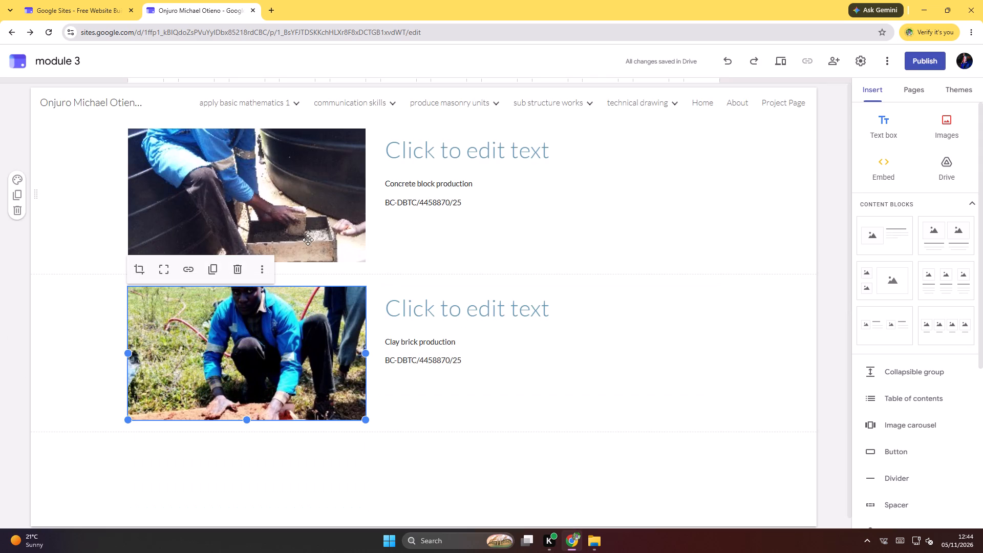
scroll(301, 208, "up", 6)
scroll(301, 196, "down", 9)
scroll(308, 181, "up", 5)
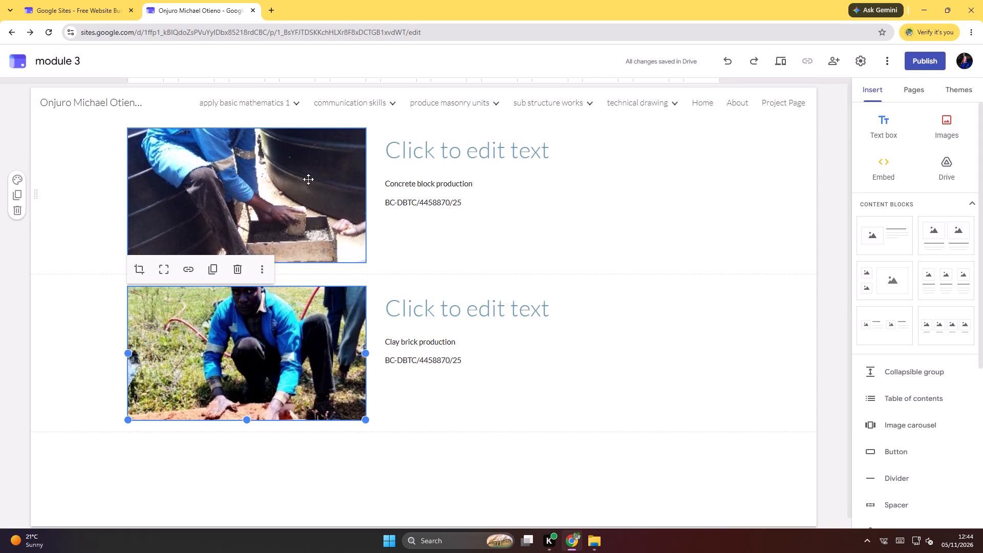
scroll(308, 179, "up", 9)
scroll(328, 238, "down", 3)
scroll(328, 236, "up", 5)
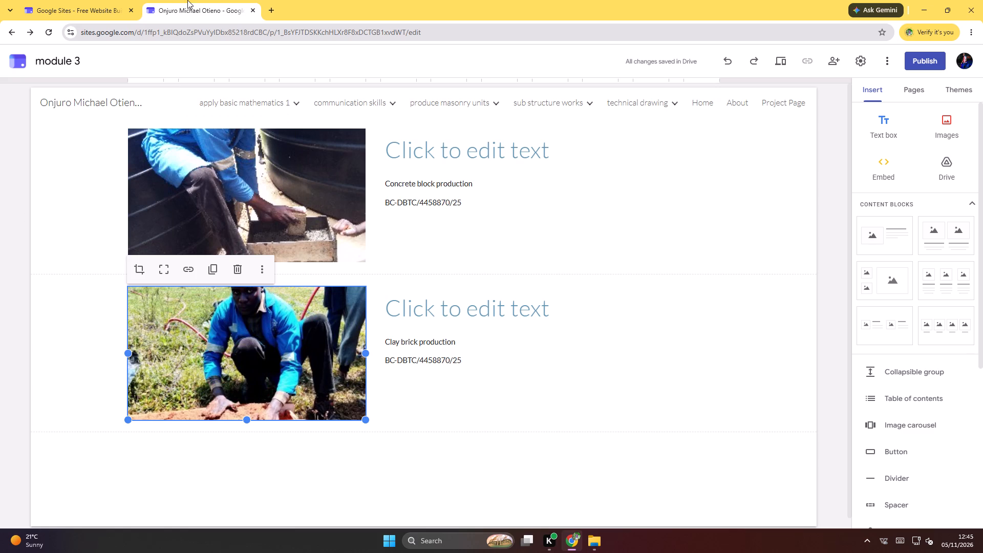
Save the current page as a complete webpage in the Downloads folder, keeping the suggested file name.
key("ctrl+s")
key("ctrl+s")
key("ctrl+s")
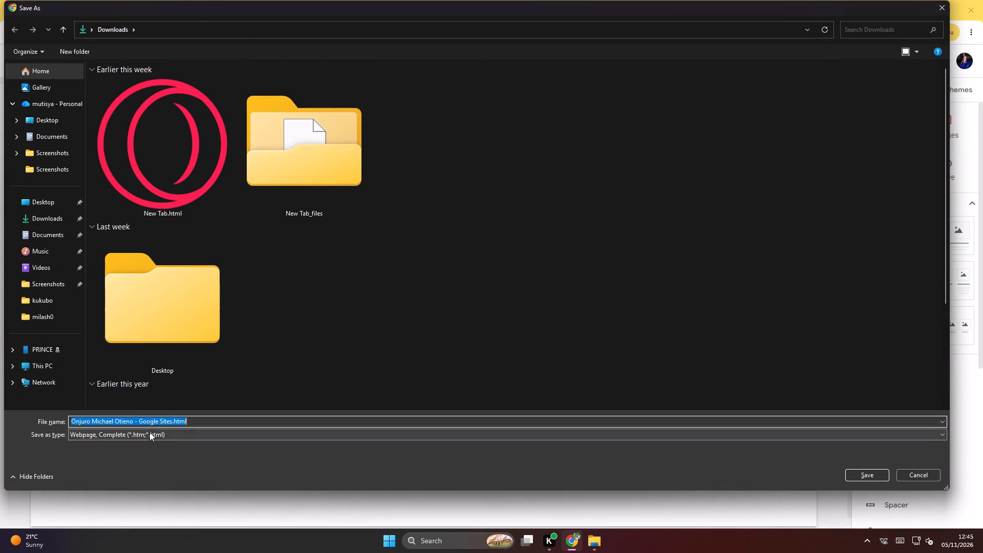
left_click(859, 476)
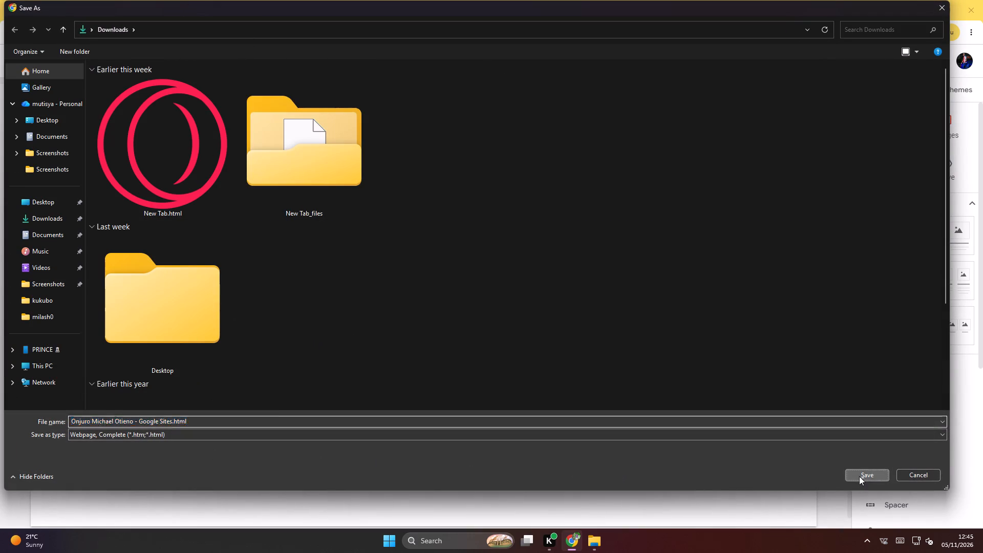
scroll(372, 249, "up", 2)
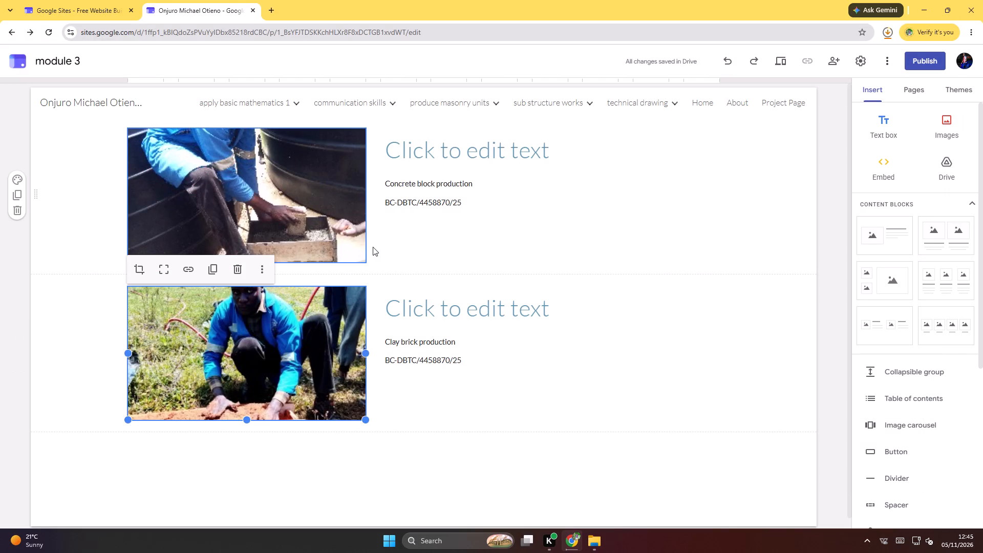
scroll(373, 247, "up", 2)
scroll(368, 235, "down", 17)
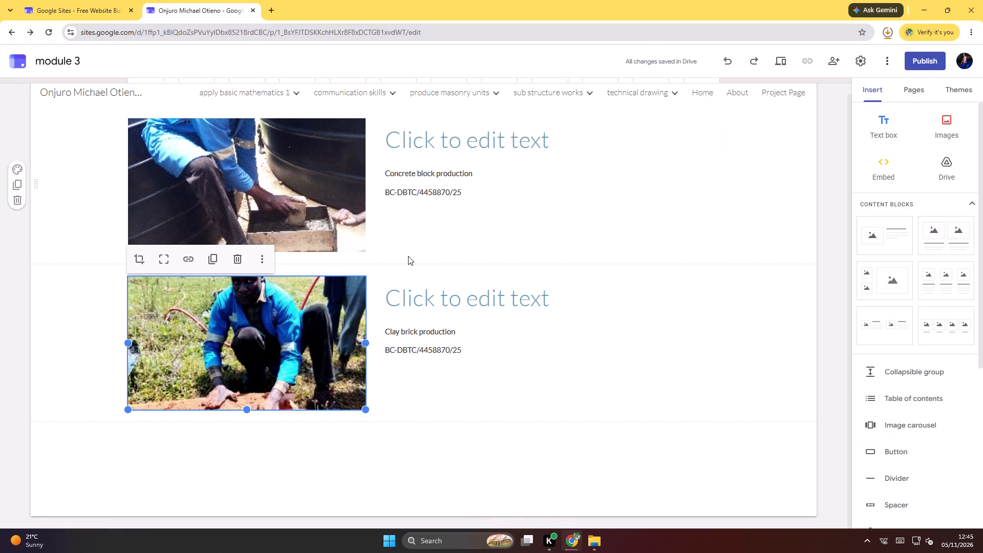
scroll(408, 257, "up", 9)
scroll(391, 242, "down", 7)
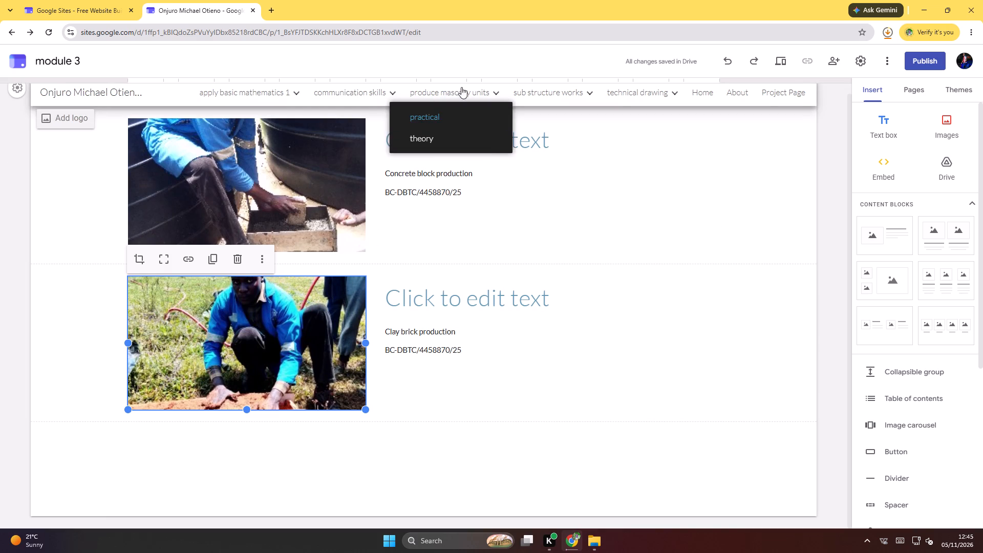
Open the sub structure works page of the site.
left_click(551, 97)
left_click(553, 89)
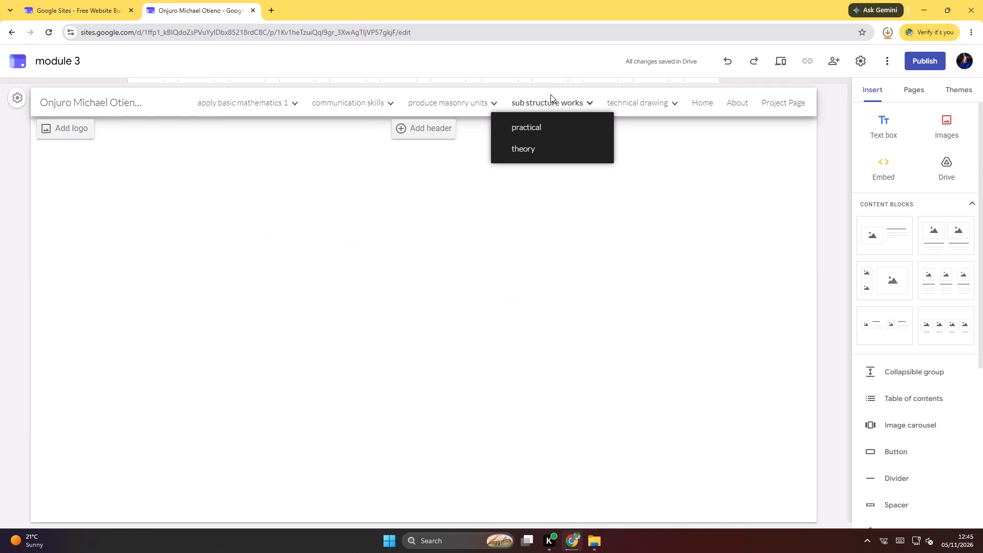
Review the photos and captions on the practical subpage of sub structure works.
left_click(547, 98)
left_click(528, 123)
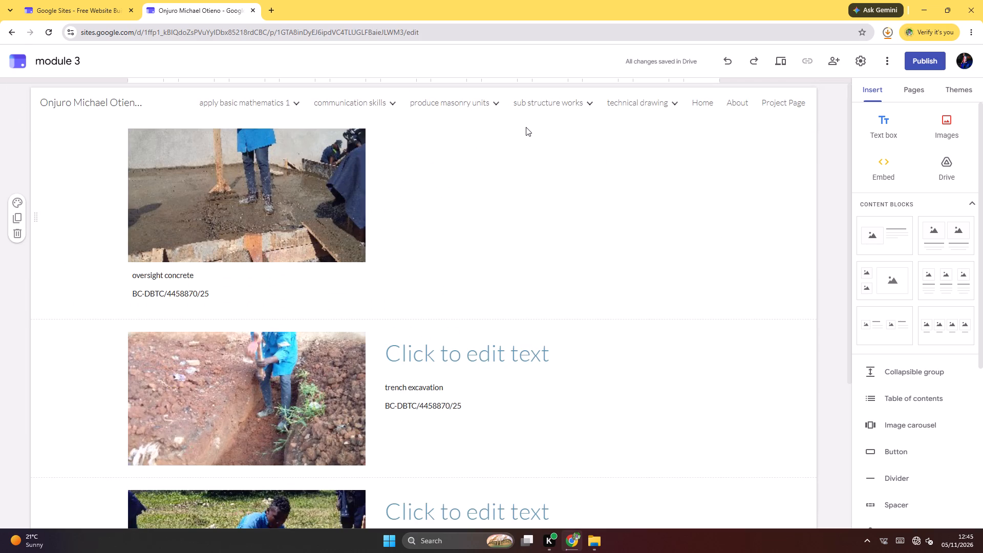
scroll(234, 224, "down", 3)
scroll(255, 265, "up", 1)
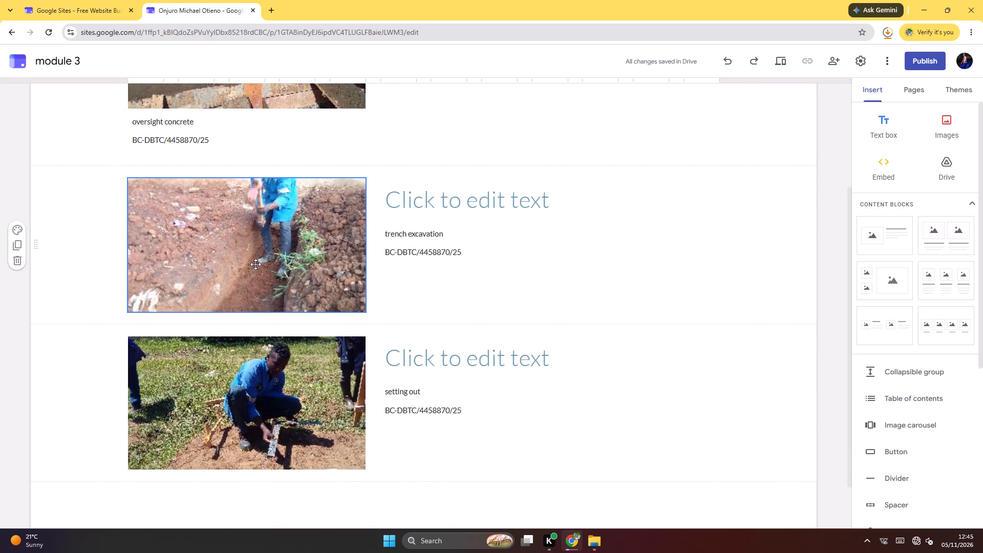
scroll(255, 264, "up", 1)
scroll(303, 246, "up", 7)
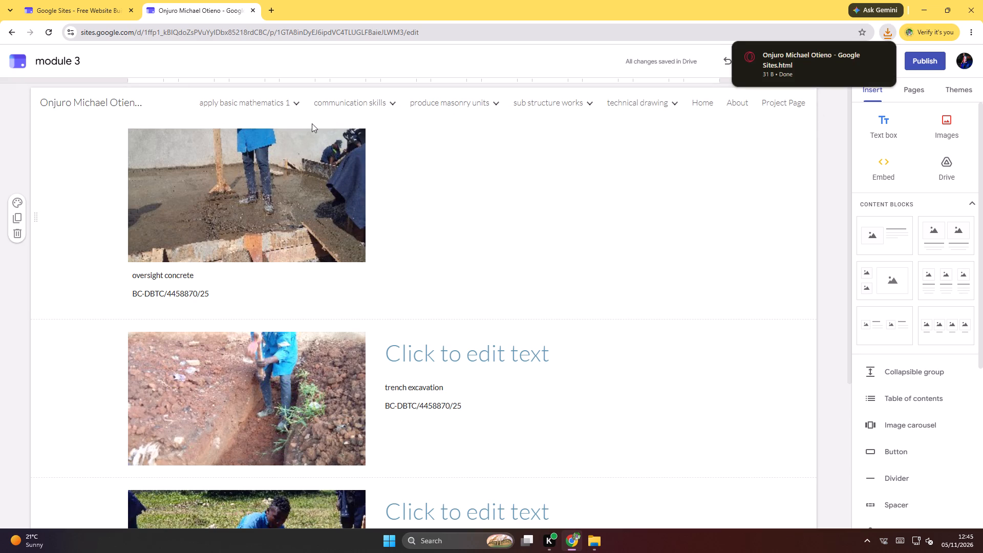
scroll(407, 264, "up", 2)
scroll(410, 238, "down", 2)
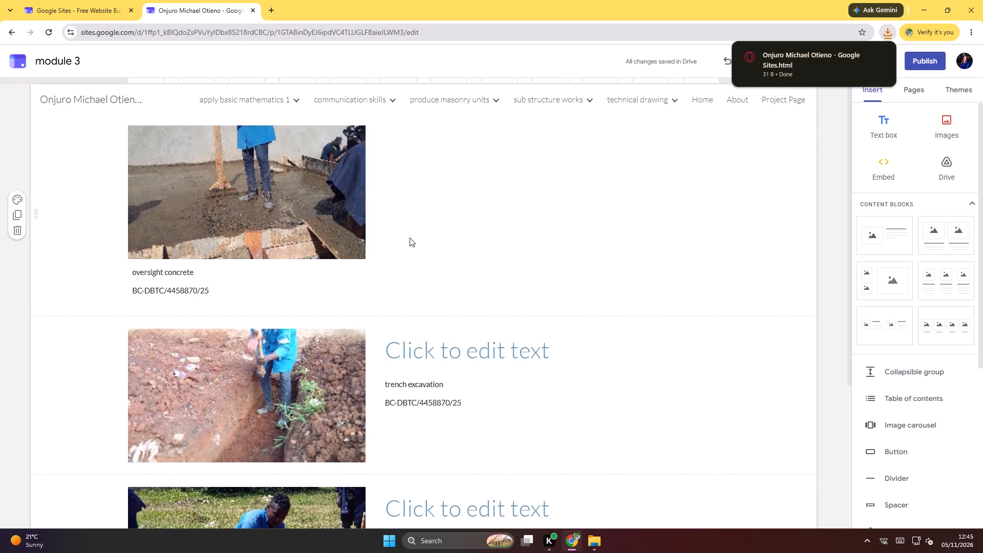
scroll(410, 238, "down", 1)
scroll(569, 97, "up", 9)
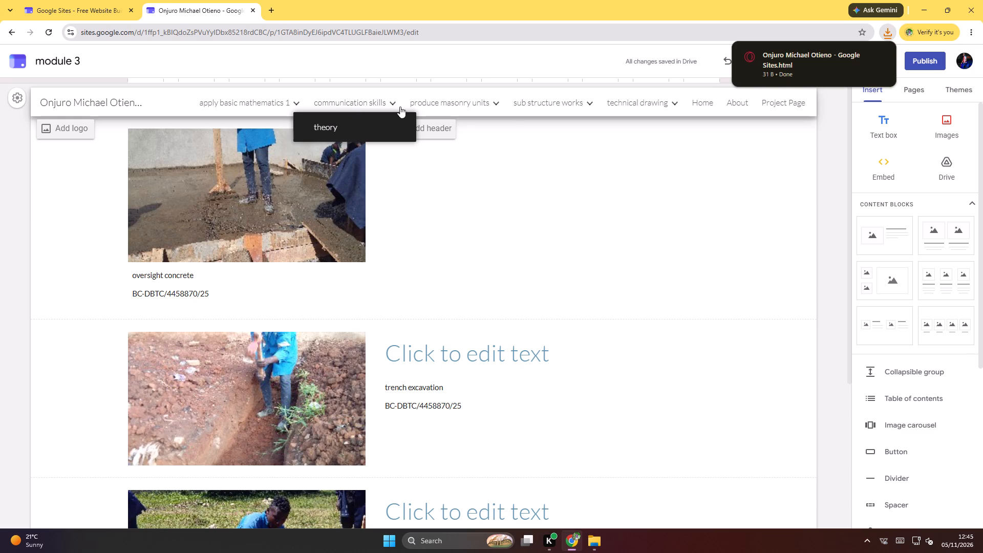
Review the photos and captions on the practical subpage of produce masonry units.
left_click(451, 110)
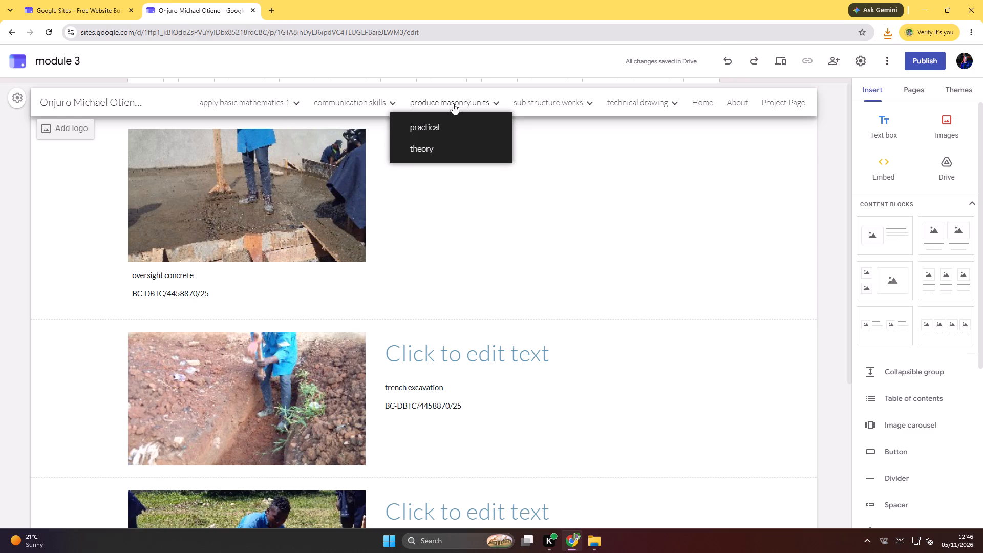
left_click(454, 100)
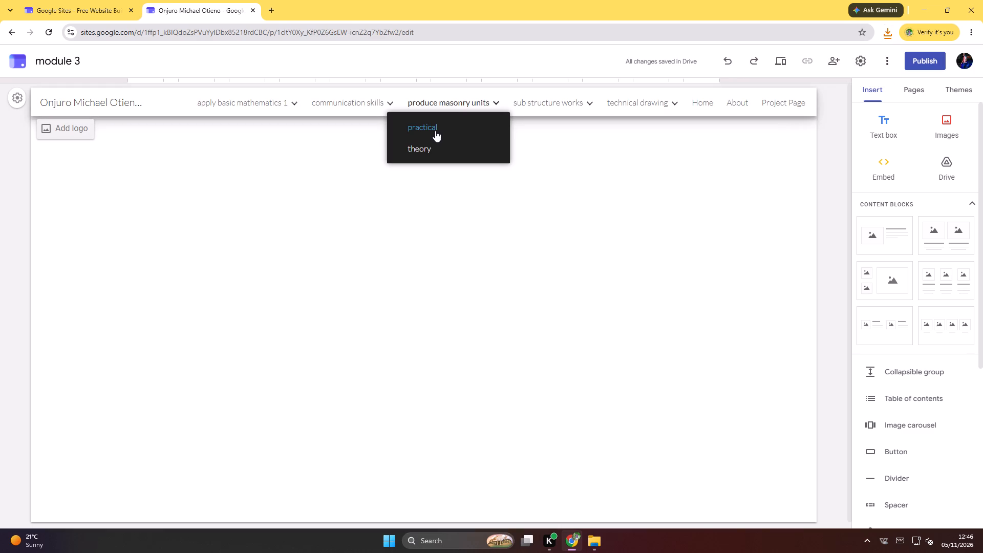
left_click(435, 131)
scroll(312, 373, "down", 2)
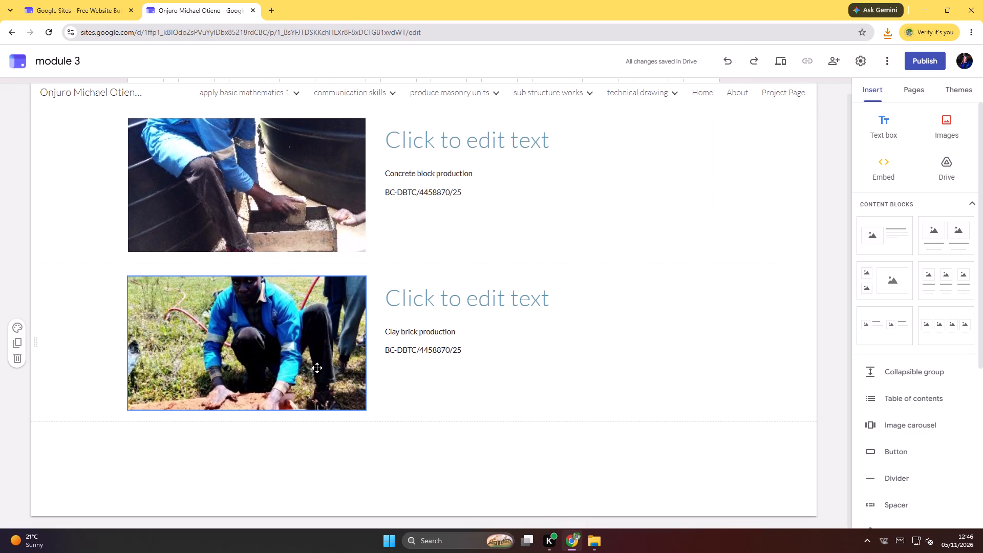
scroll(327, 342, "up", 4)
scroll(326, 341, "down", 5)
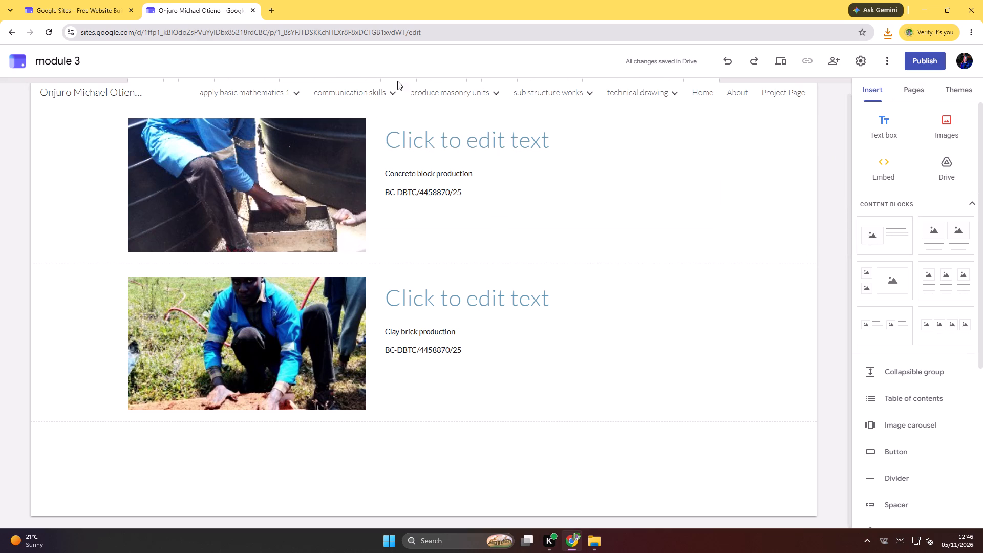
scroll(305, 155, "up", 2)
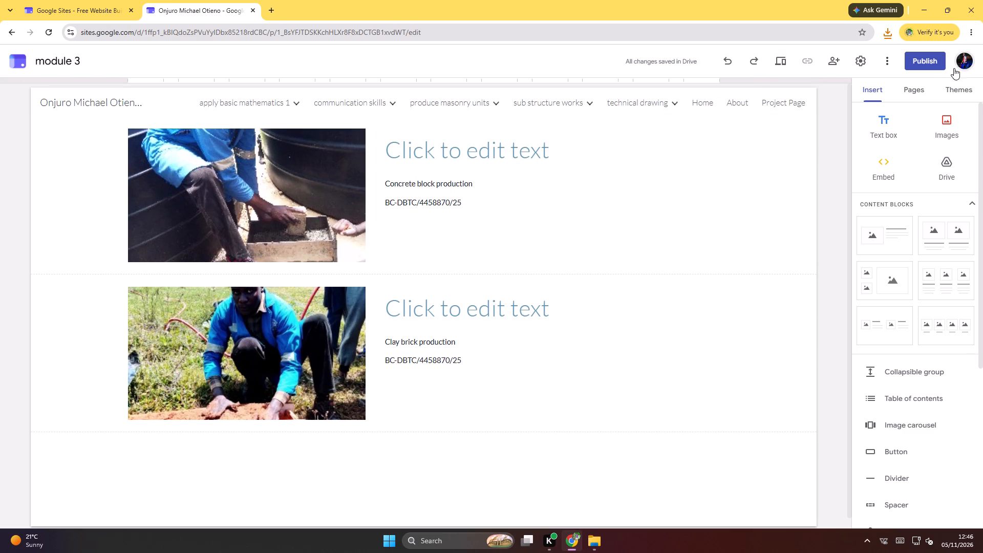
scroll(590, 117, "up", 8)
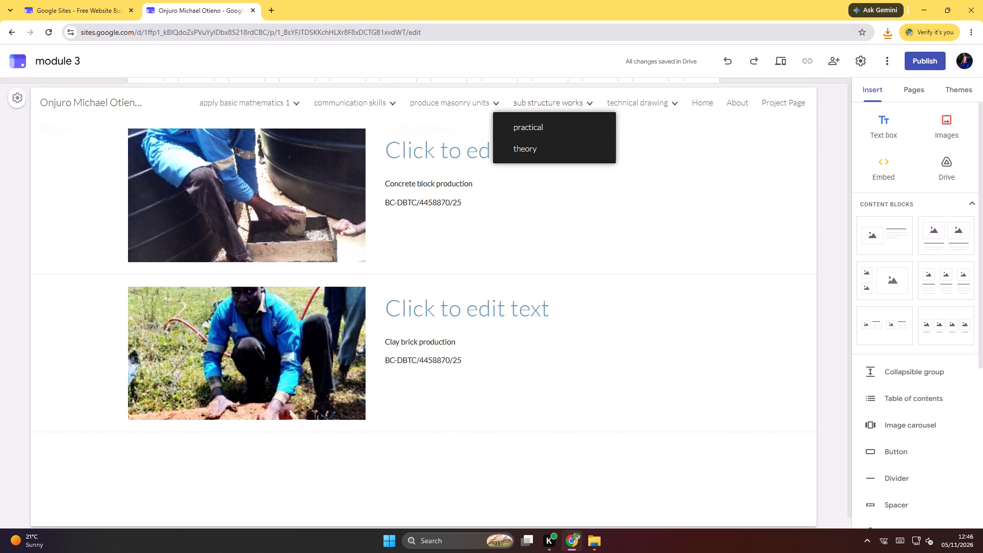
Sign out of the Google account.
left_click(972, 61)
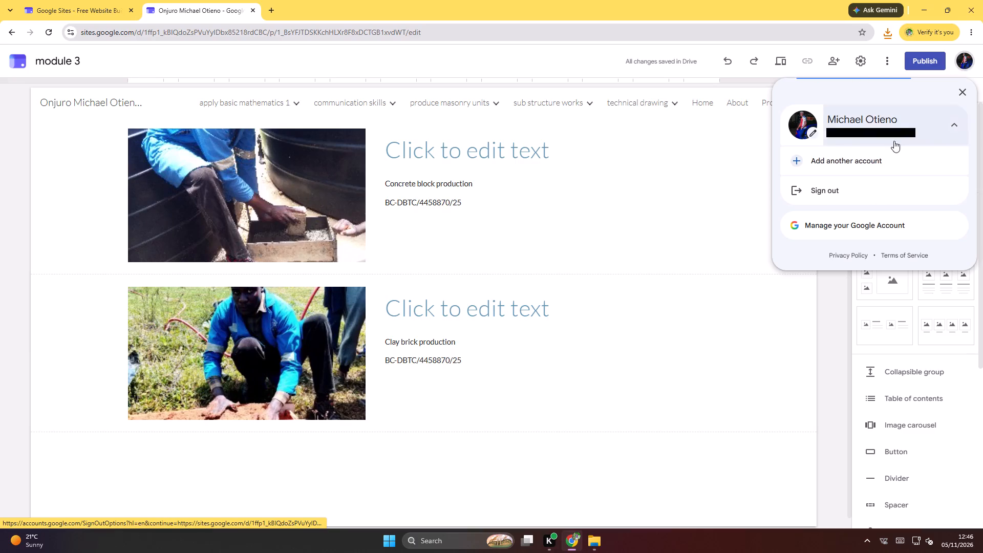
left_click(841, 193)
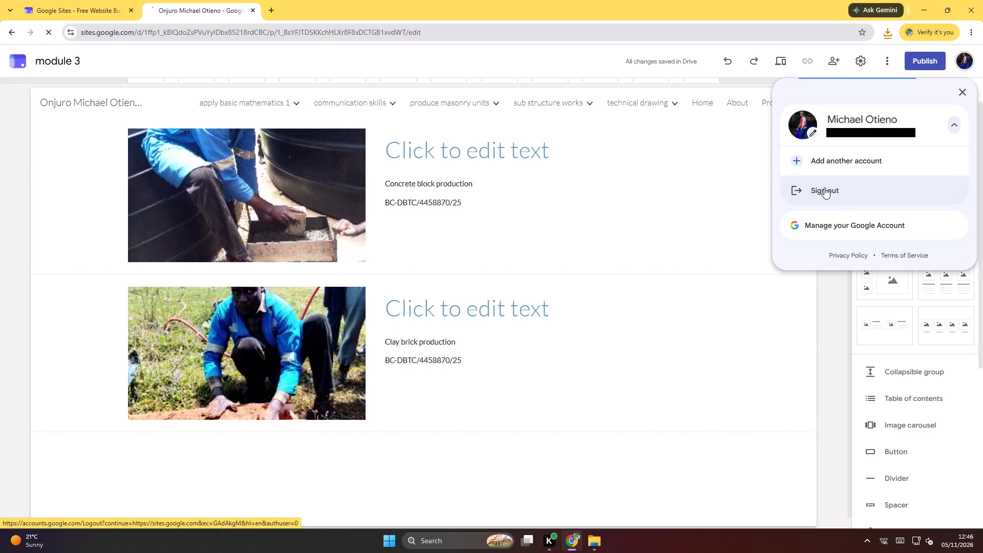
left_click(824, 187)
left_click(793, 187)
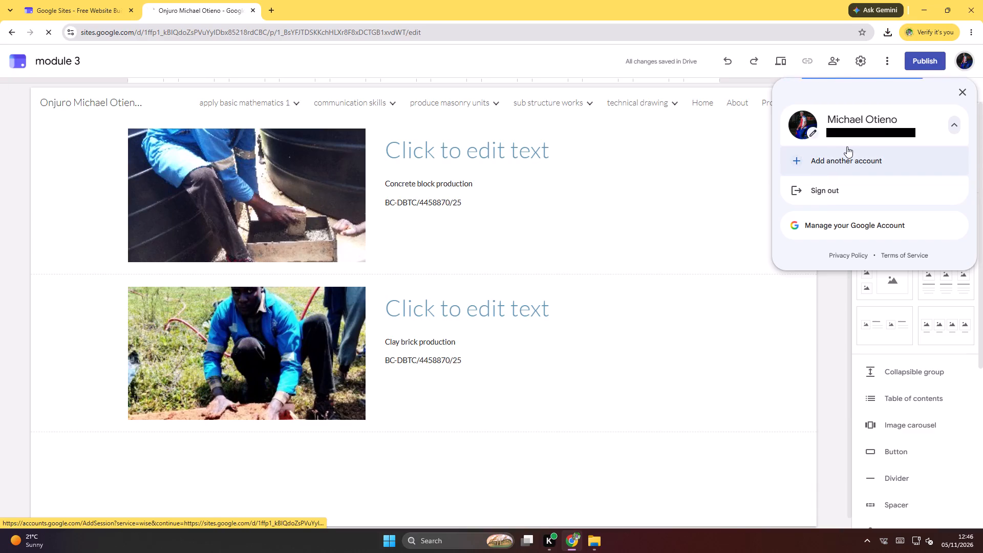
left_click(841, 189)
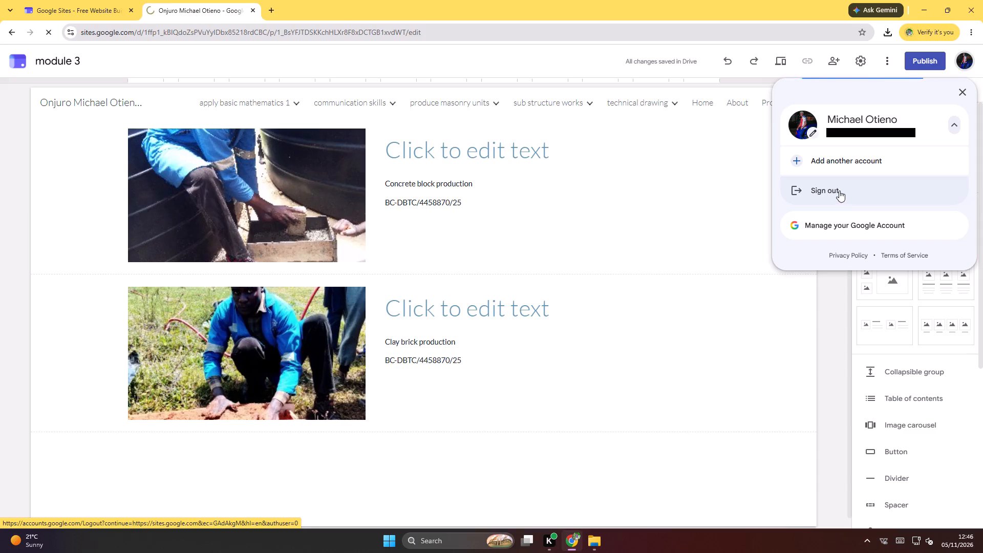
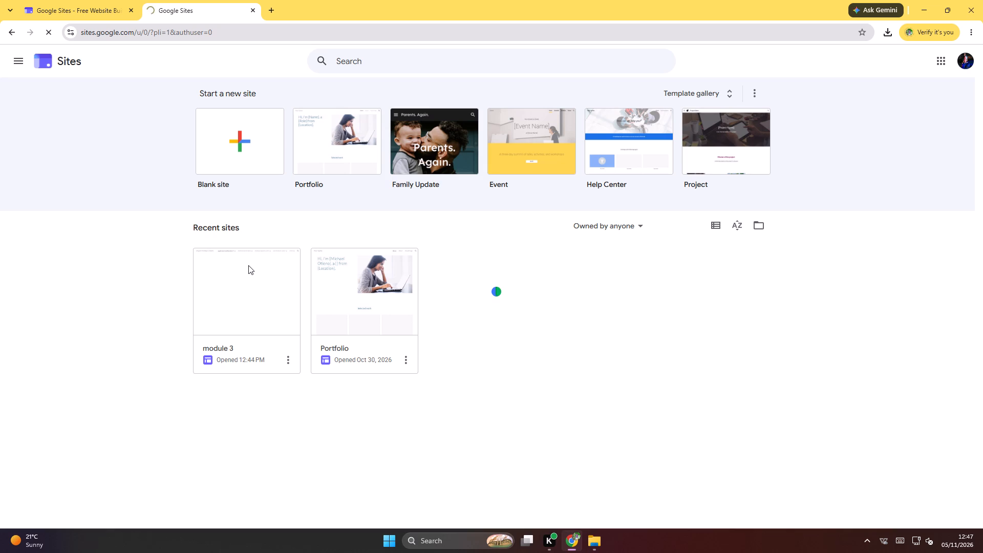
Open the module 3 site and go to the practical page under produce masonry units to check its content.
left_click(248, 265)
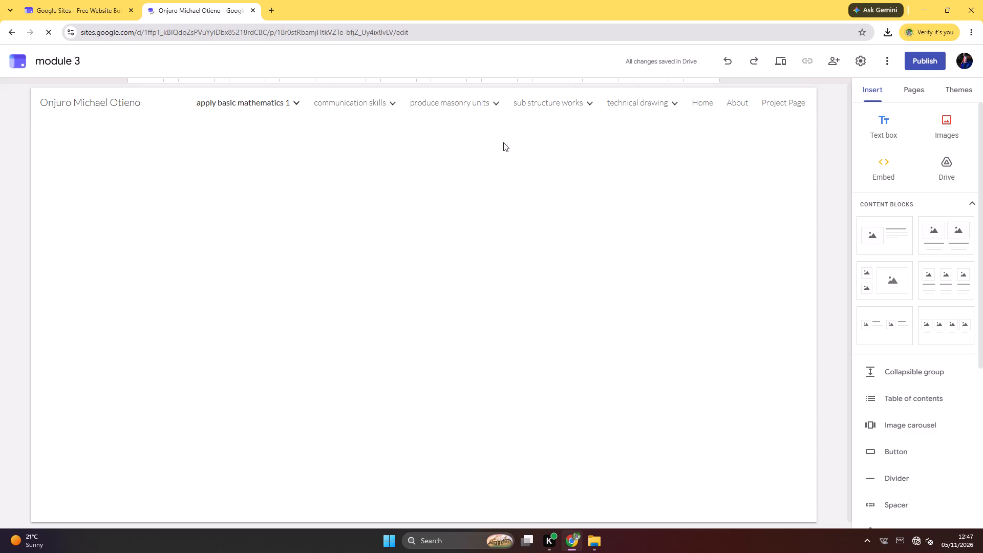
left_click(446, 103)
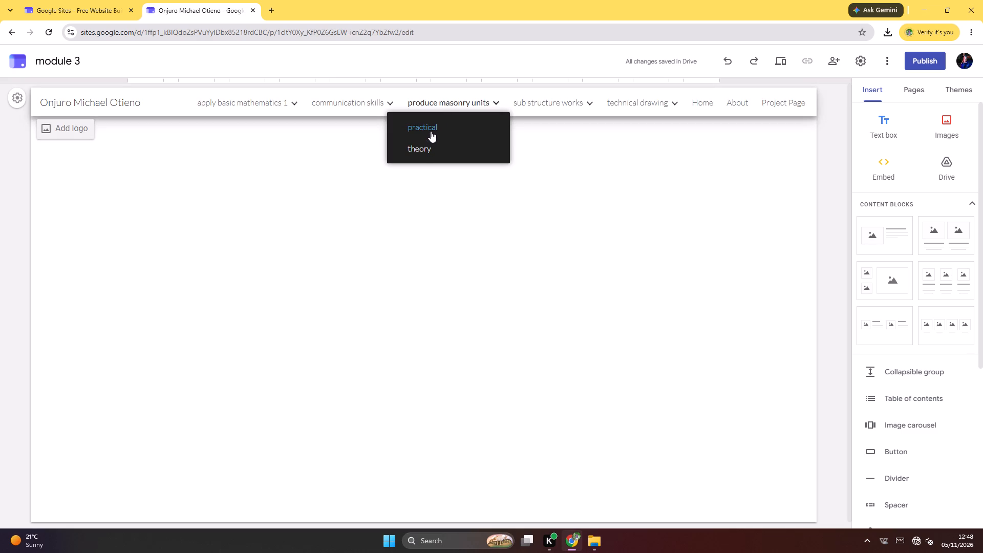
left_click(431, 129)
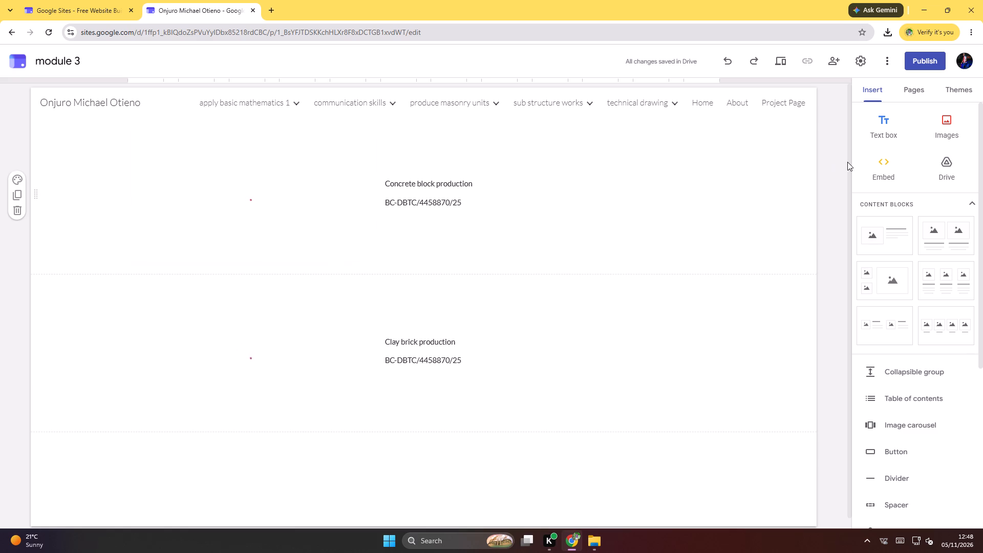
Sign out of the current Google account.
left_click(965, 63)
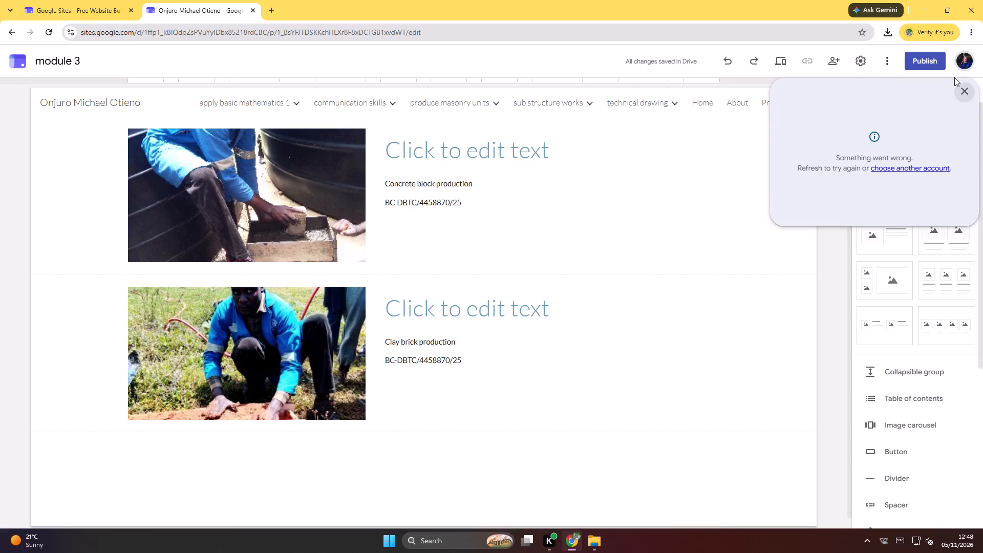
left_click(961, 65)
left_click(882, 183)
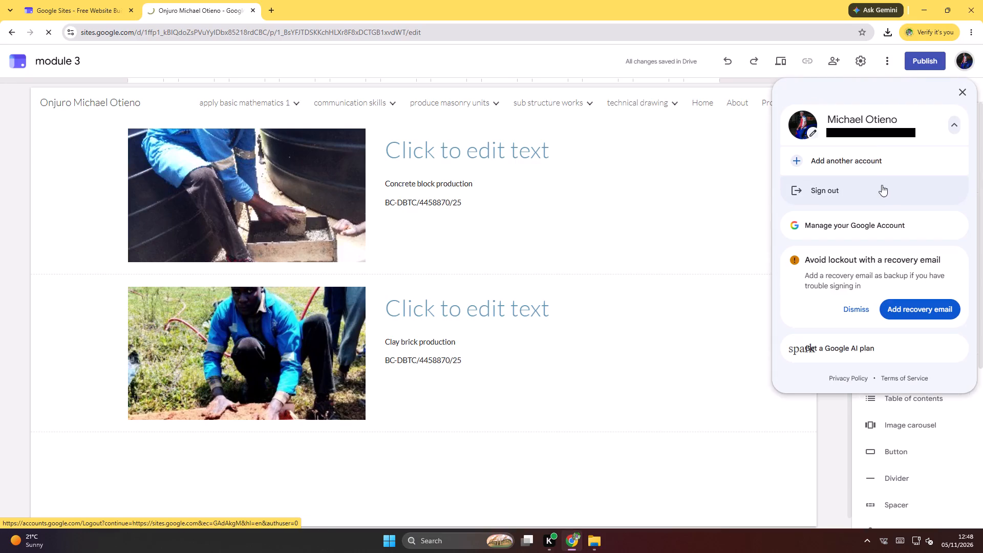